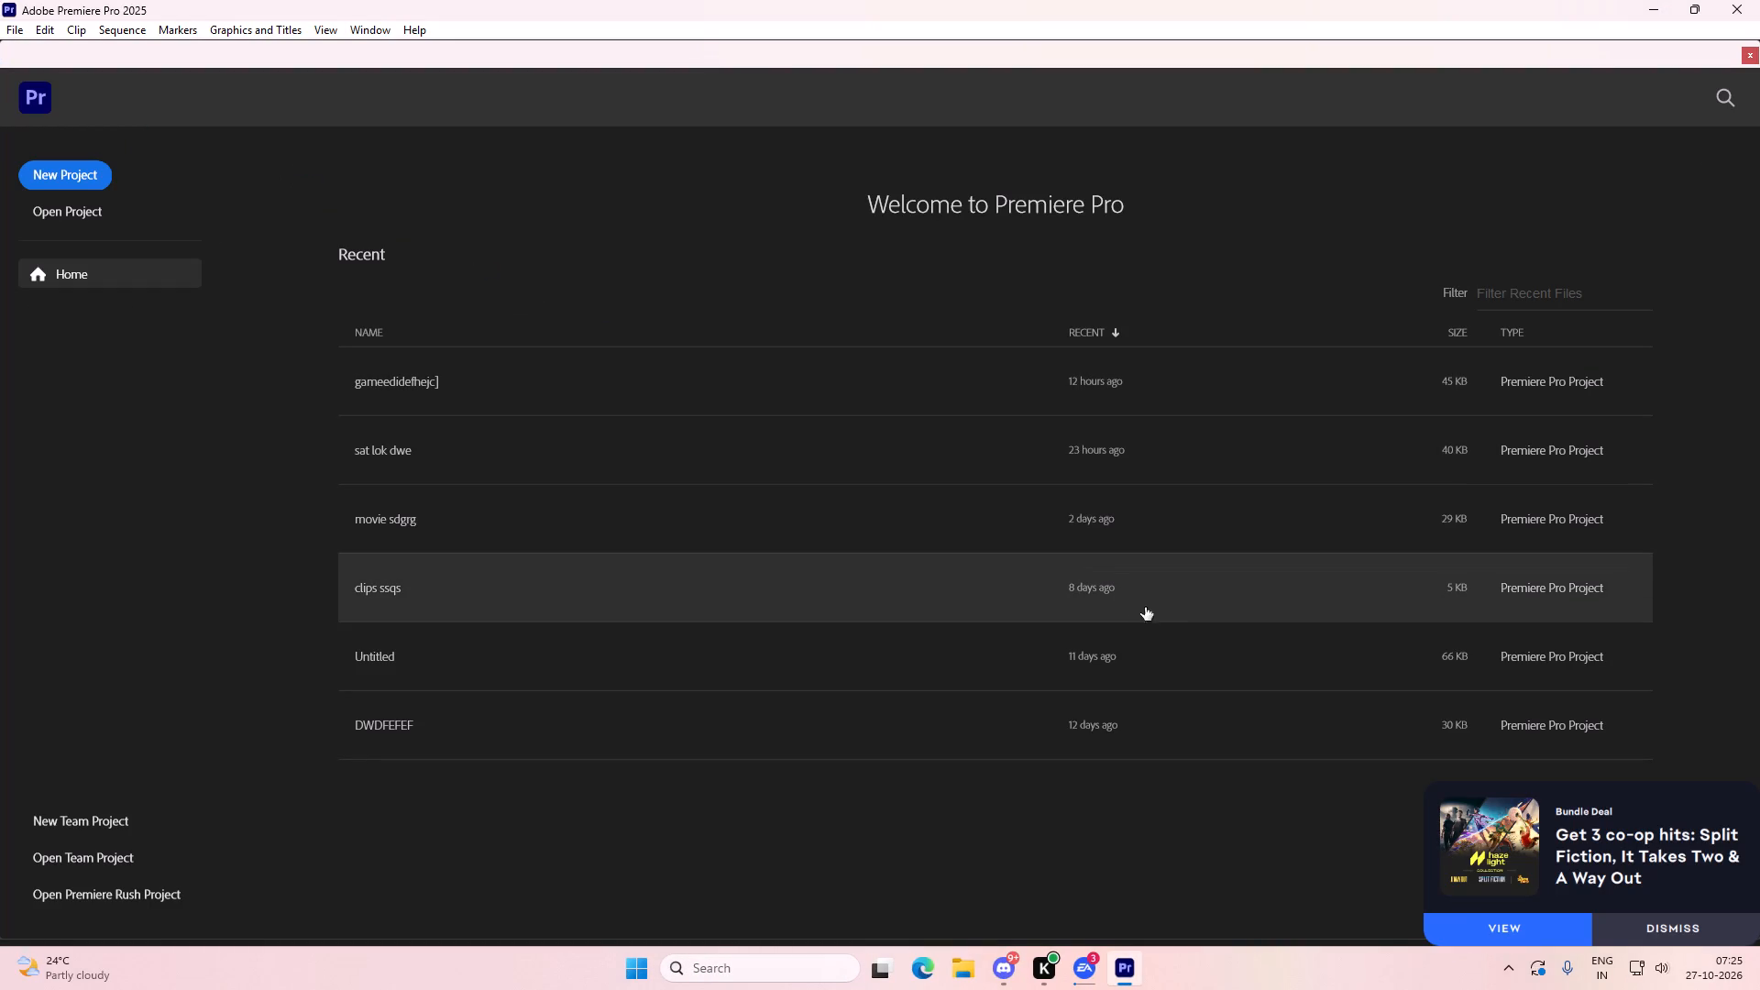
Dismiss the game bundle deal notification and open the recent project "gameedidefhejc]".
click(1691, 936)
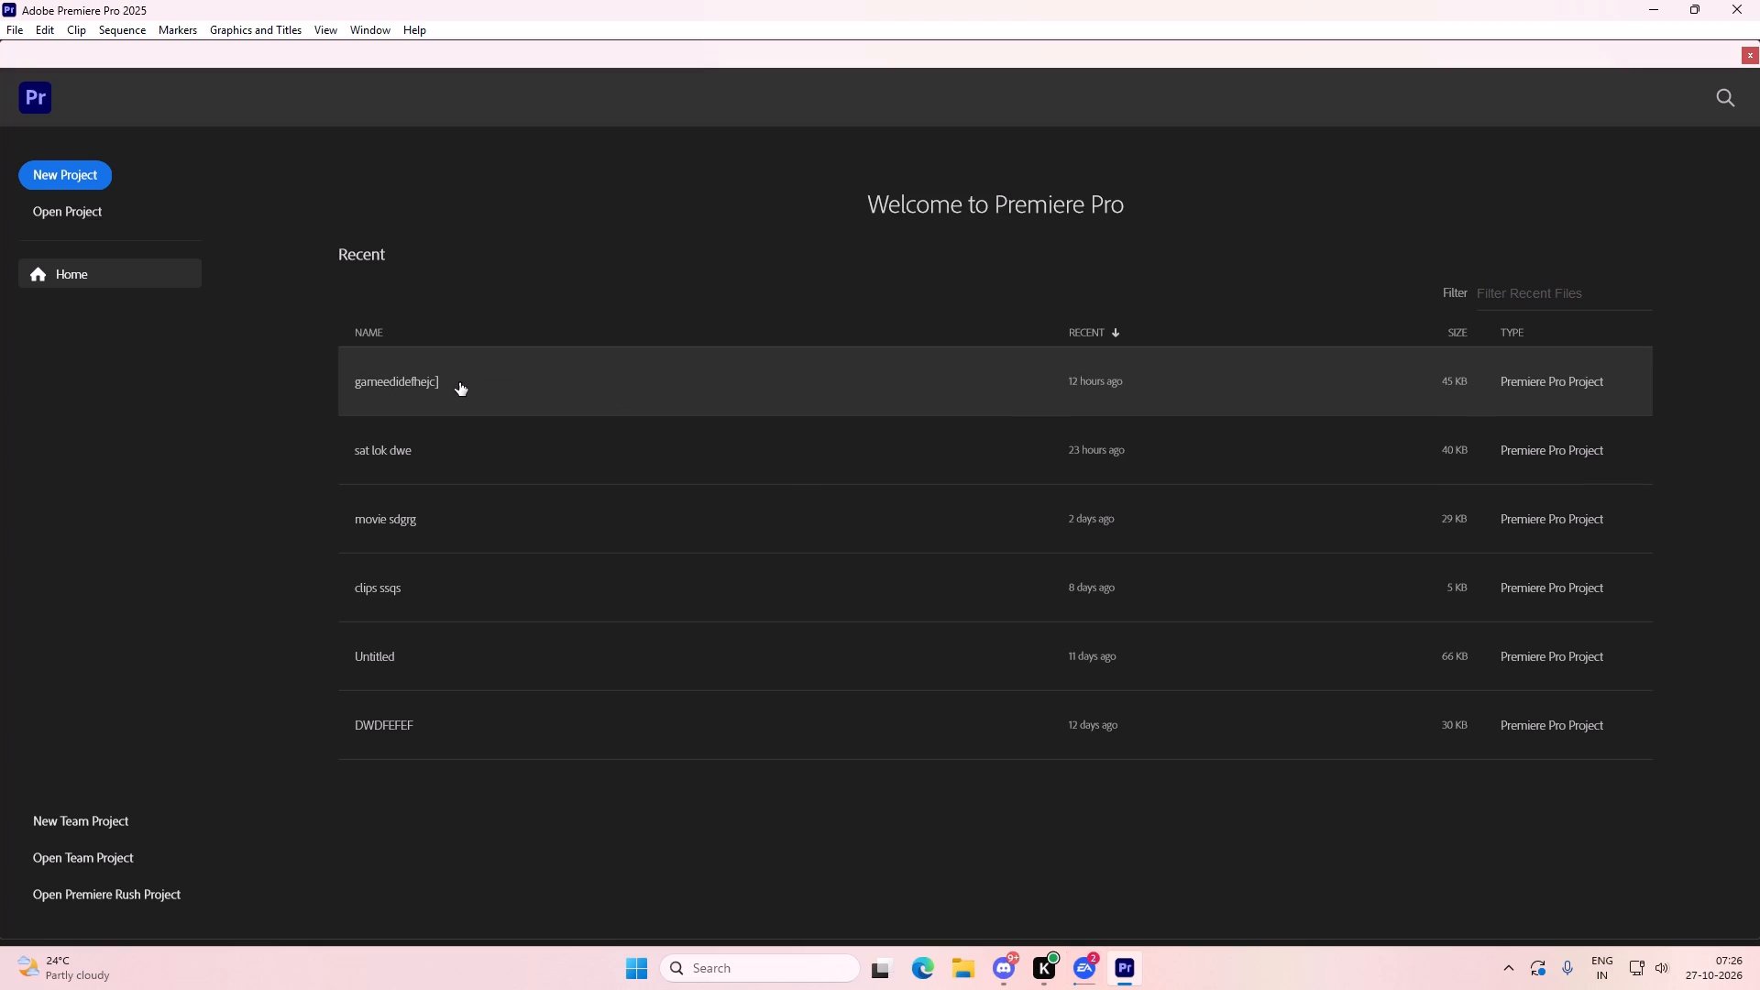
double_click(533, 387)
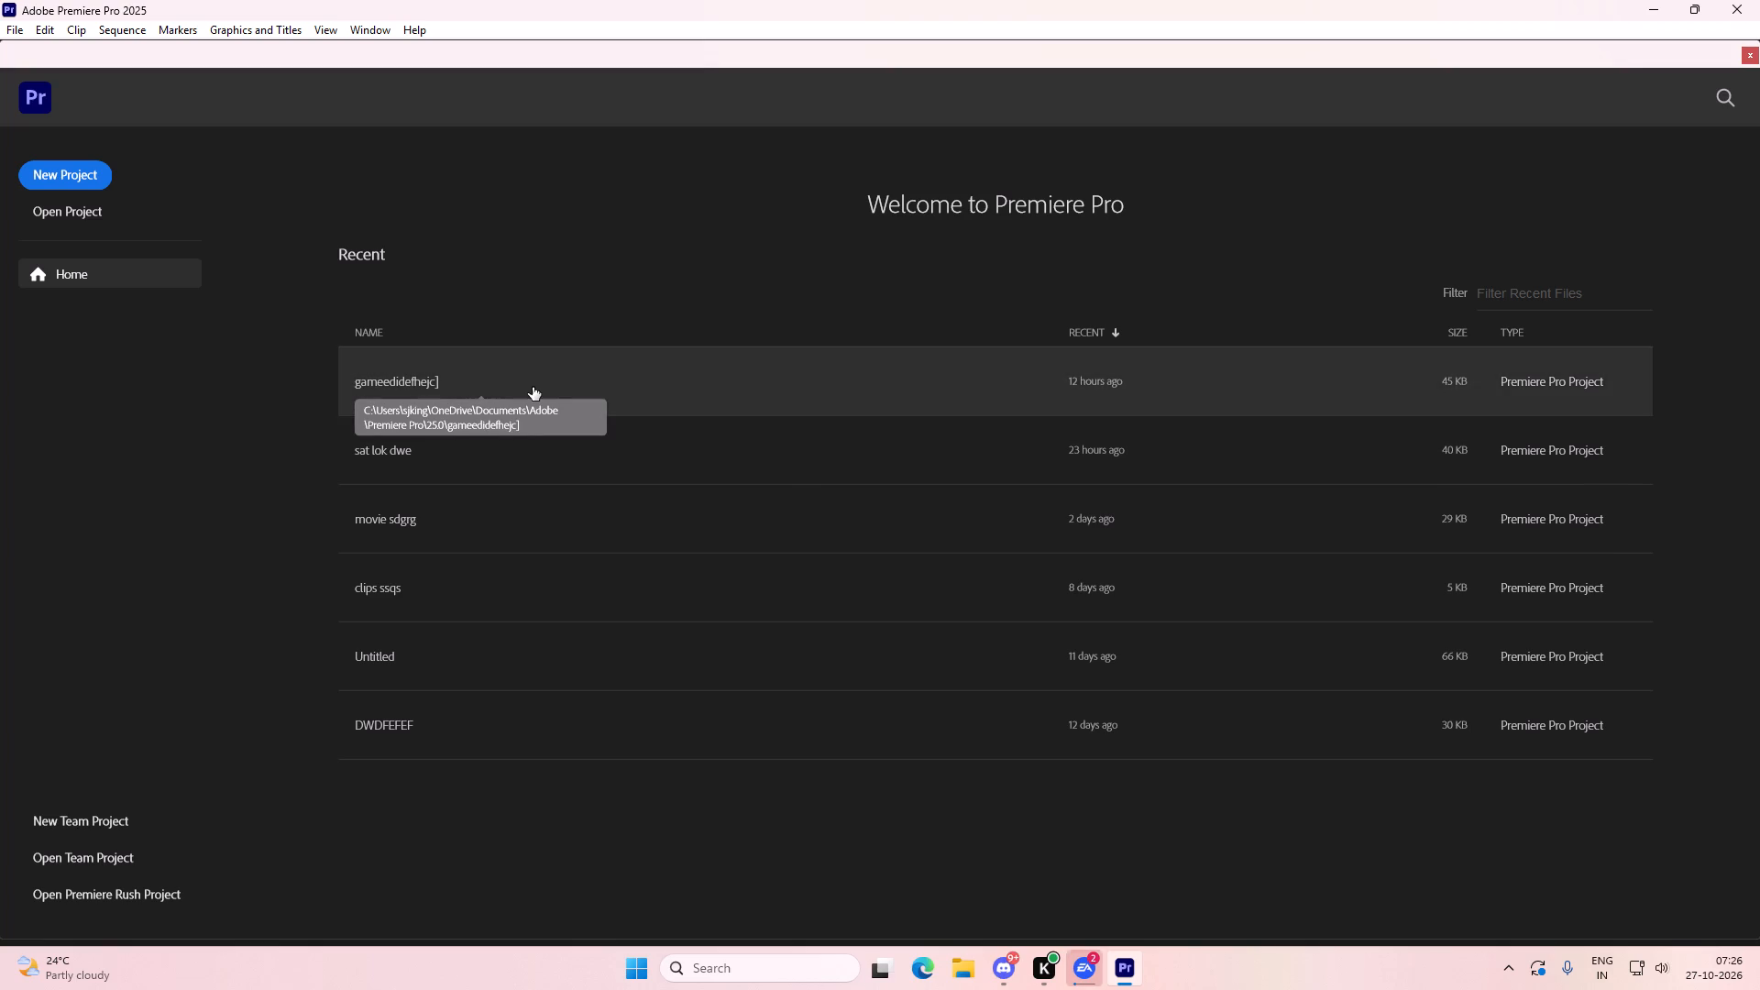
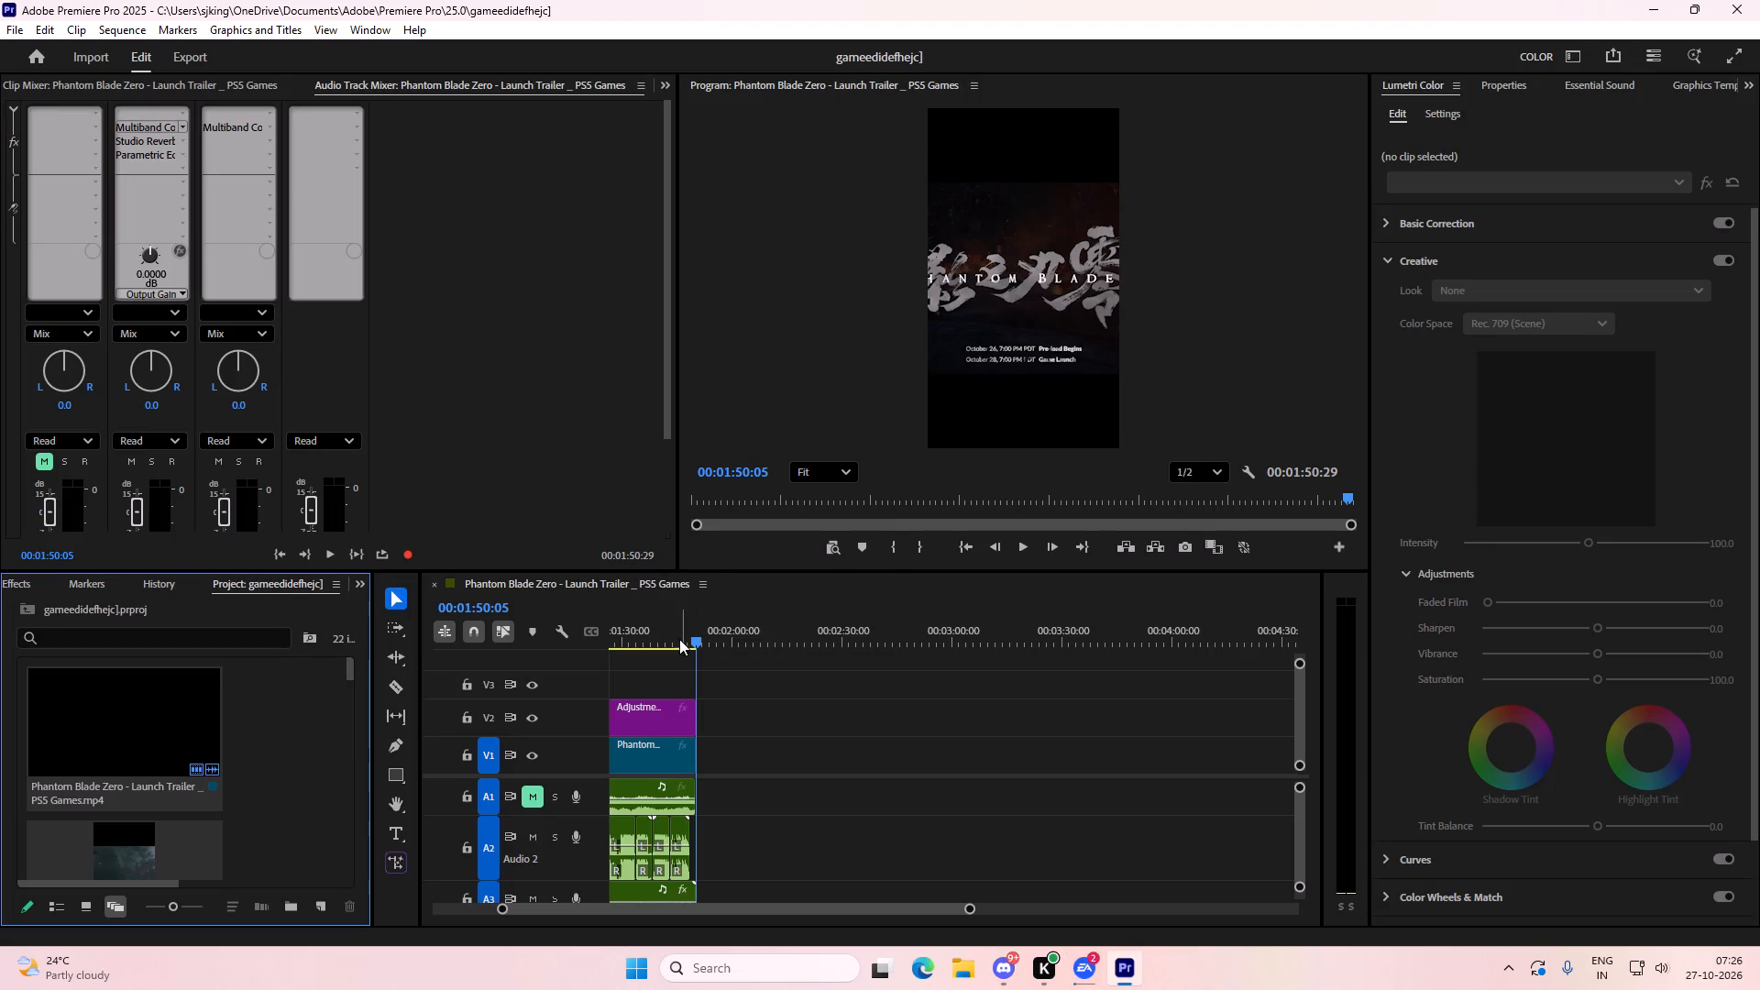
Check the existing Phantom Blade Zero edit from its start and delete all clips from the sequence.
drag(675, 641, 631, 632)
click(631, 632)
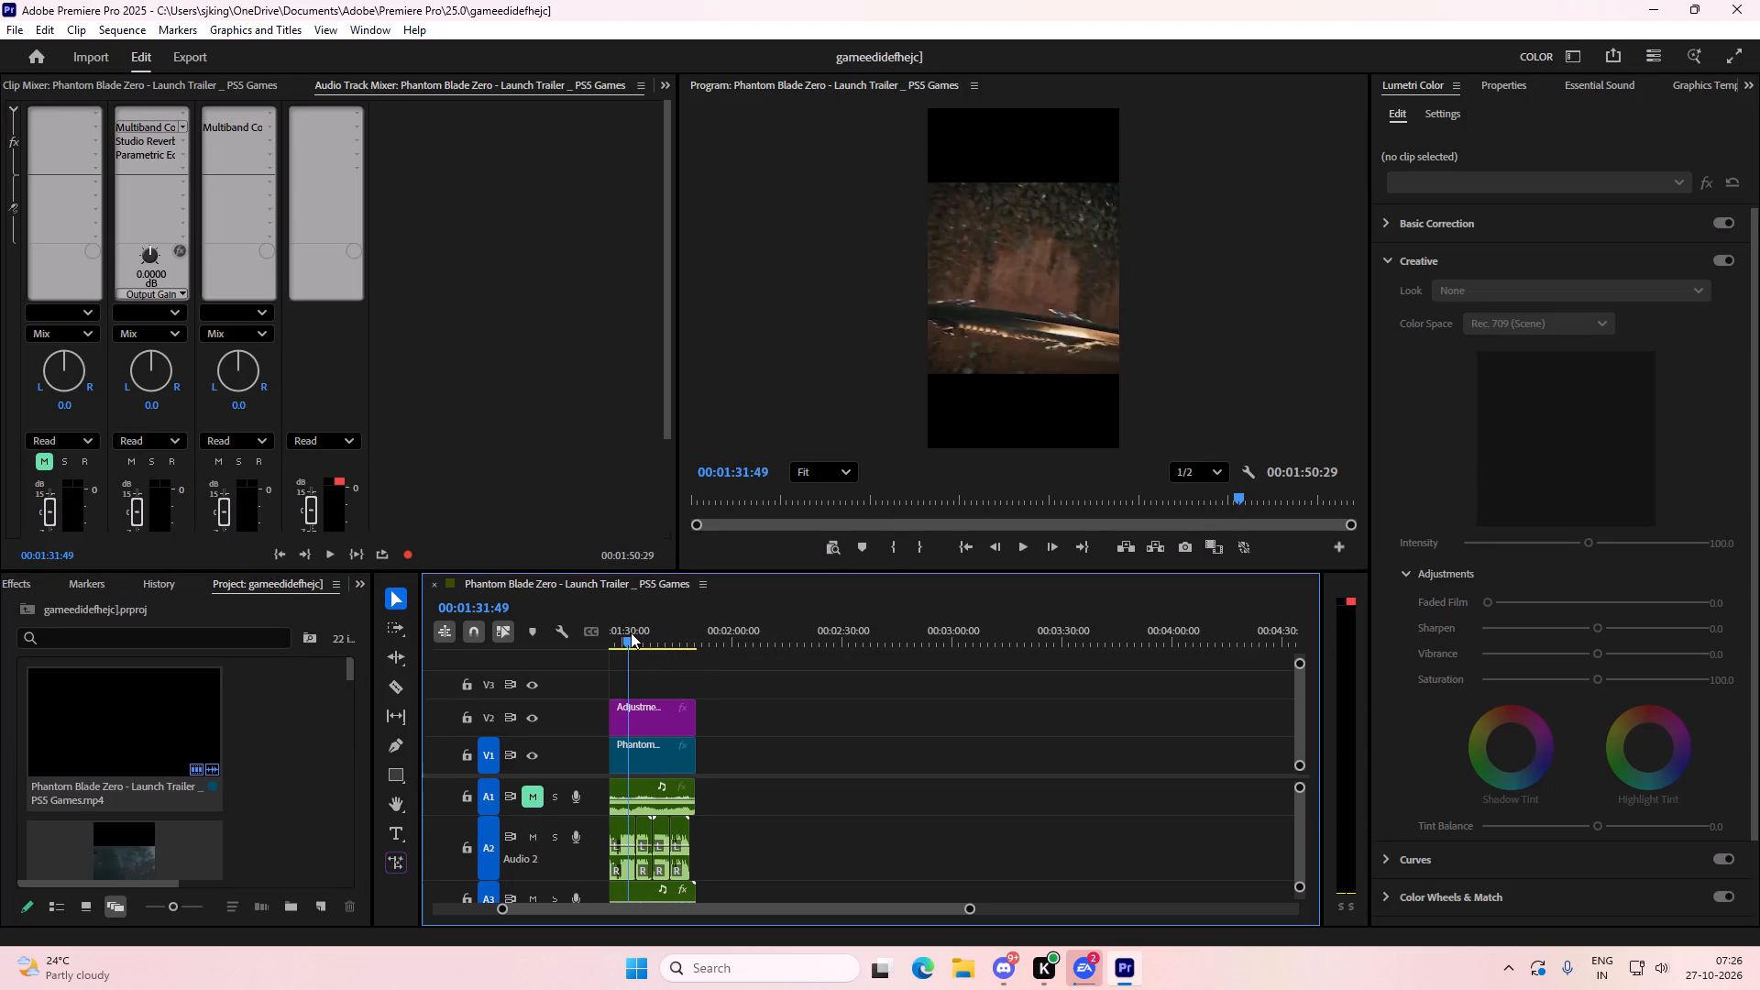
drag(621, 634, 597, 639)
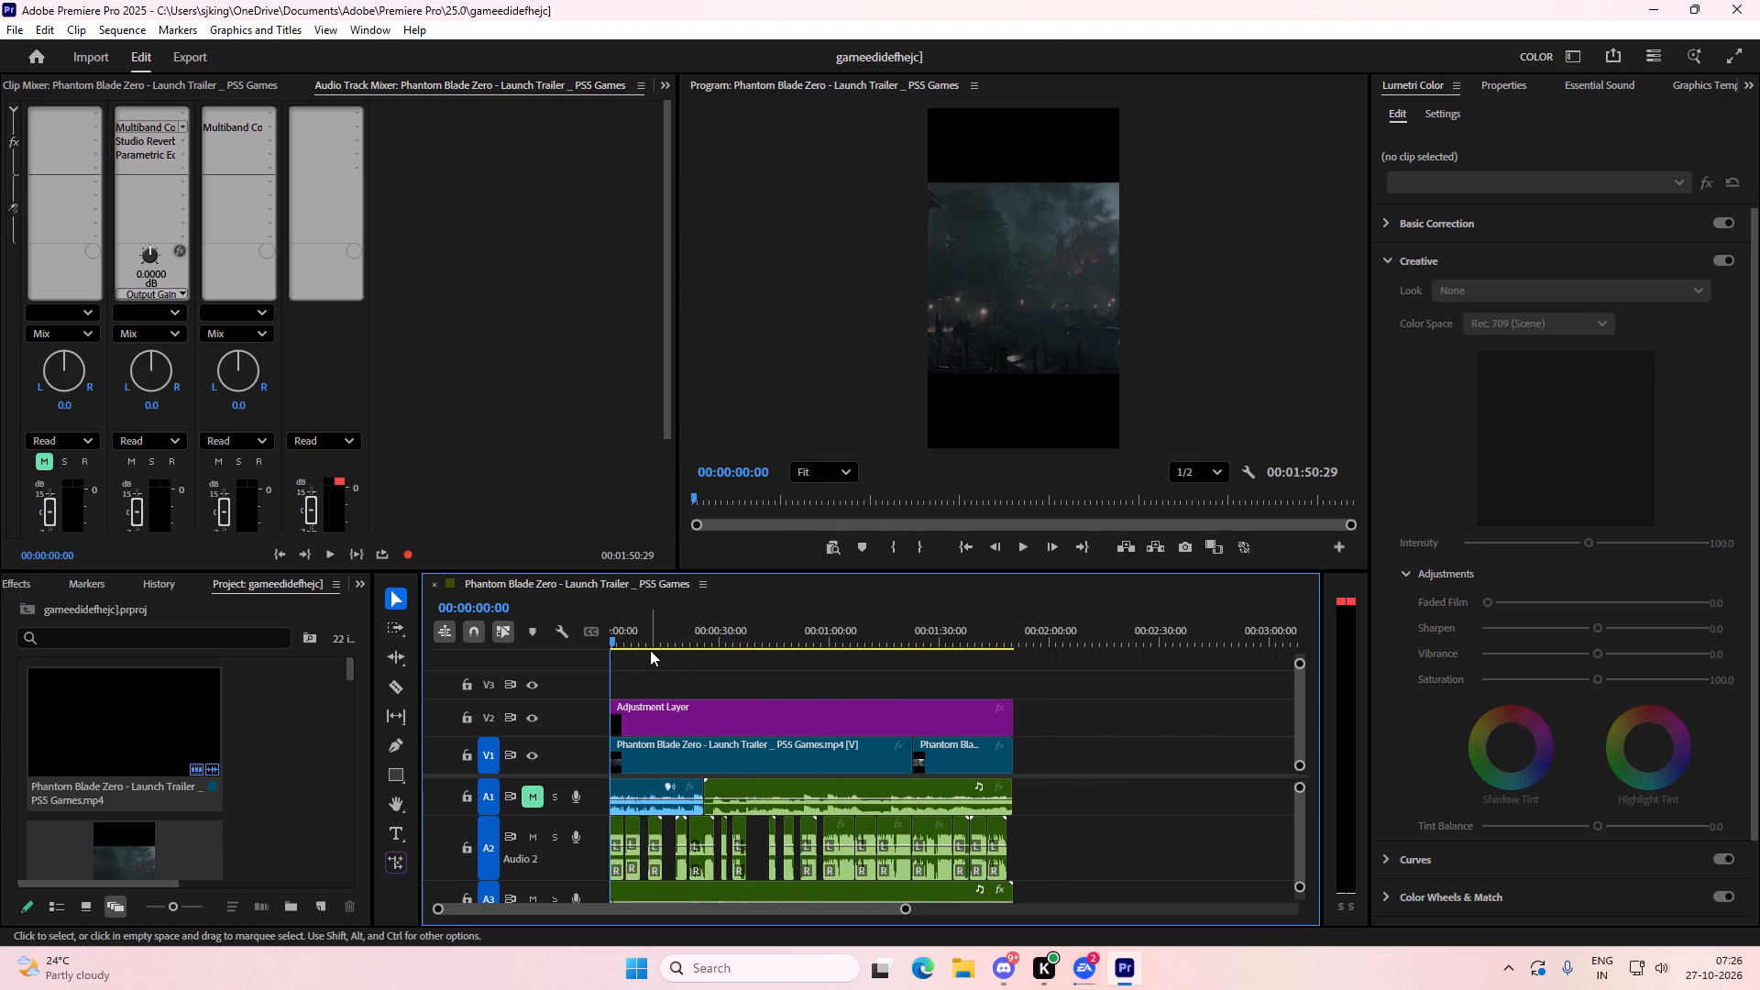
click(653, 651)
key(space)
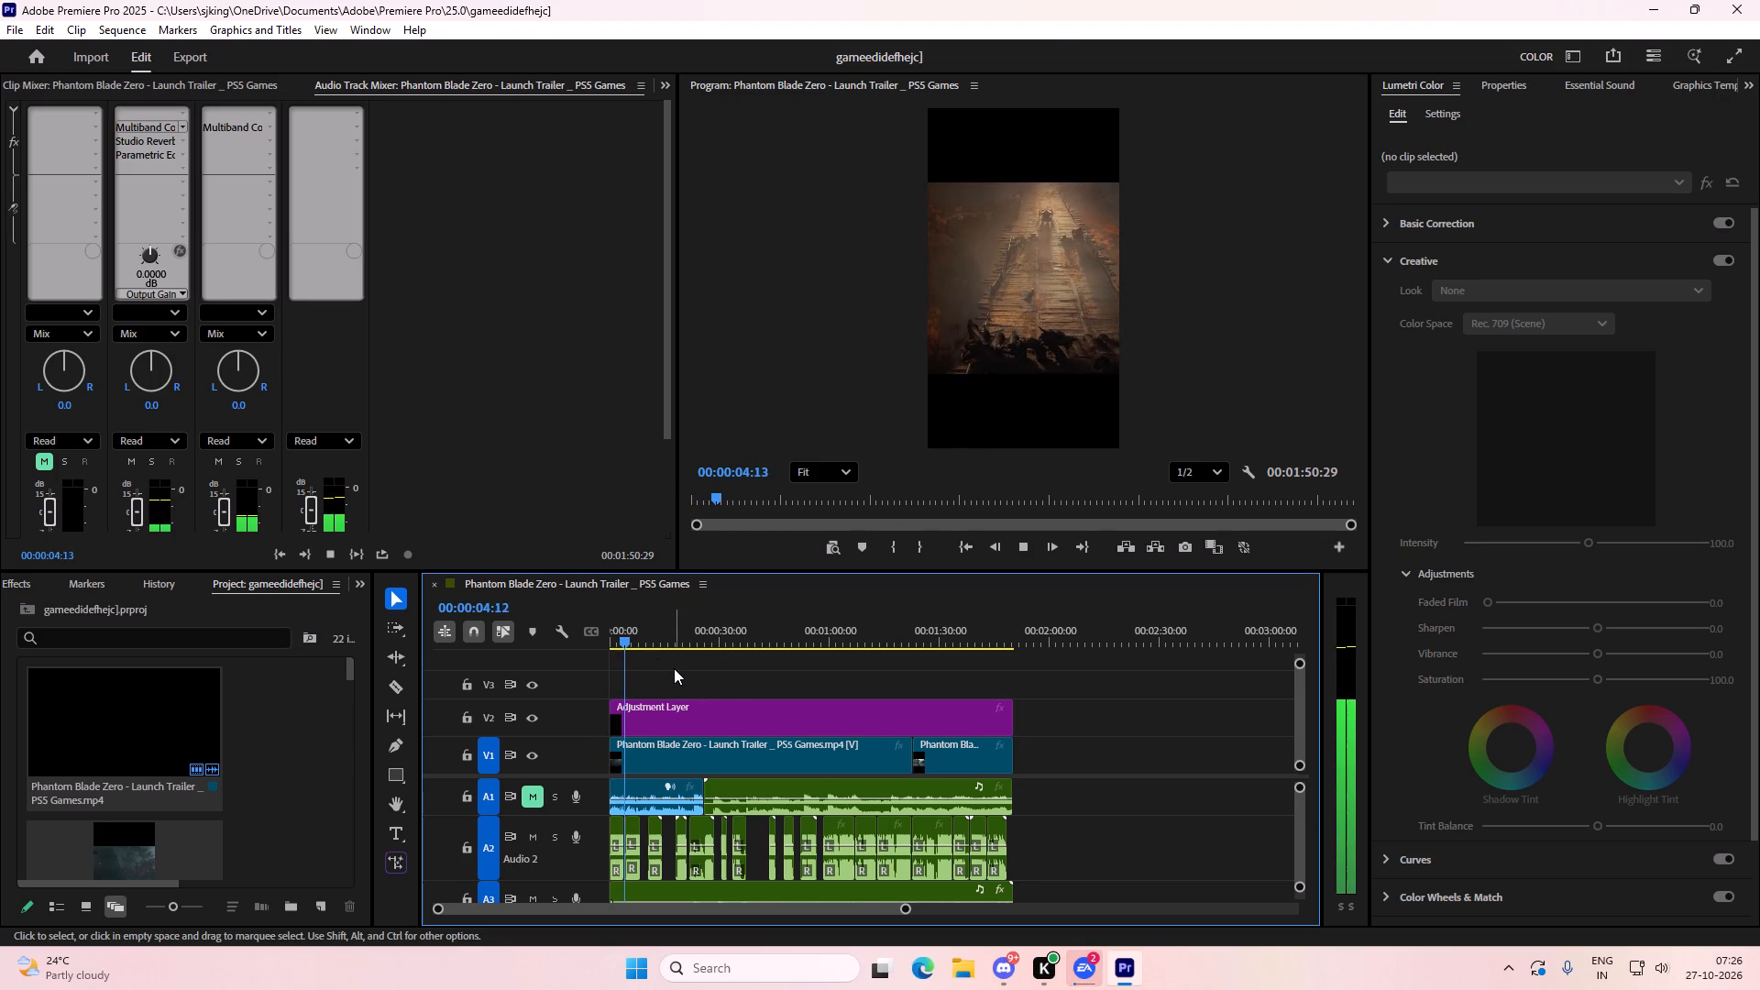
key(space)
key(ctrl+a)
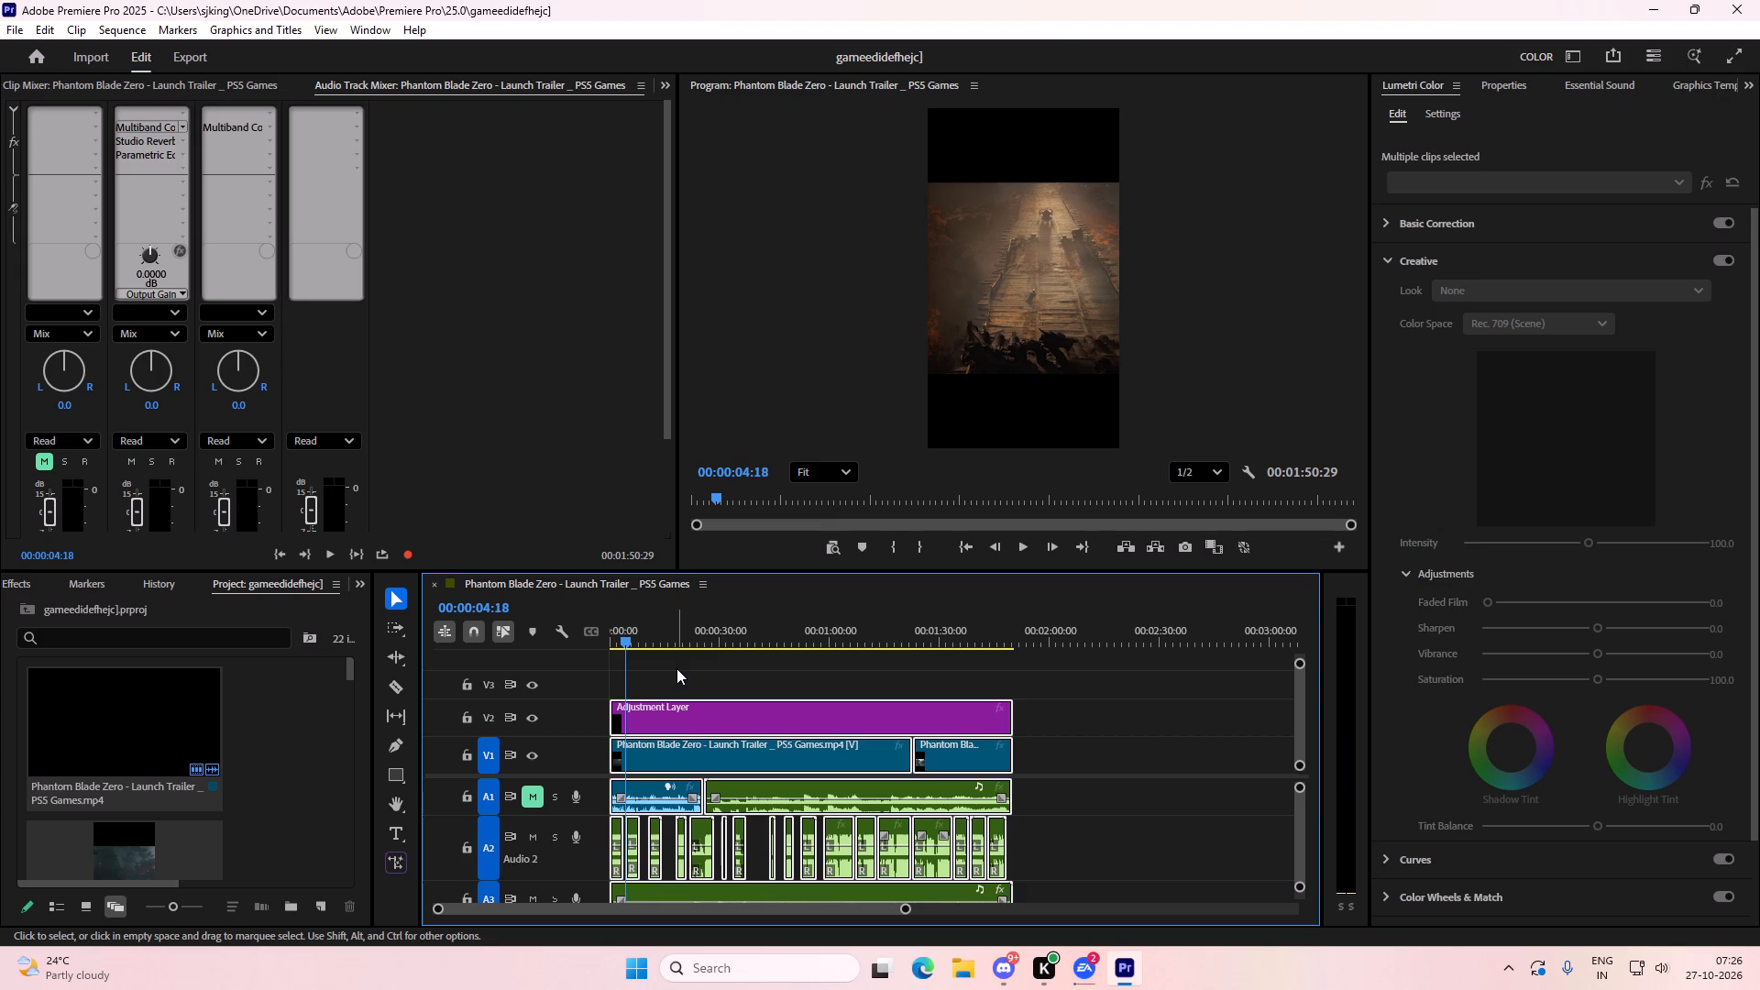
key(Delete)
Switch to File Explorer and open the webcam folder inside Videos > obs.
click(962, 966)
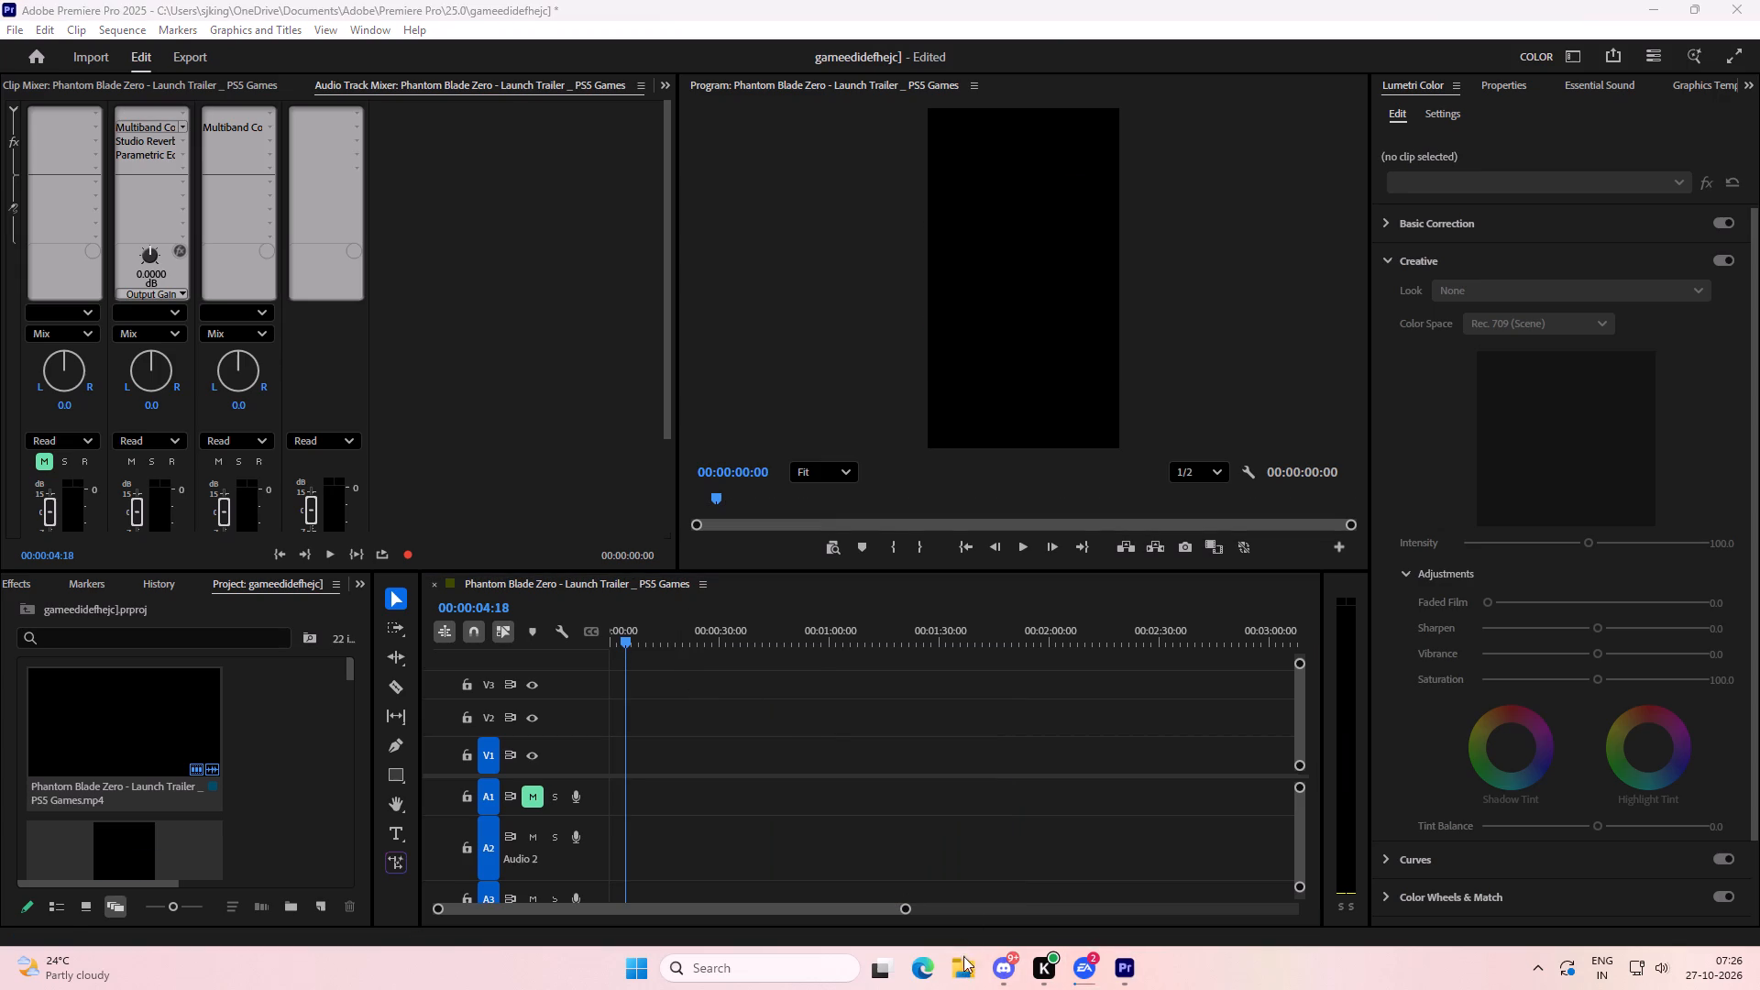
click(725, 339)
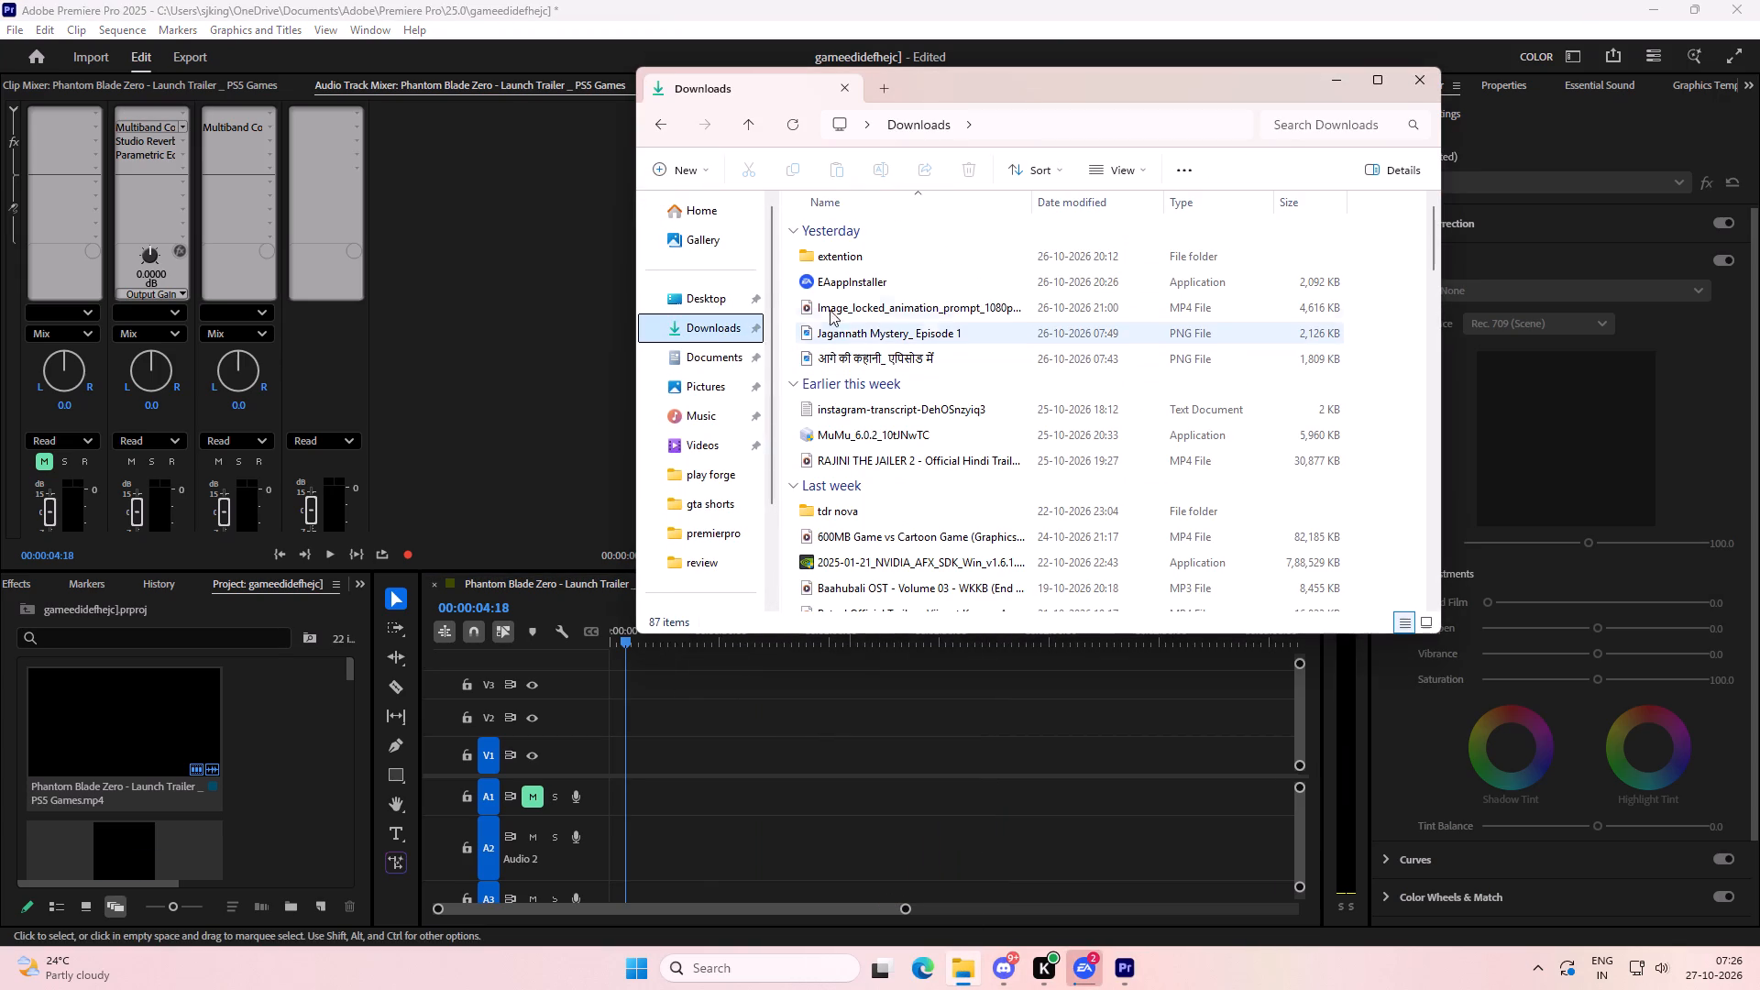
click(716, 451)
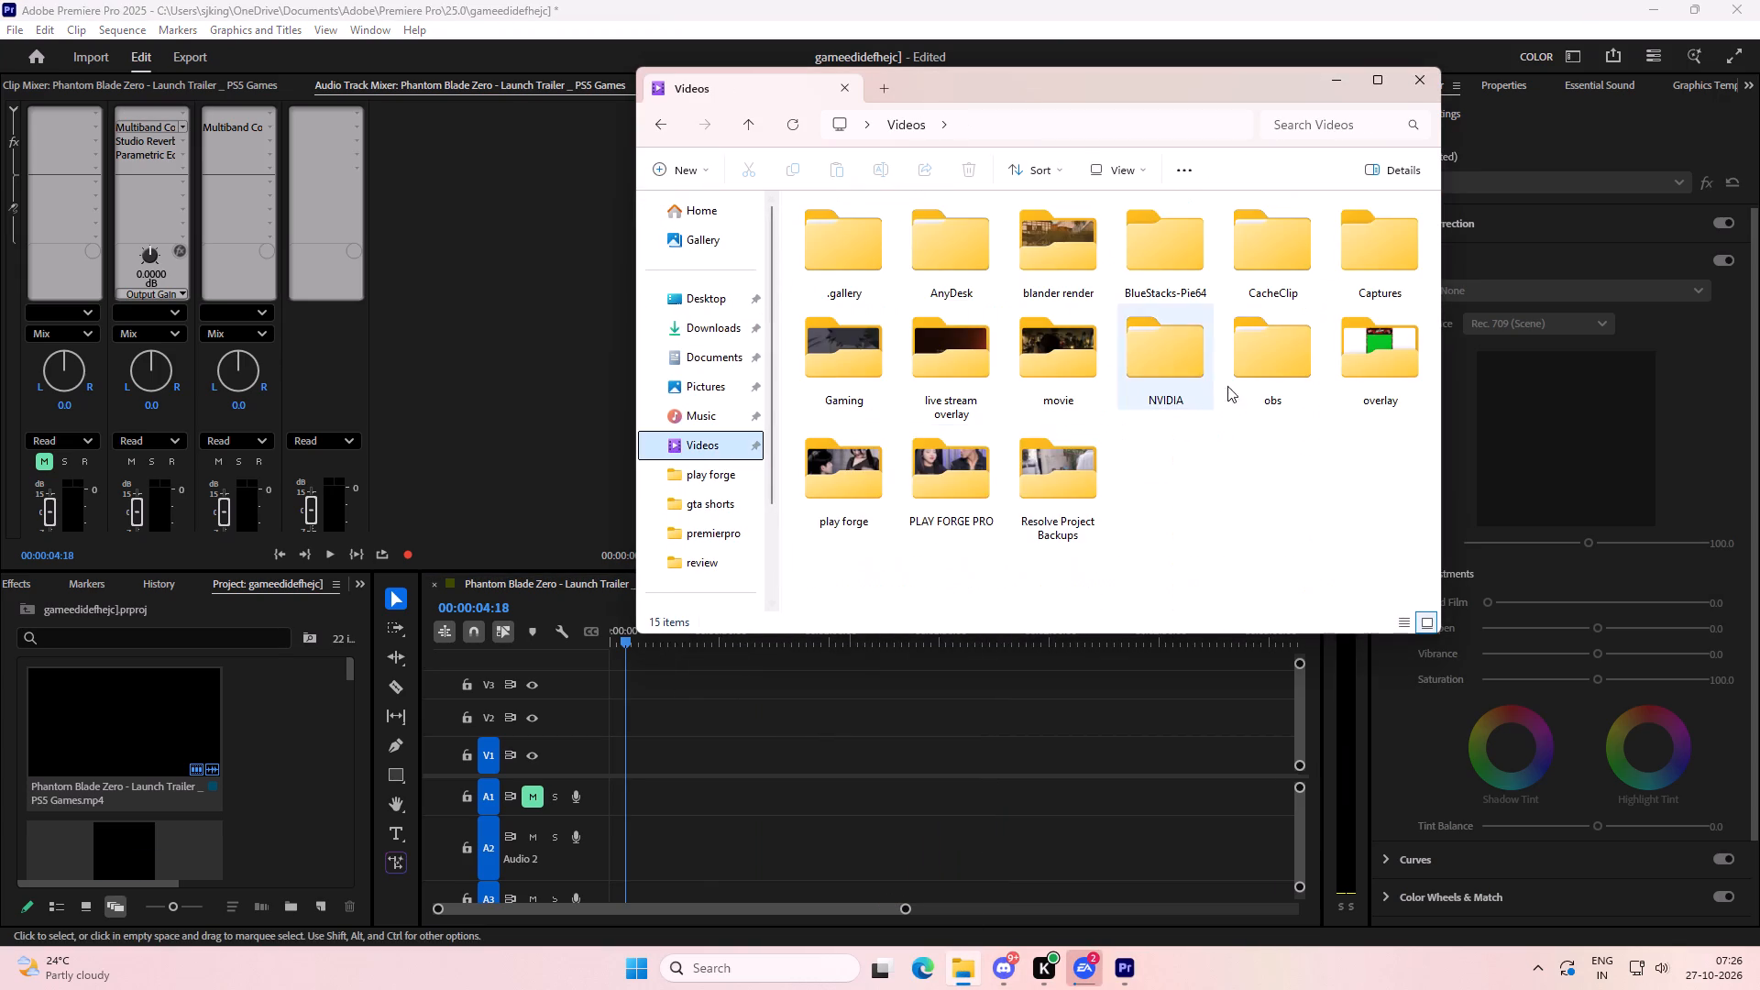
double_click(1259, 380)
double_click(918, 241)
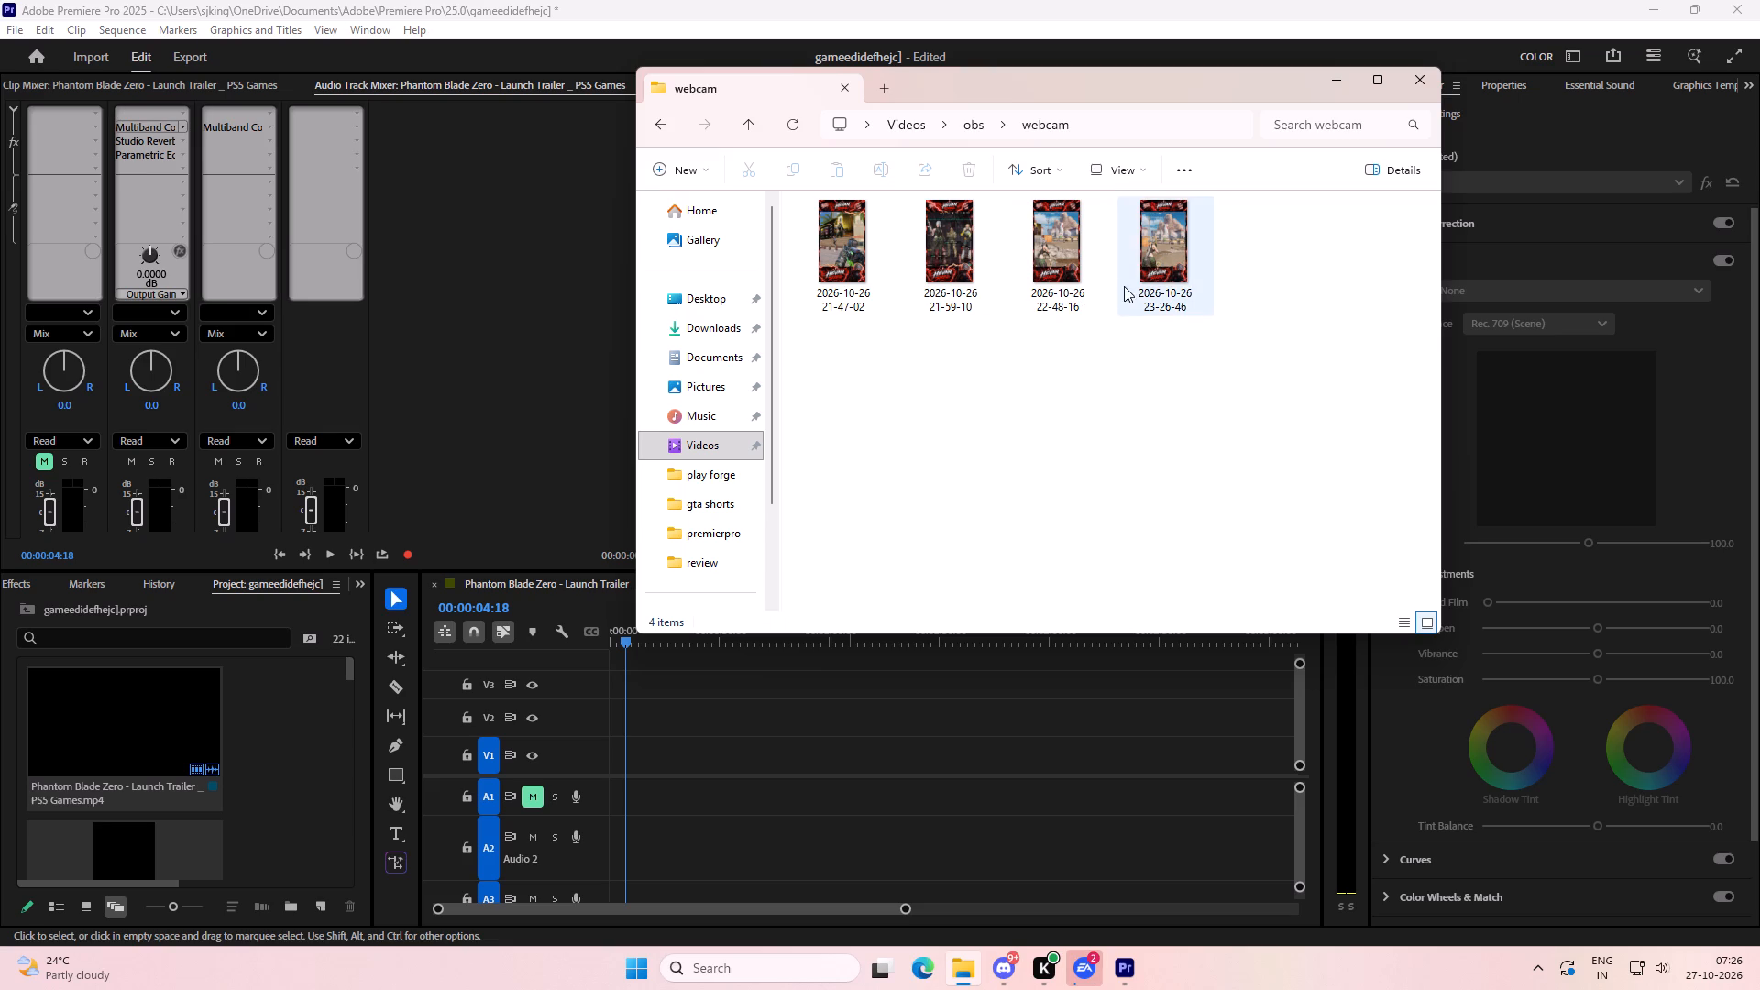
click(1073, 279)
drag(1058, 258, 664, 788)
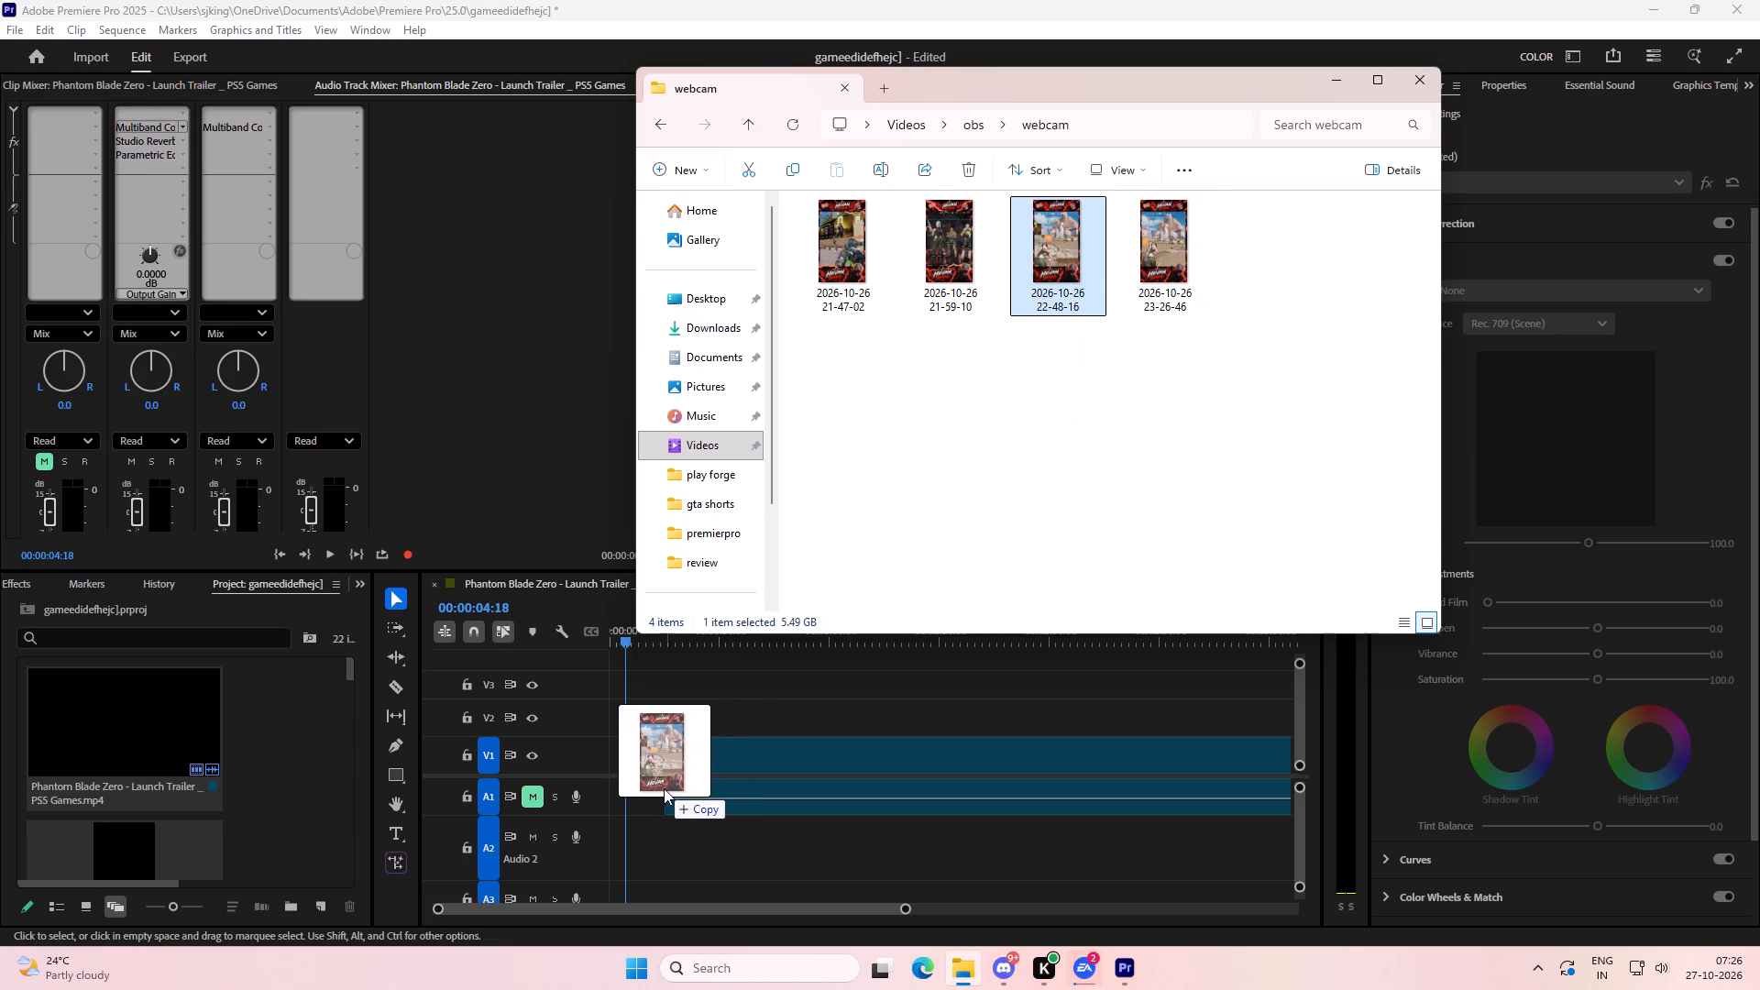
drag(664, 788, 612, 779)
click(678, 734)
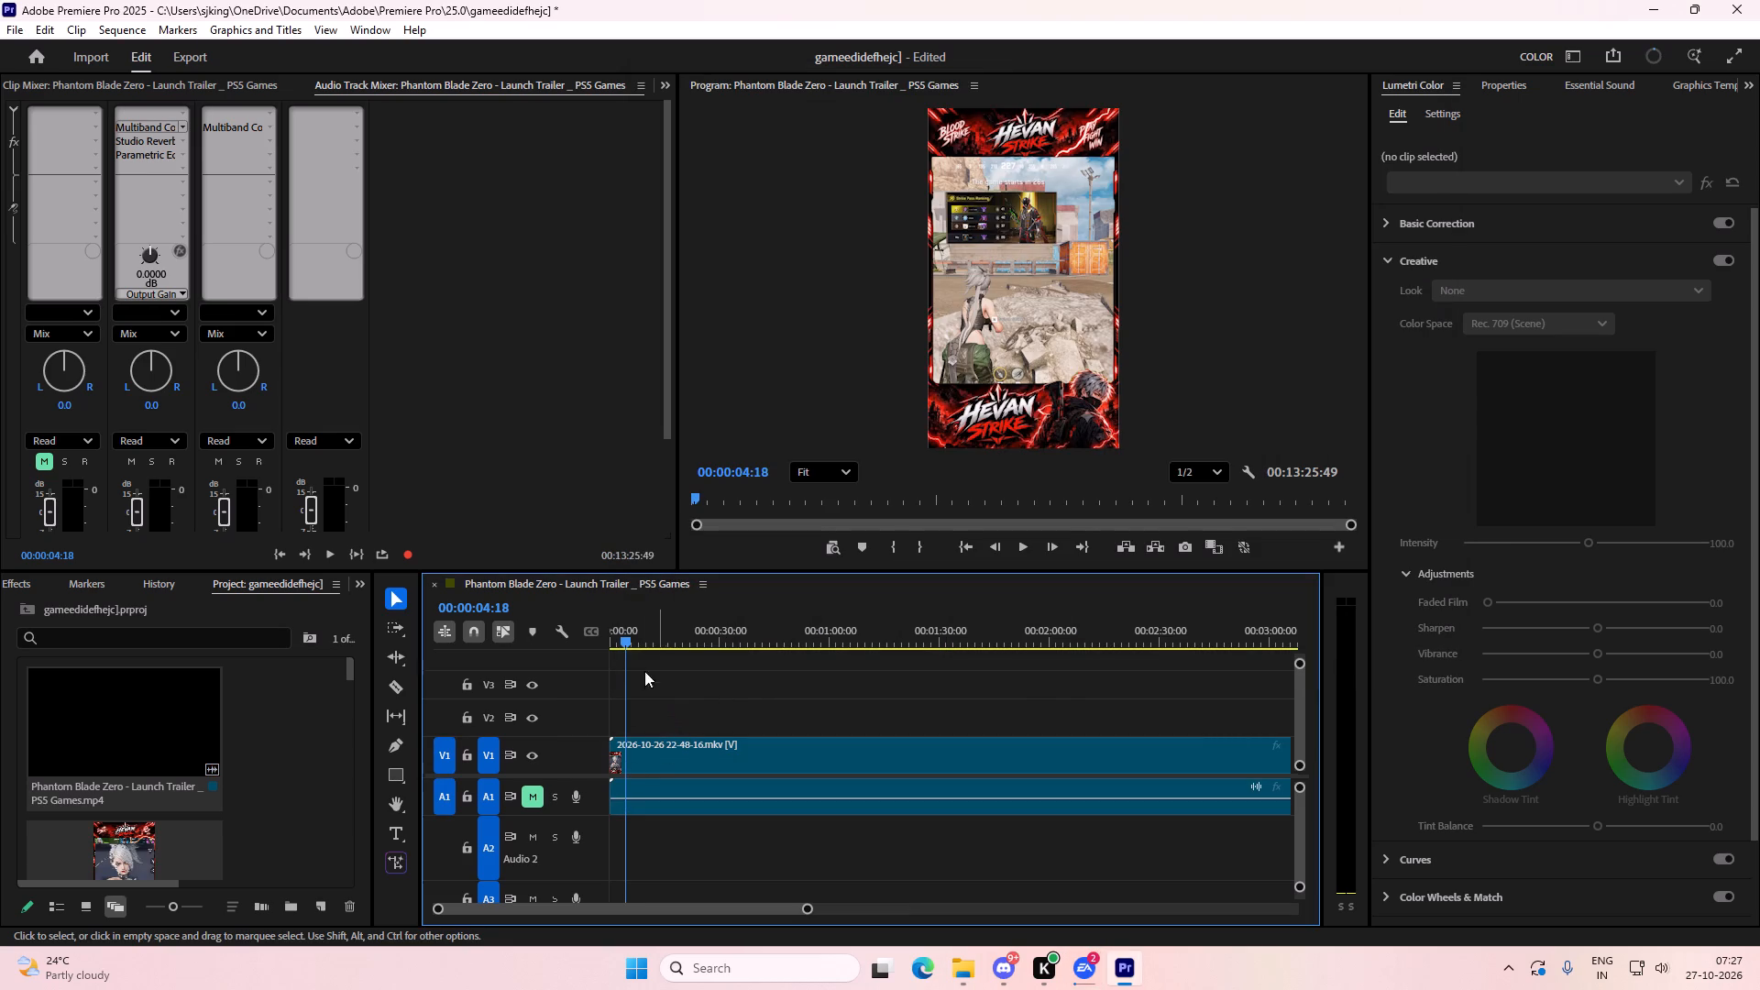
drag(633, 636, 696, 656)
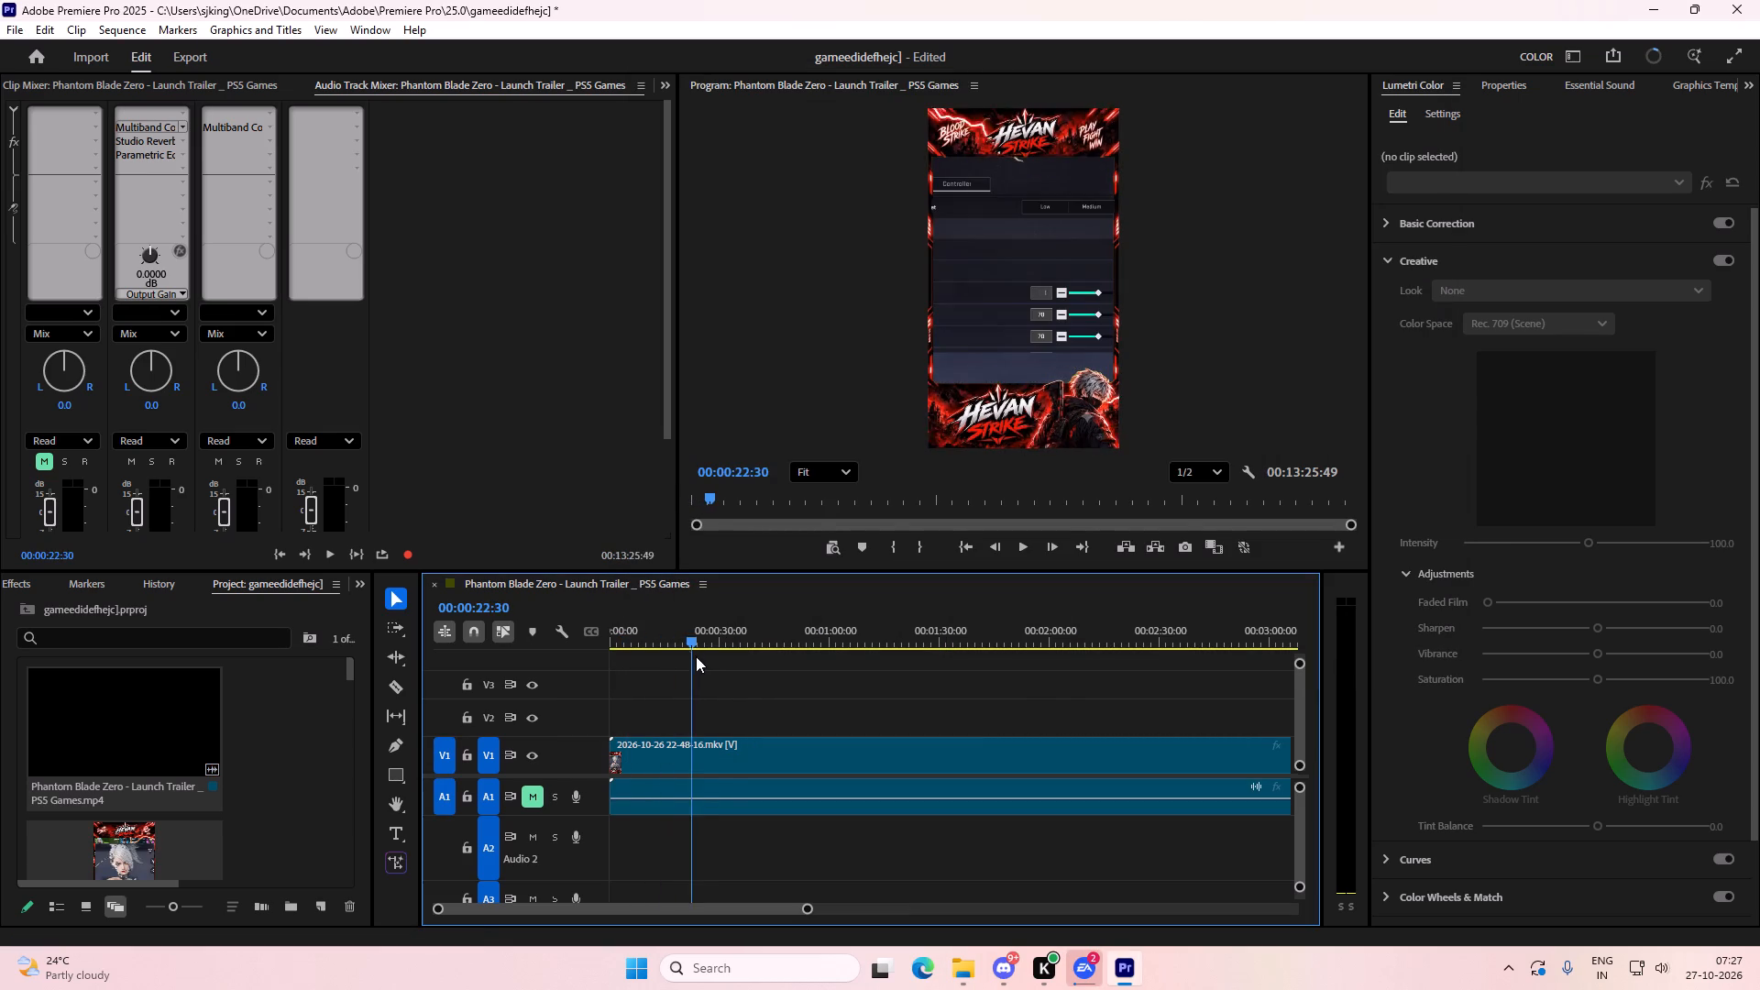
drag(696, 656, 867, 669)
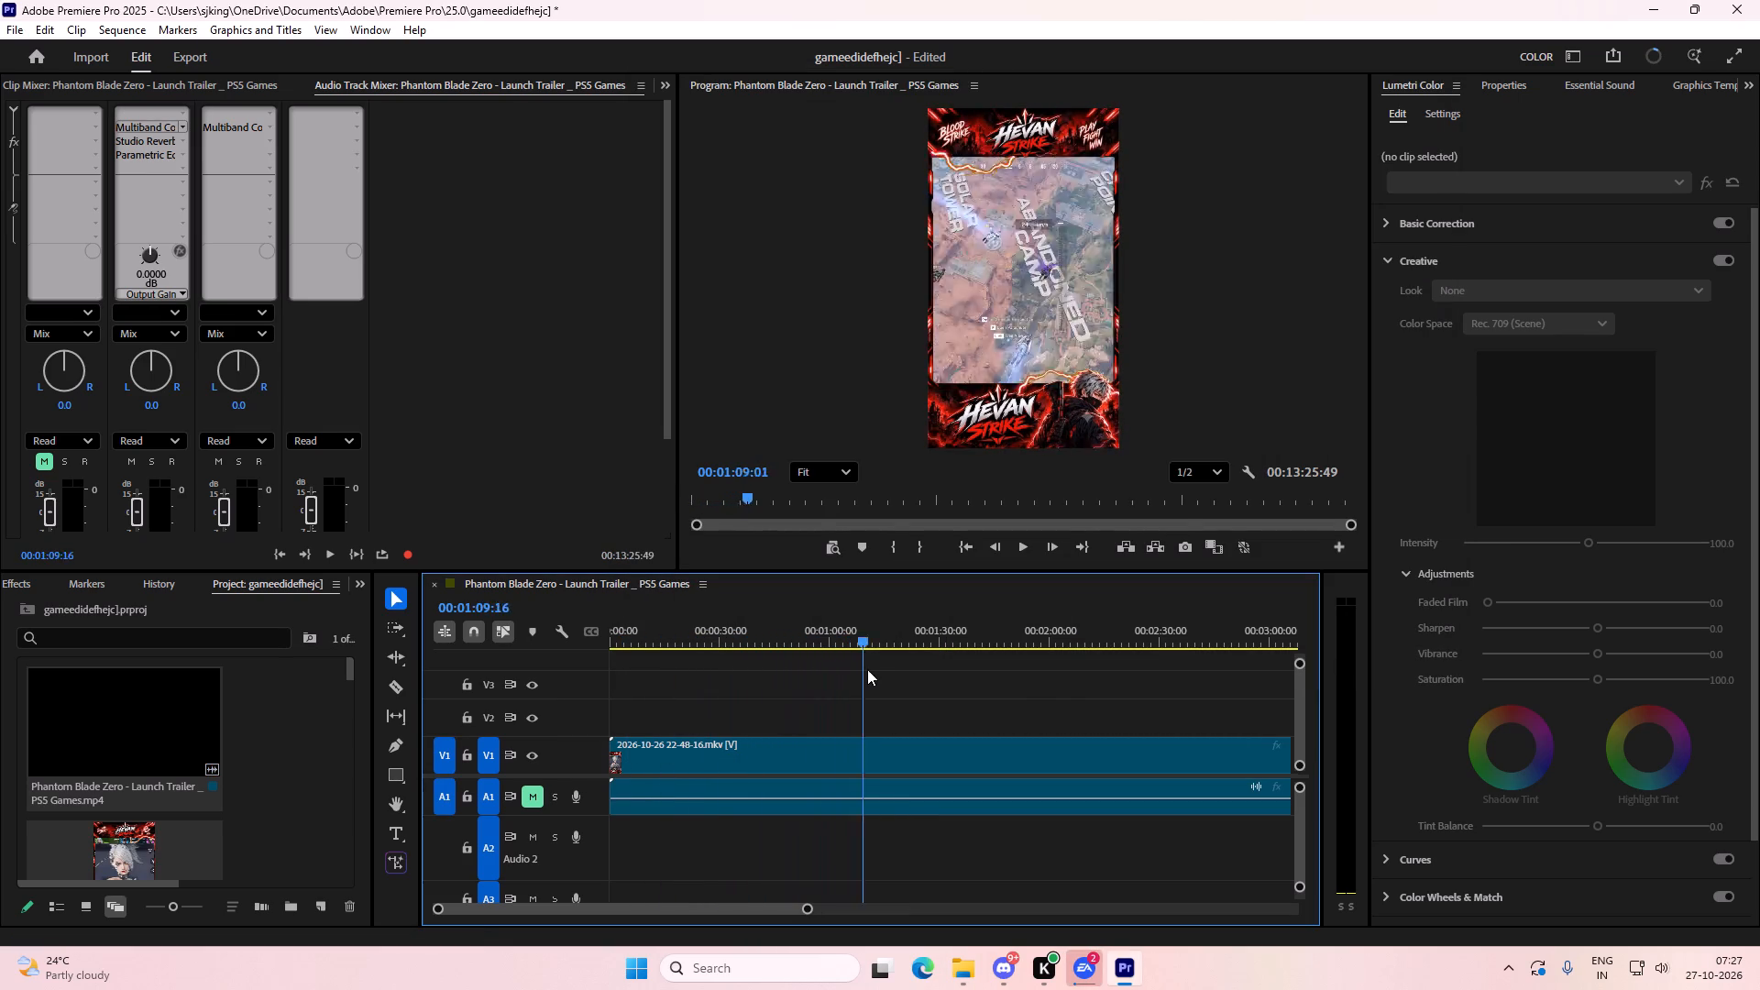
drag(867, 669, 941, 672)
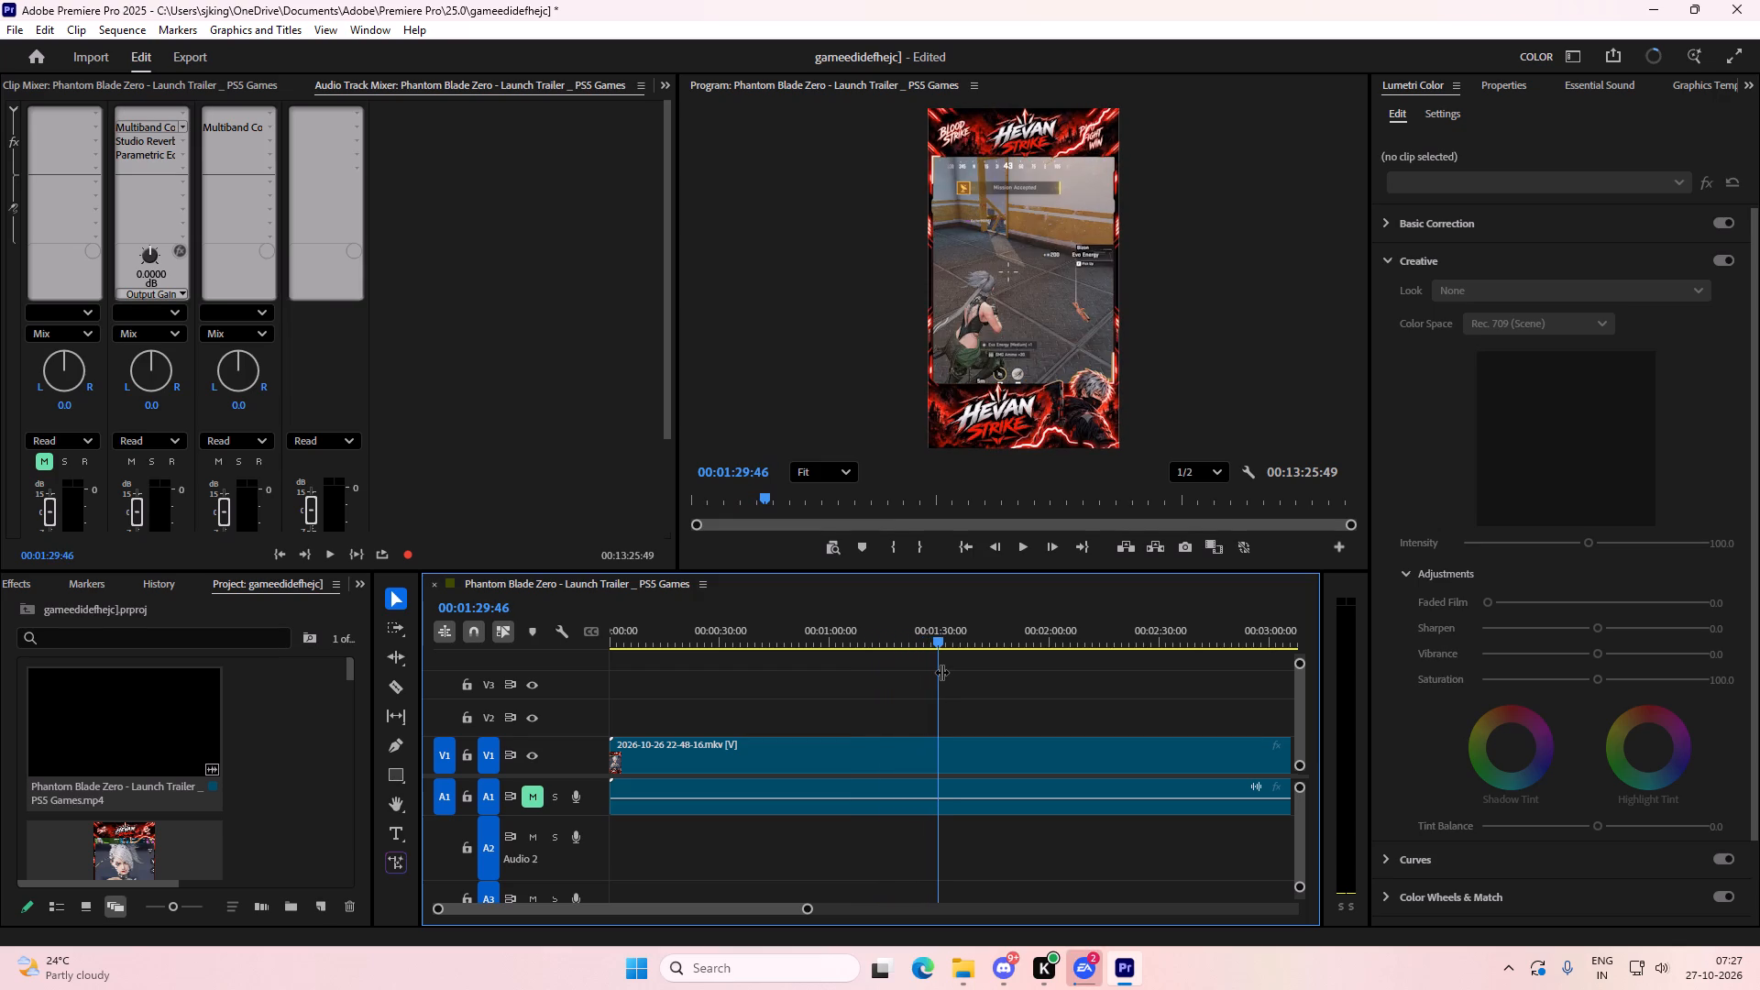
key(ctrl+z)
click(968, 982)
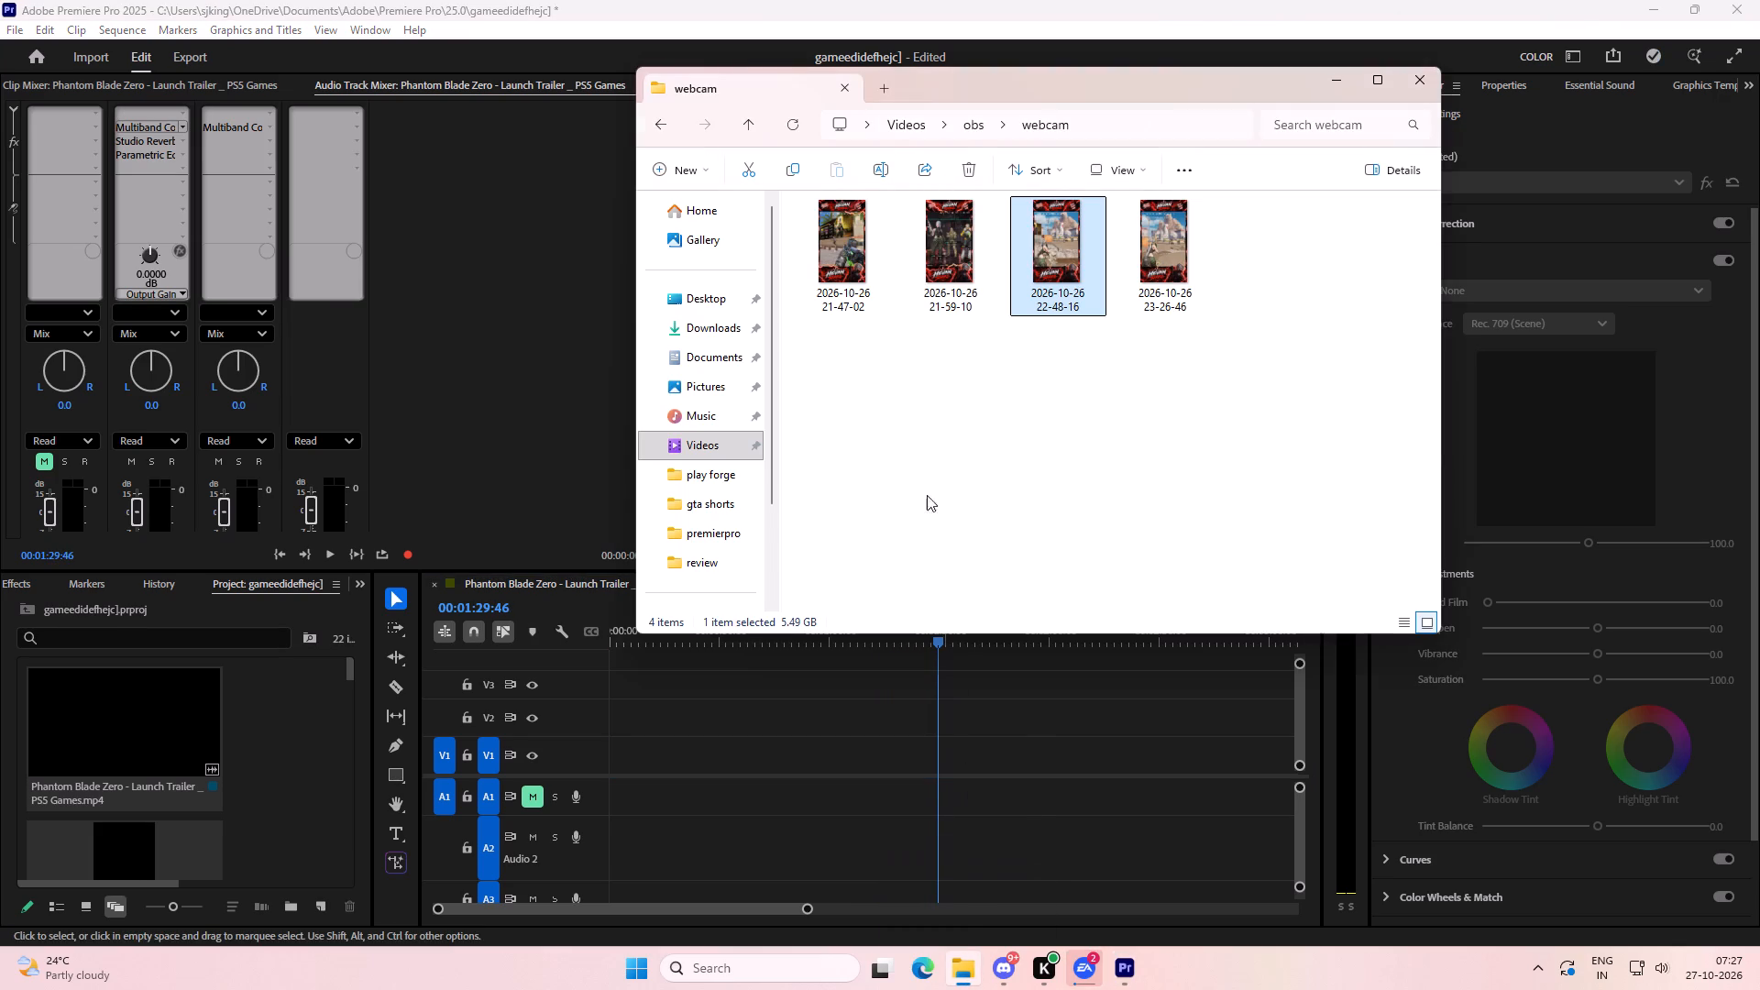
click(940, 341)
click(949, 283)
drag(950, 263, 799, 712)
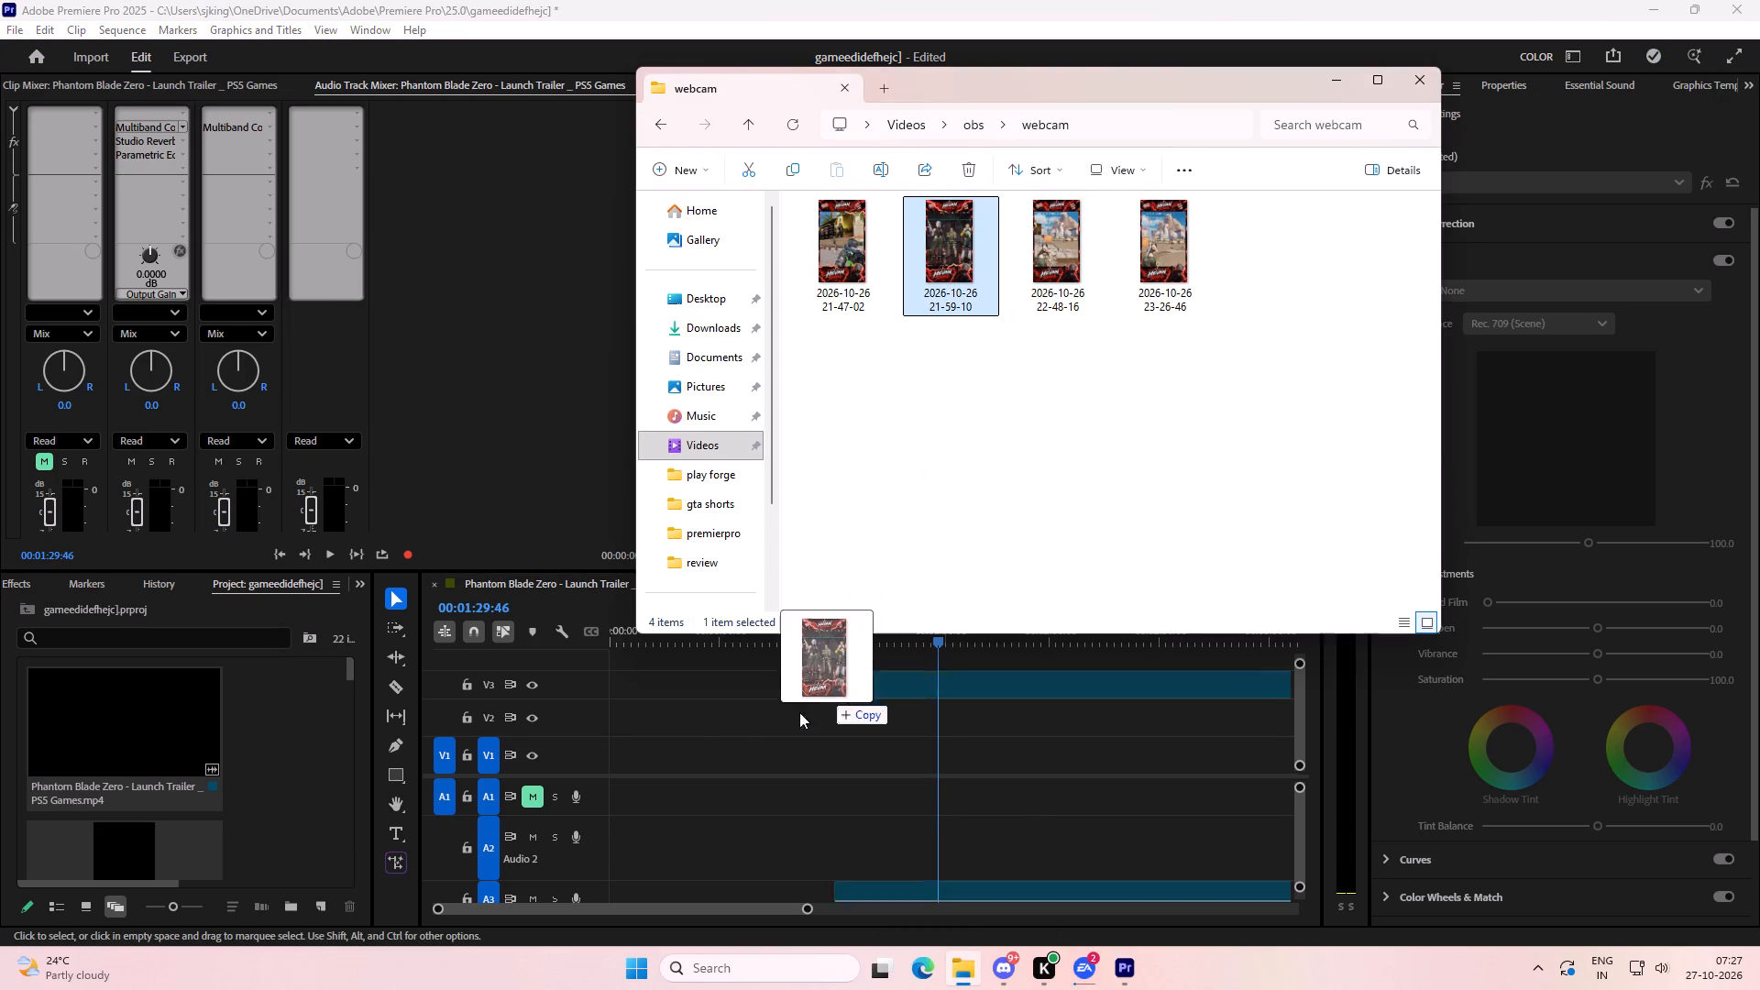
drag(799, 712, 592, 747)
click(664, 717)
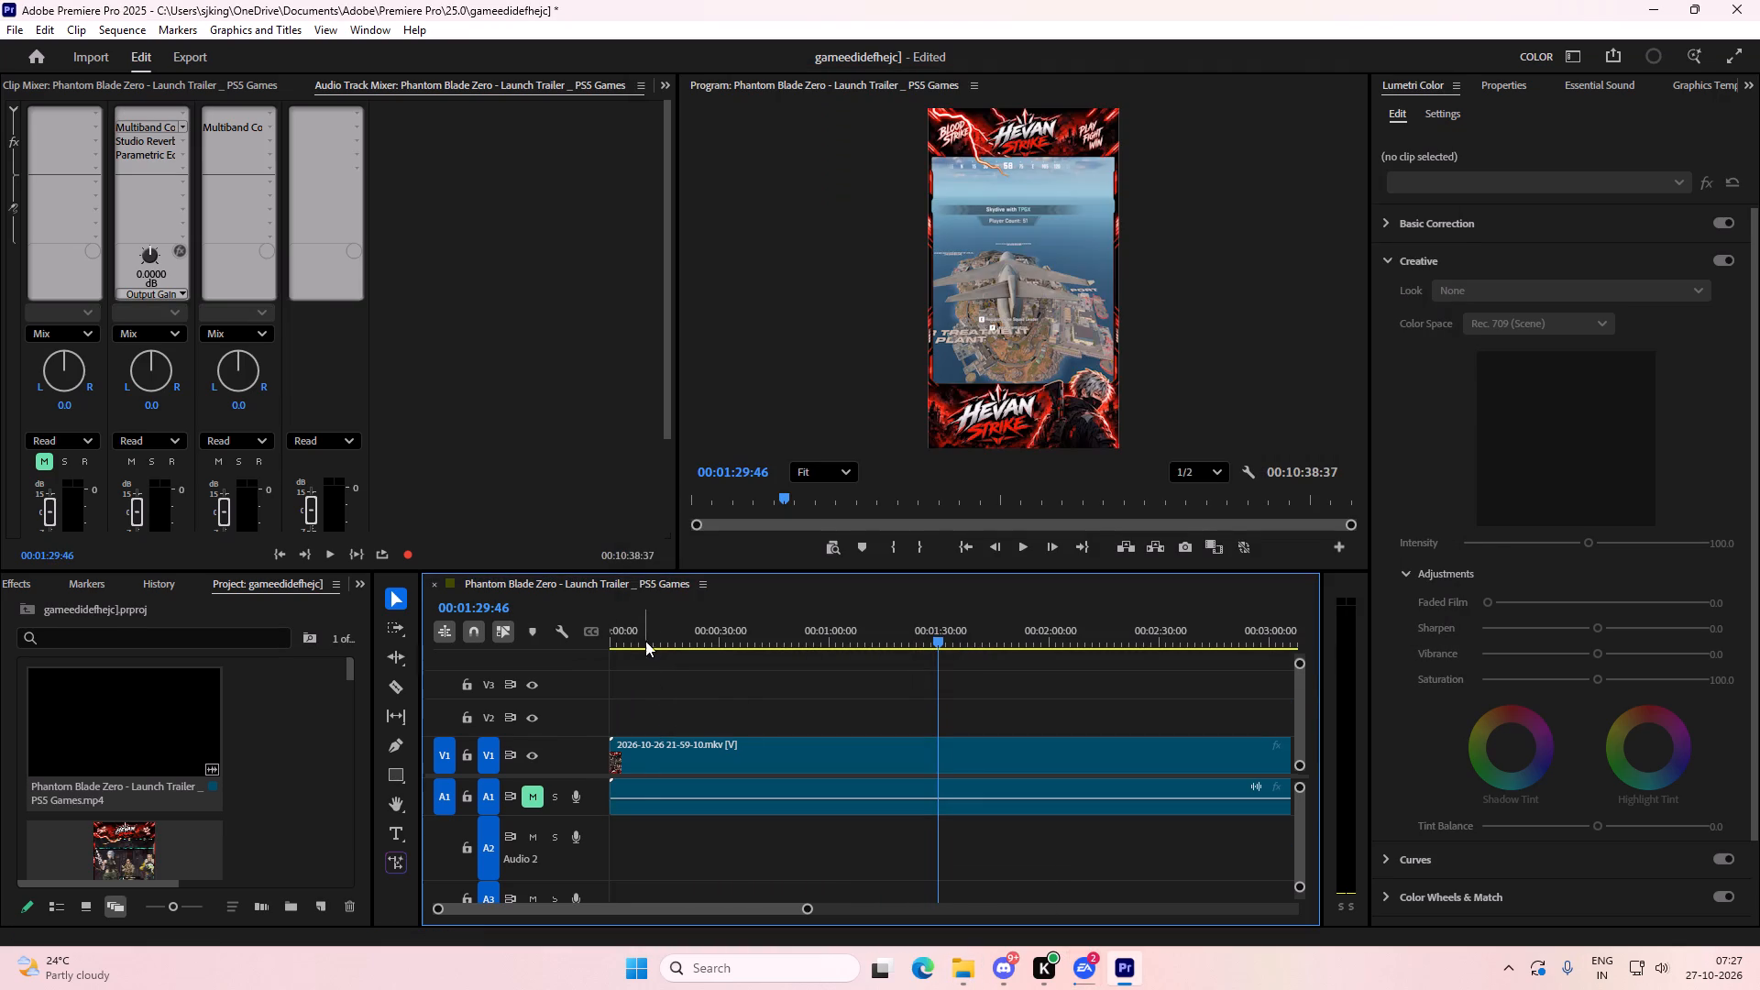
Preview the opening of the 21-59-10 recording, sampling playback at several points up to about 00:01:17.
drag(643, 639, 608, 638)
key(space)
drag(627, 642, 651, 648)
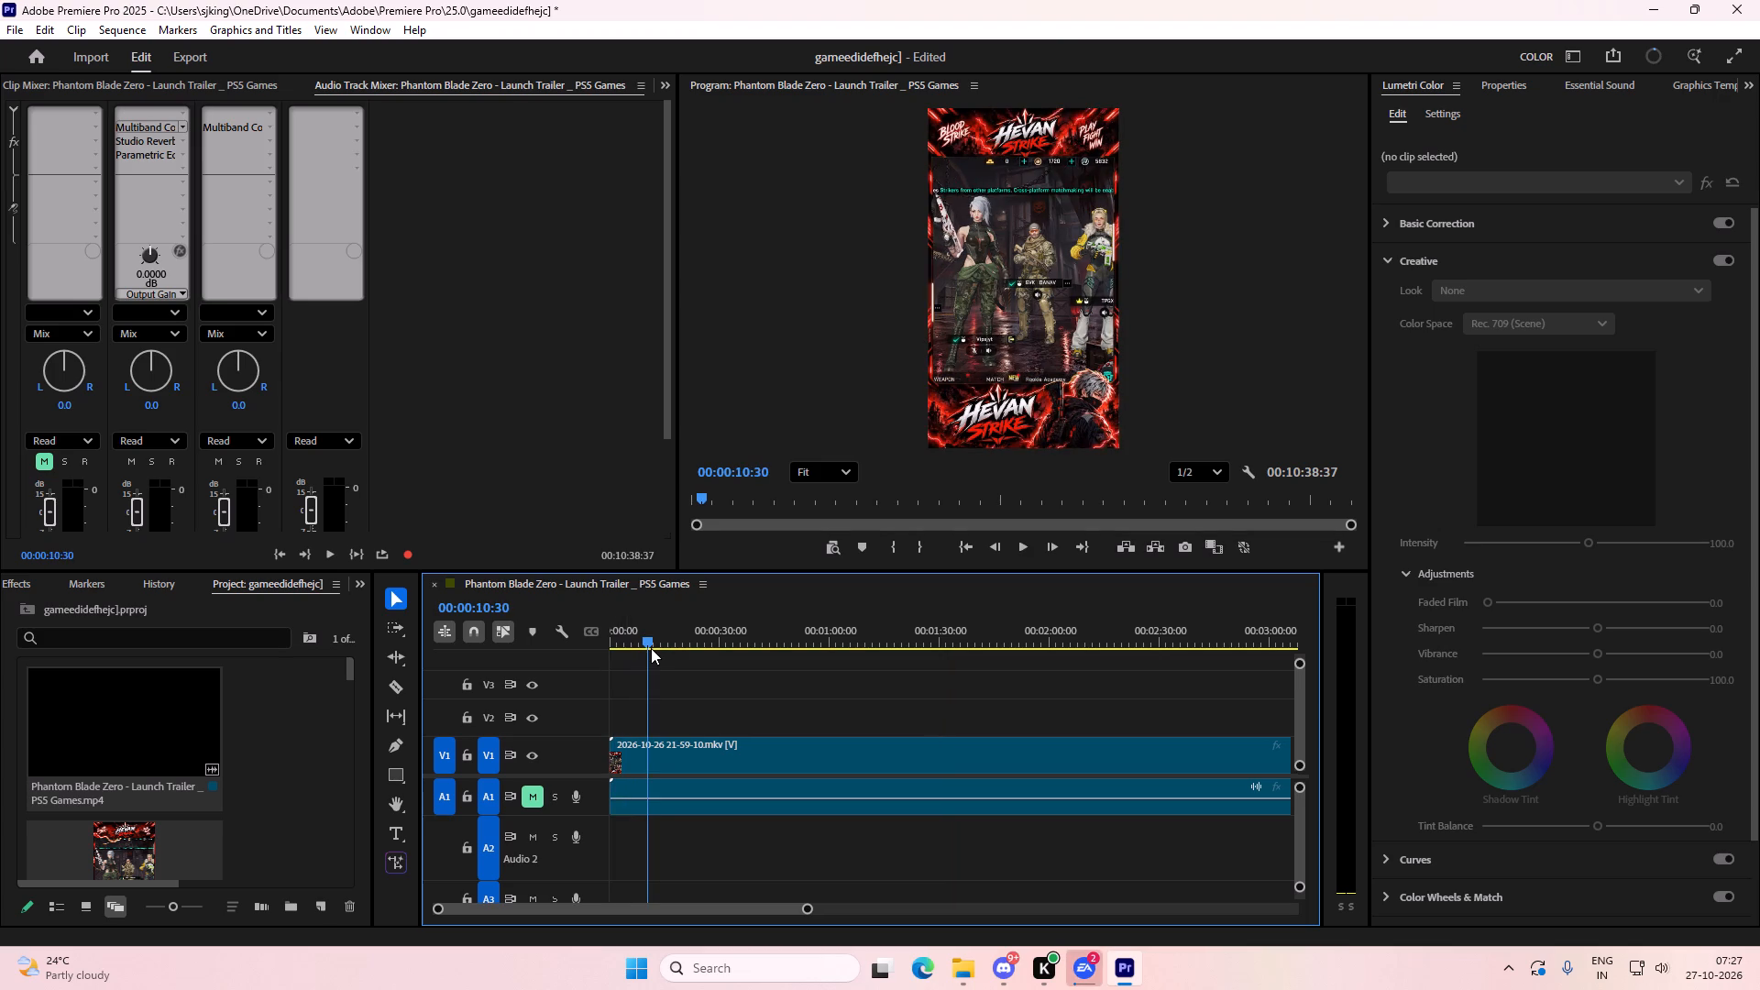
drag(651, 648, 652, 649)
key(space)
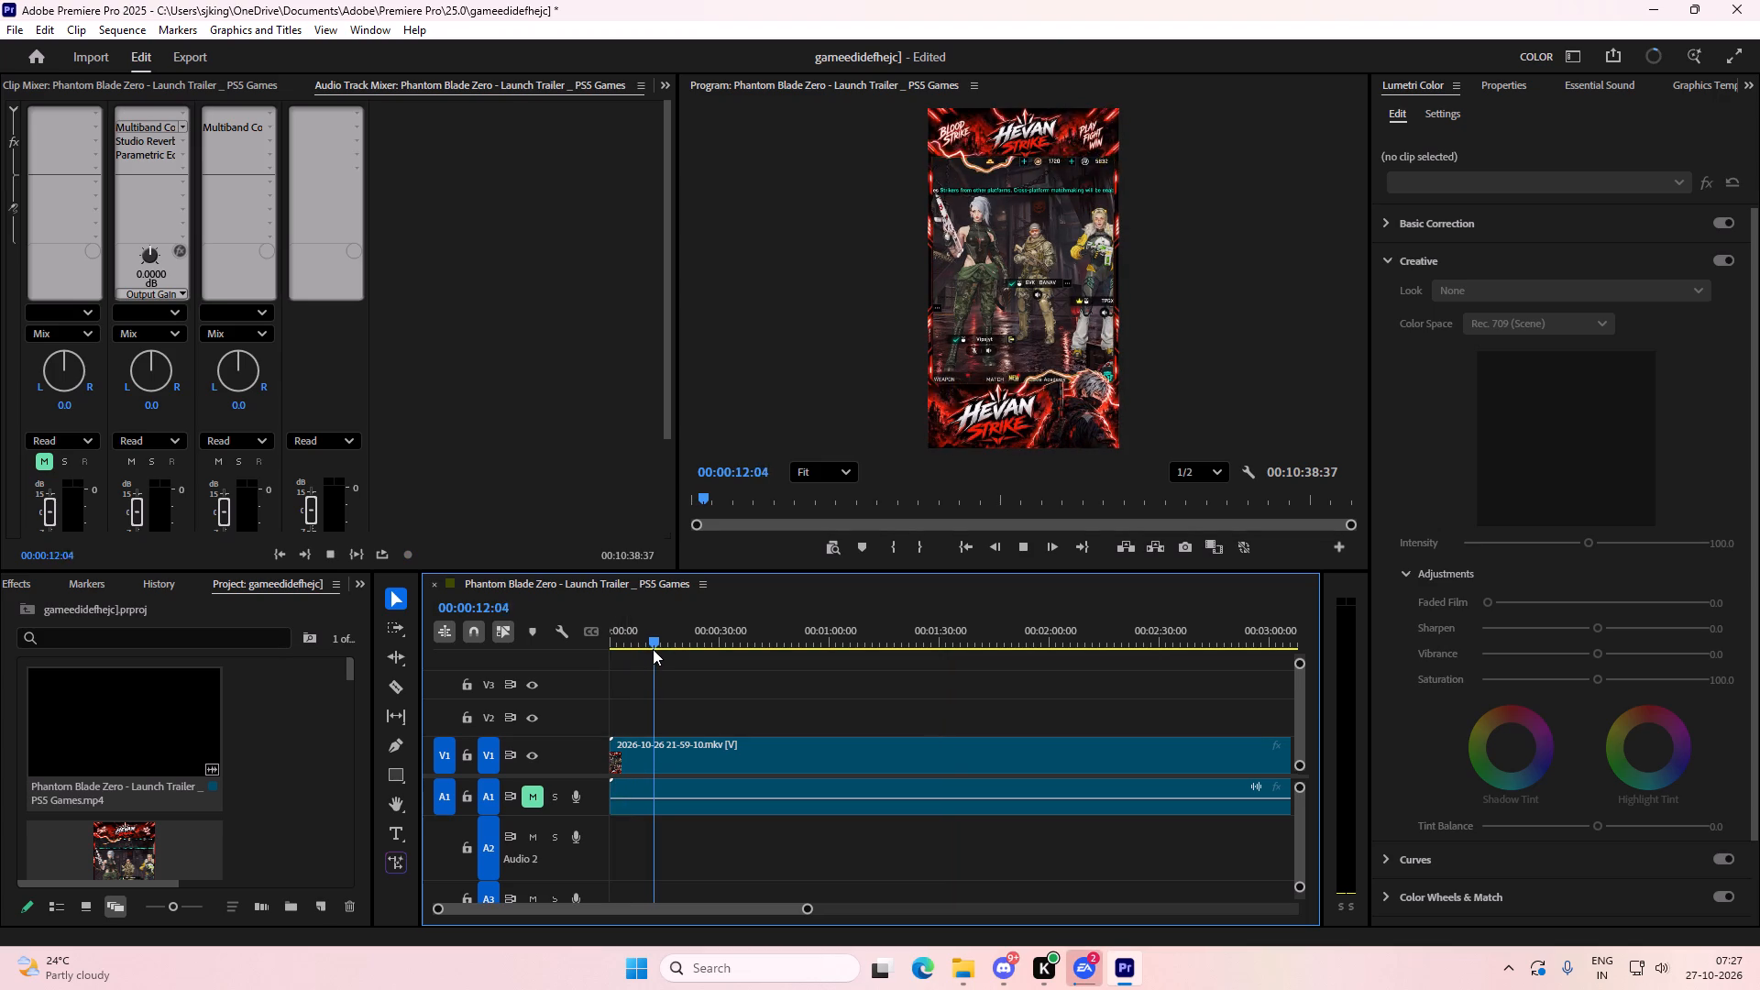
drag(670, 649, 760, 658)
drag(724, 634, 778, 640)
key(space)
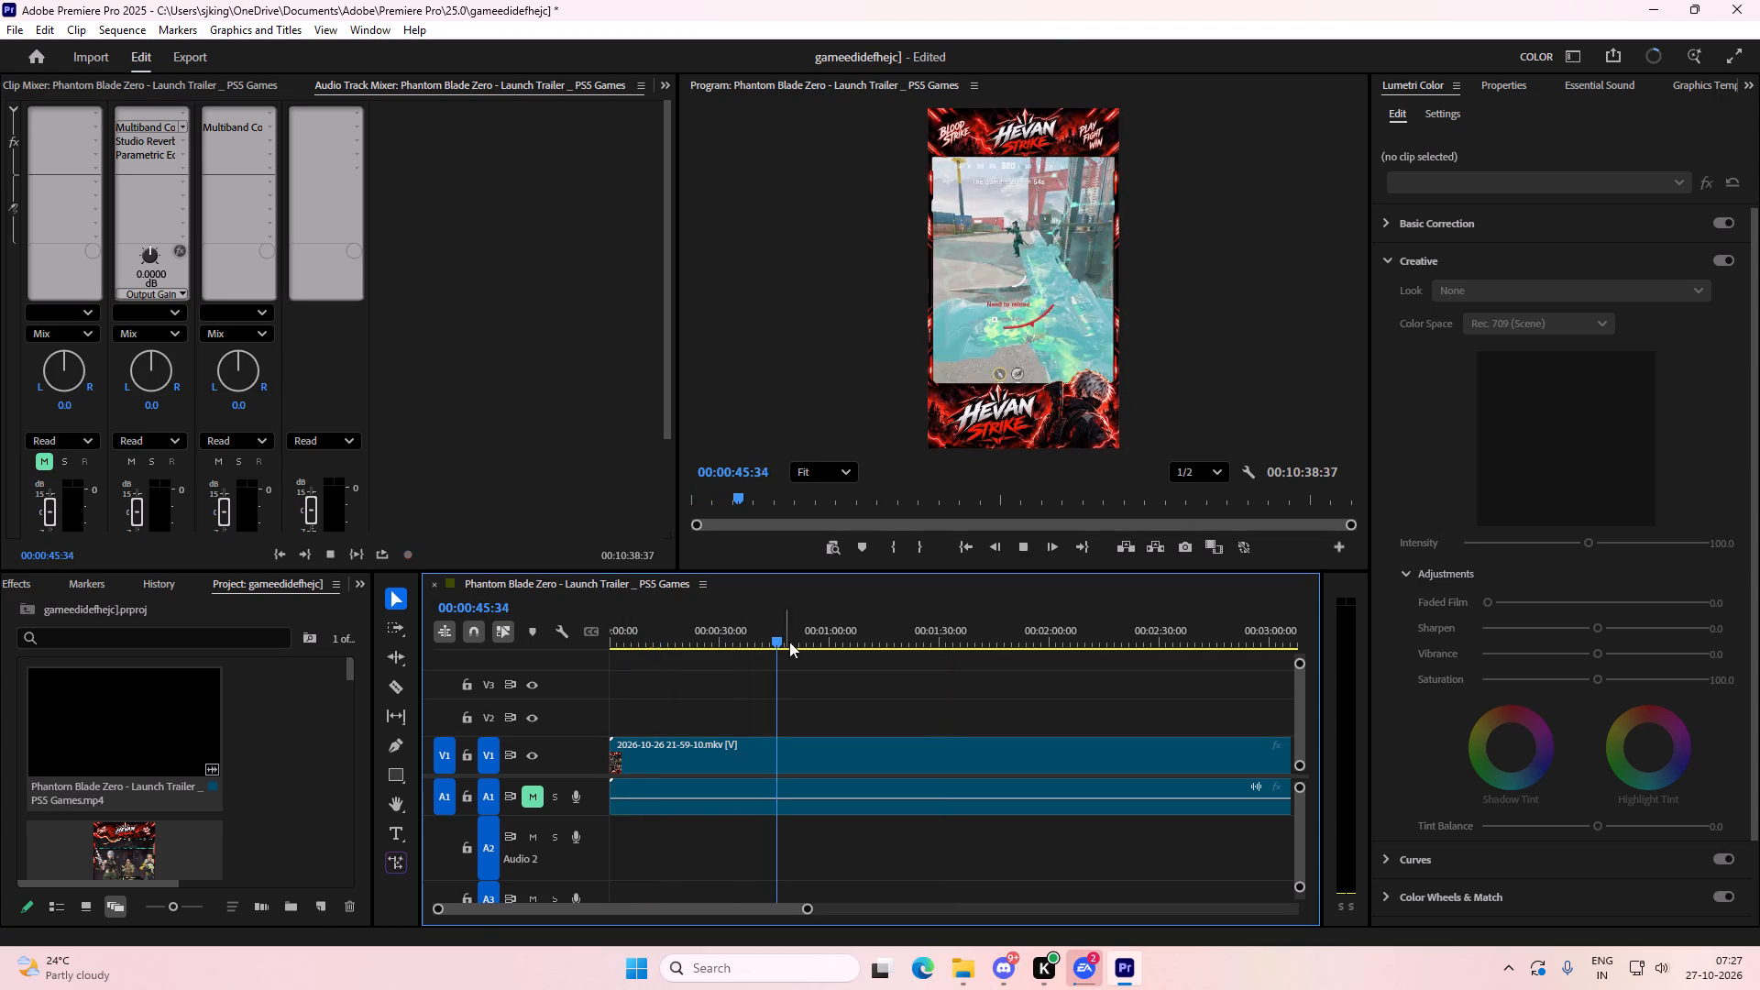
alt+scroll(819, 643, down, 4)
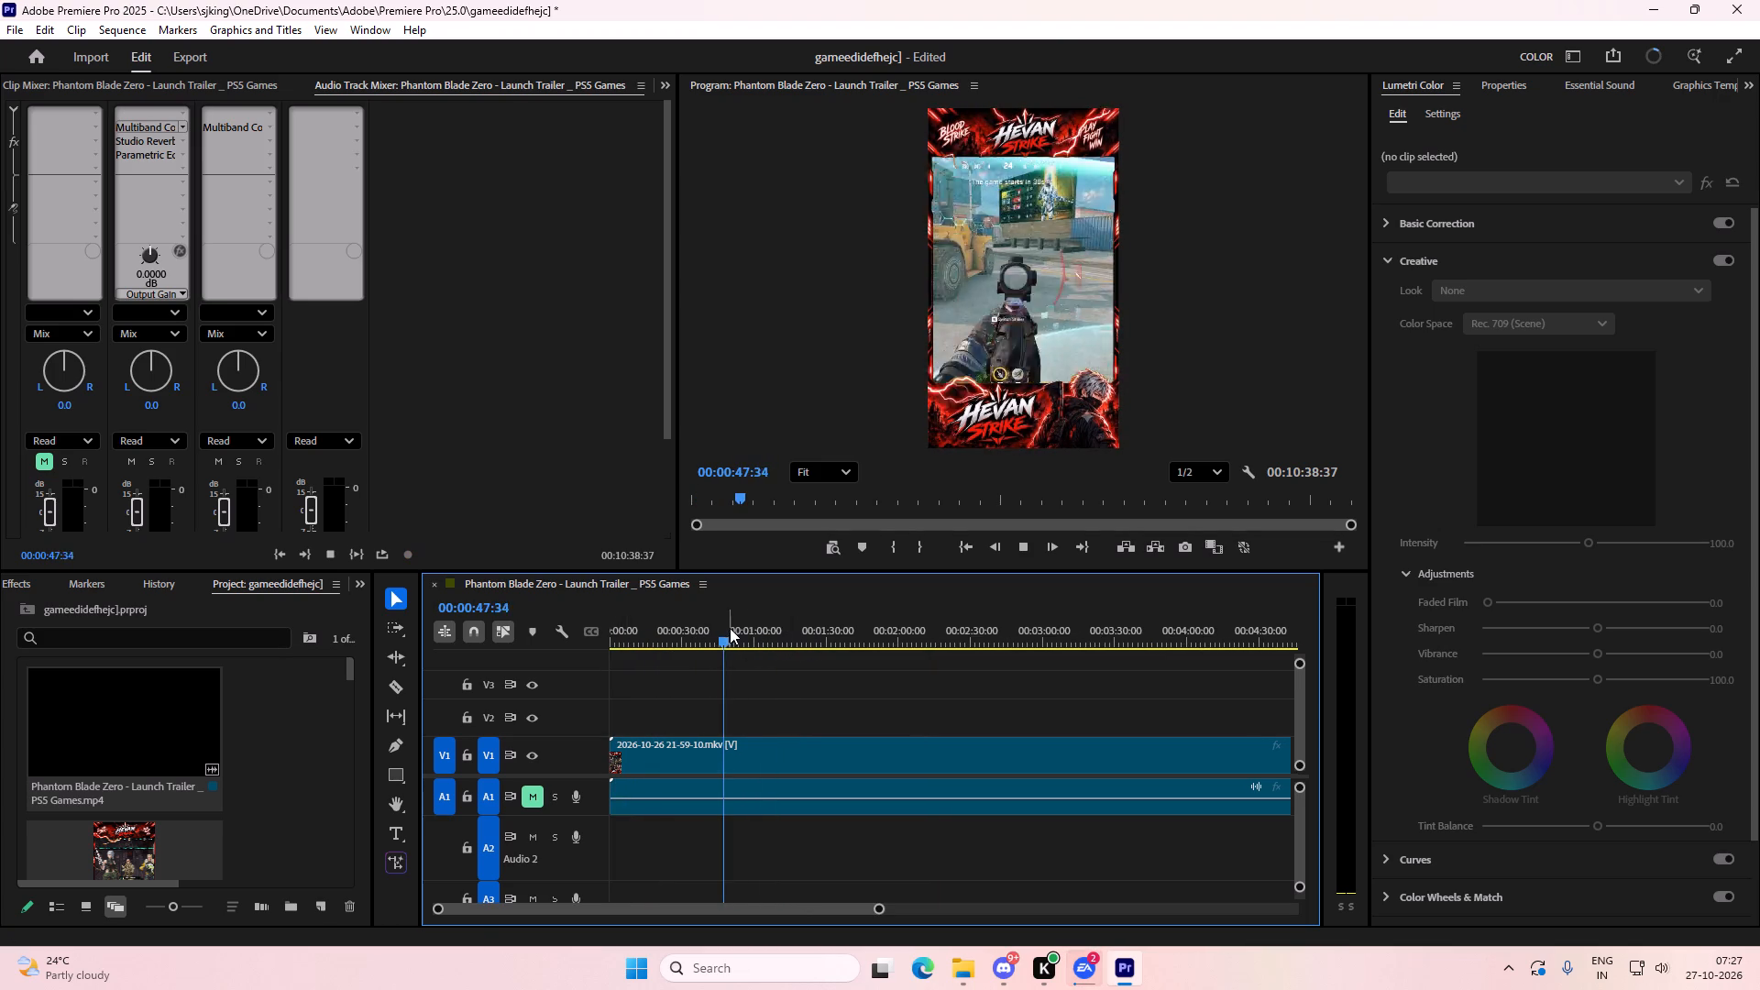
drag(730, 630, 777, 643)
key(space)
scroll(806, 645, down, 5)
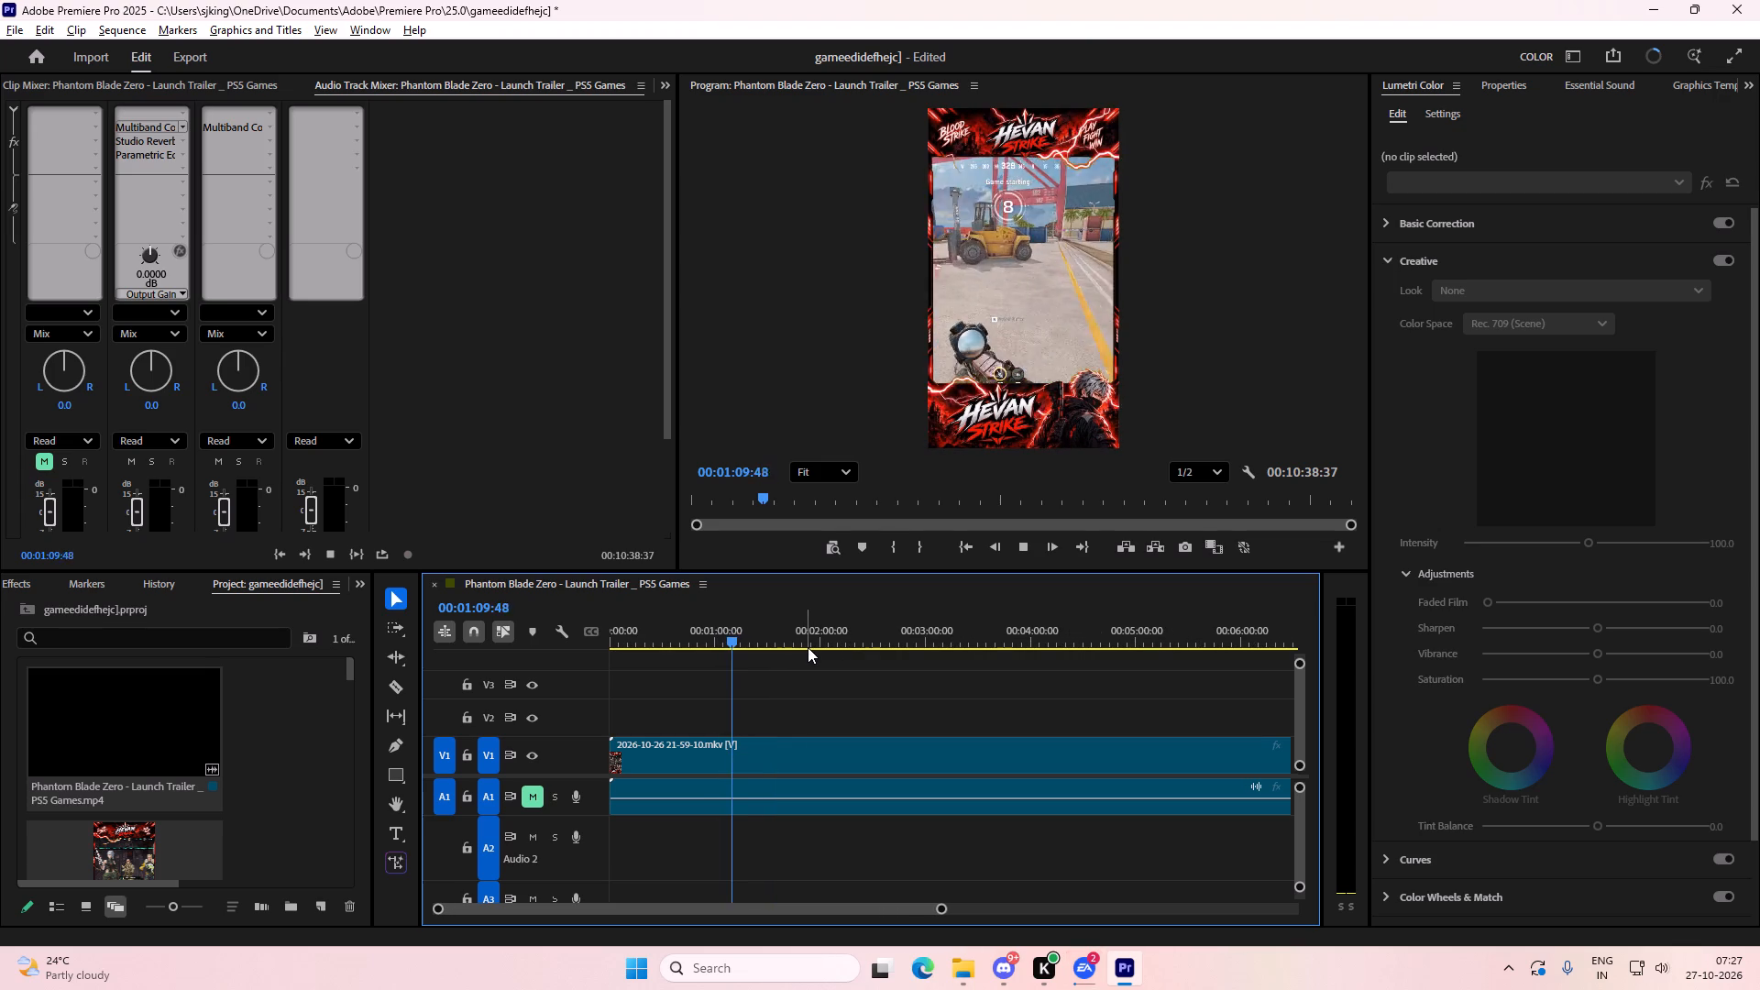
alt+scroll(808, 647, down, 3)
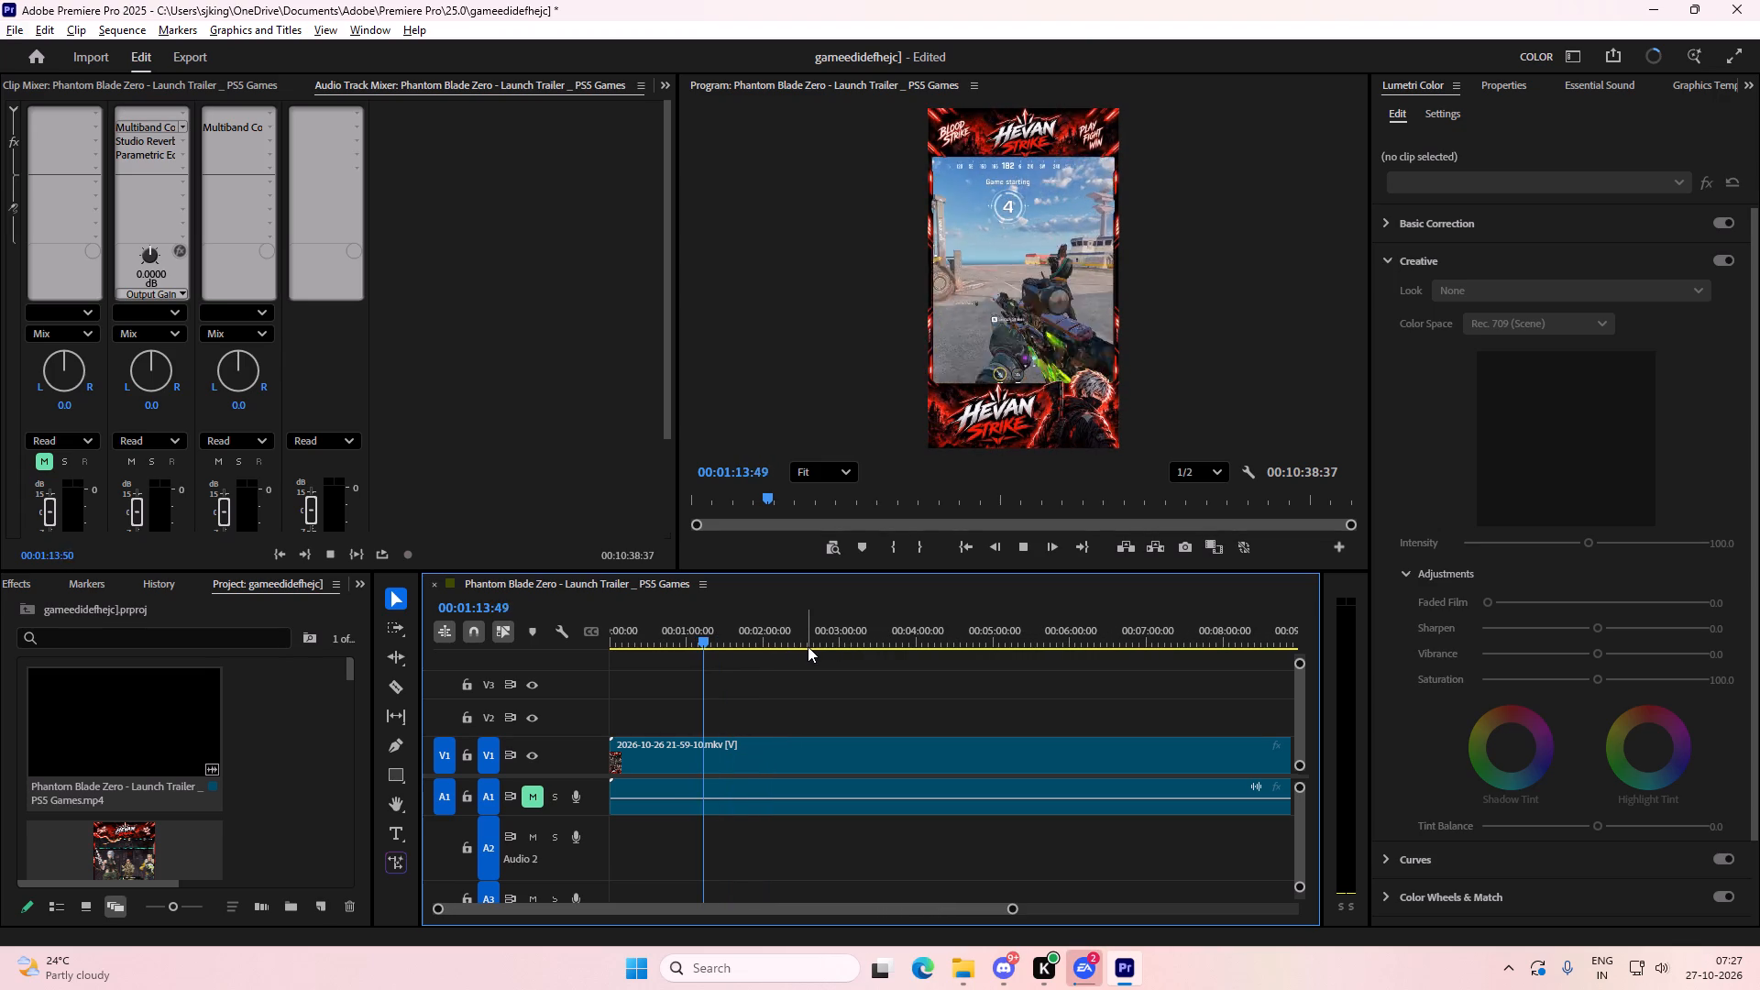
alt+scroll(808, 646, down, 4)
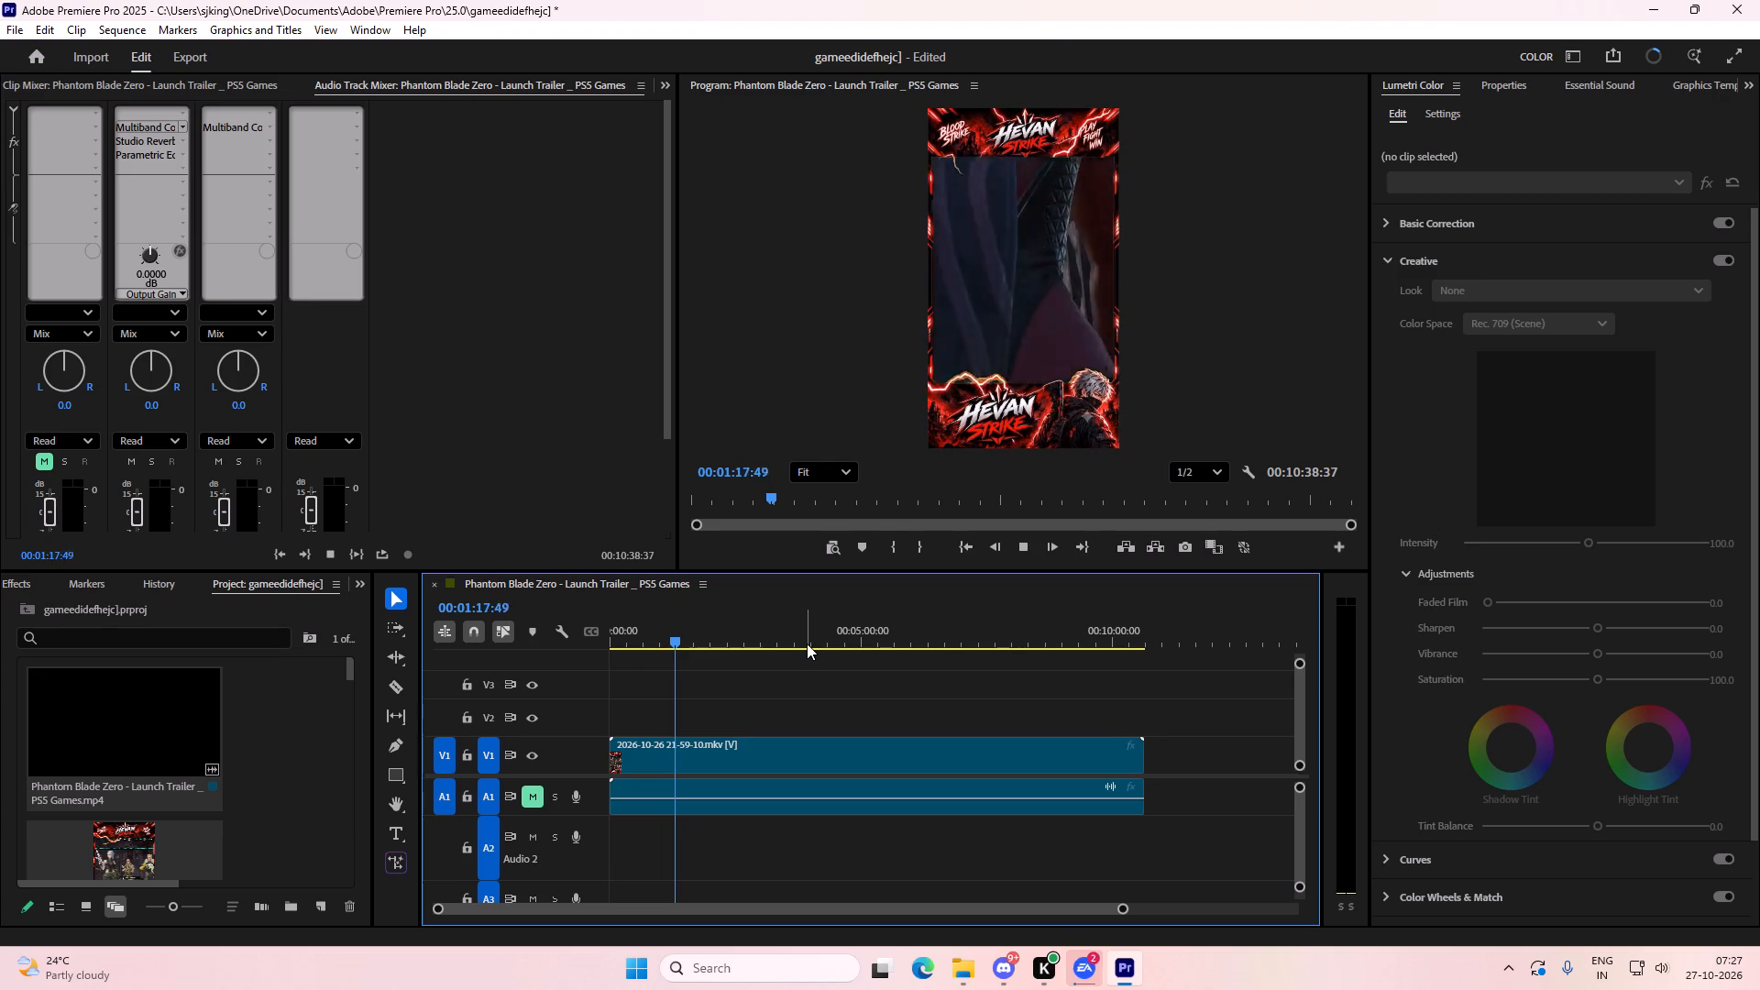
Skim the 21-59-10 recording's gameplay from about 00:02:38 to past 00:05:27, and play it from there.
drag(696, 629, 746, 641)
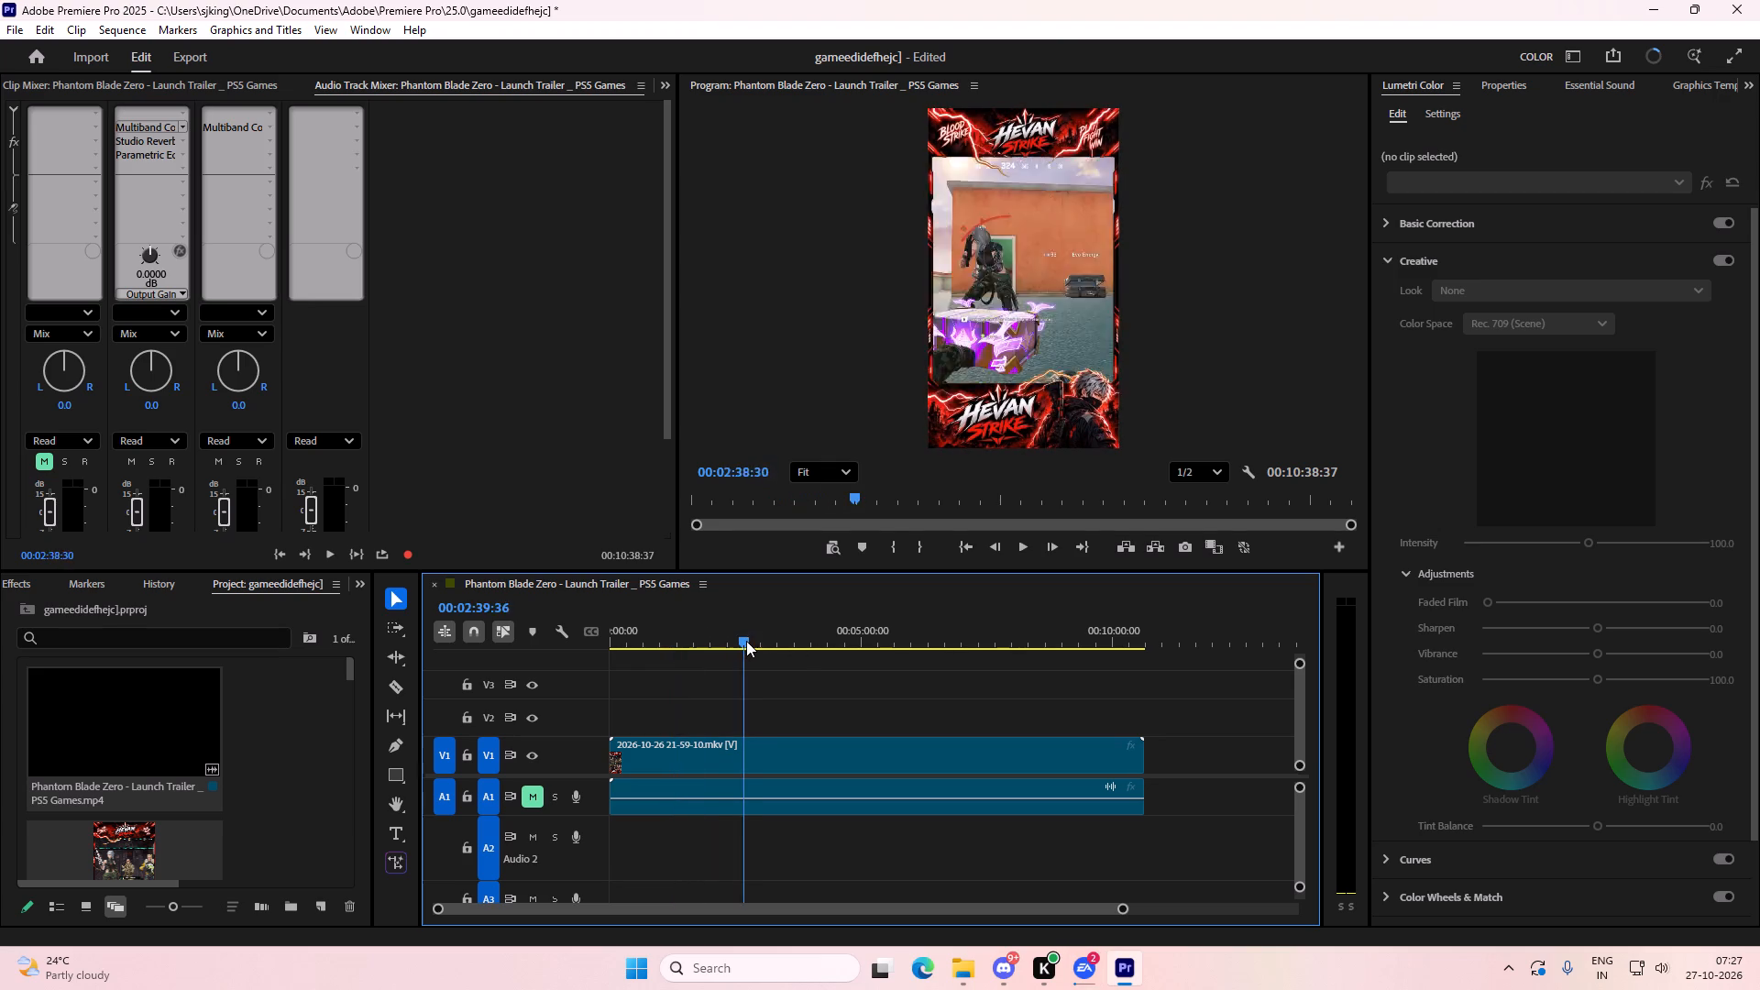
drag(746, 641, 775, 643)
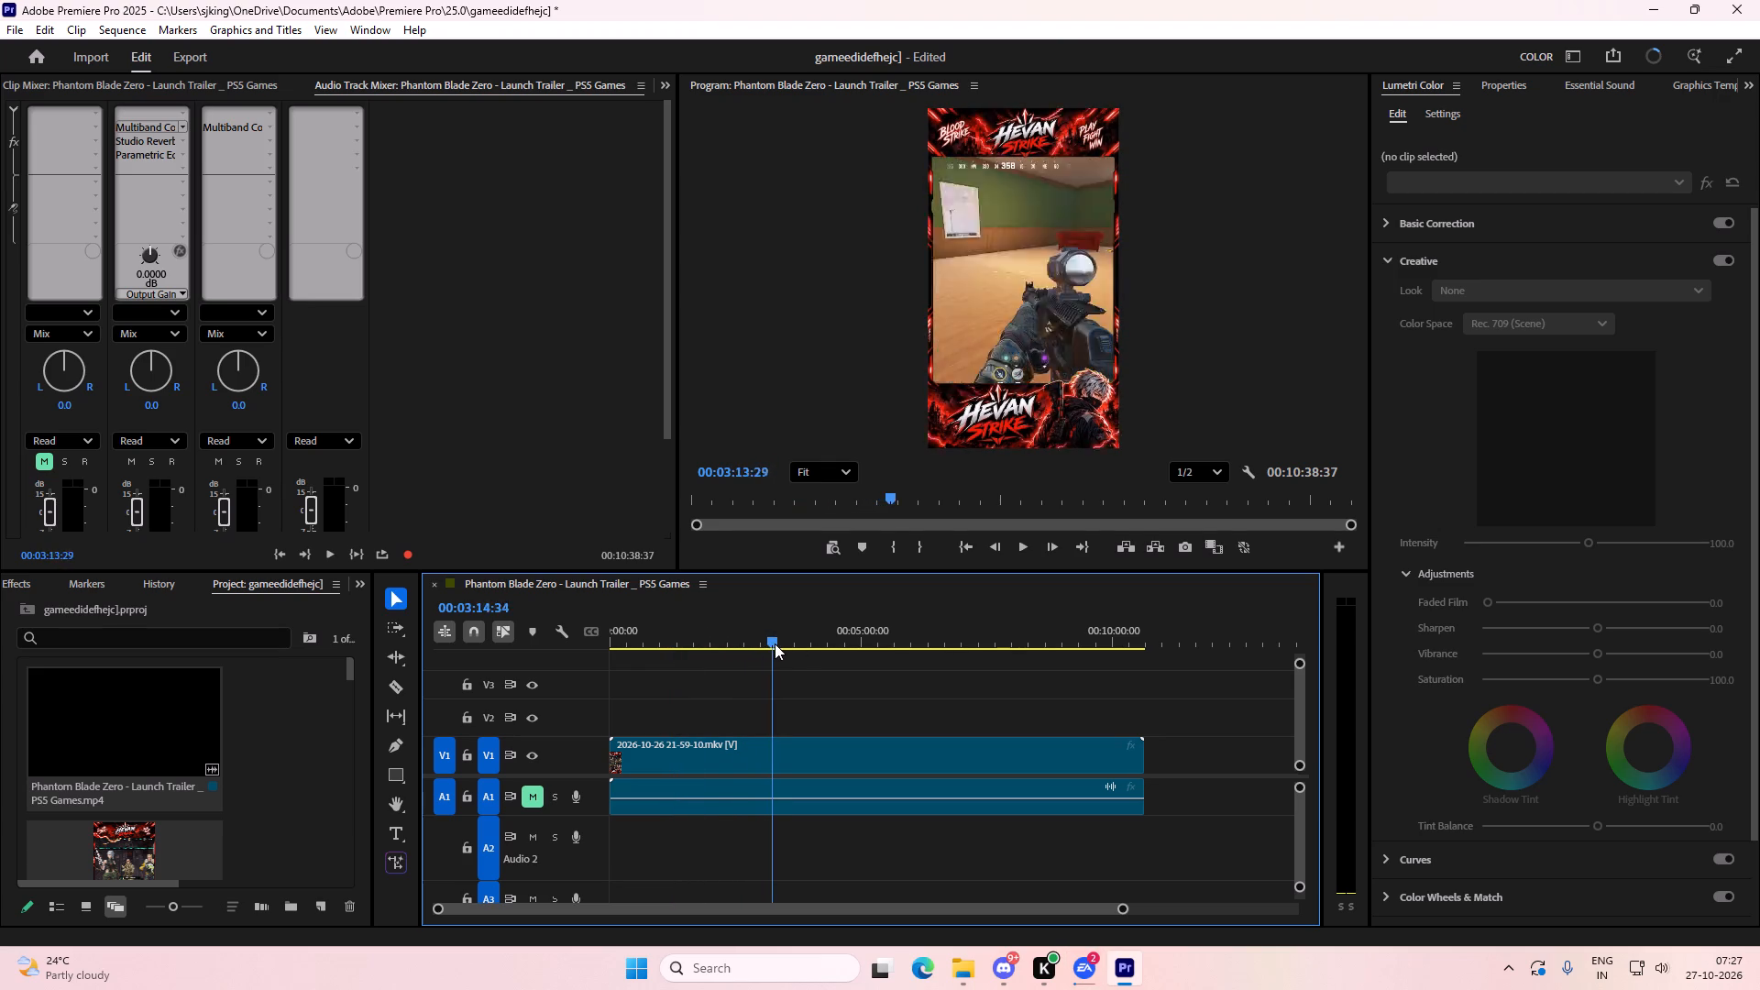
drag(775, 643, 799, 648)
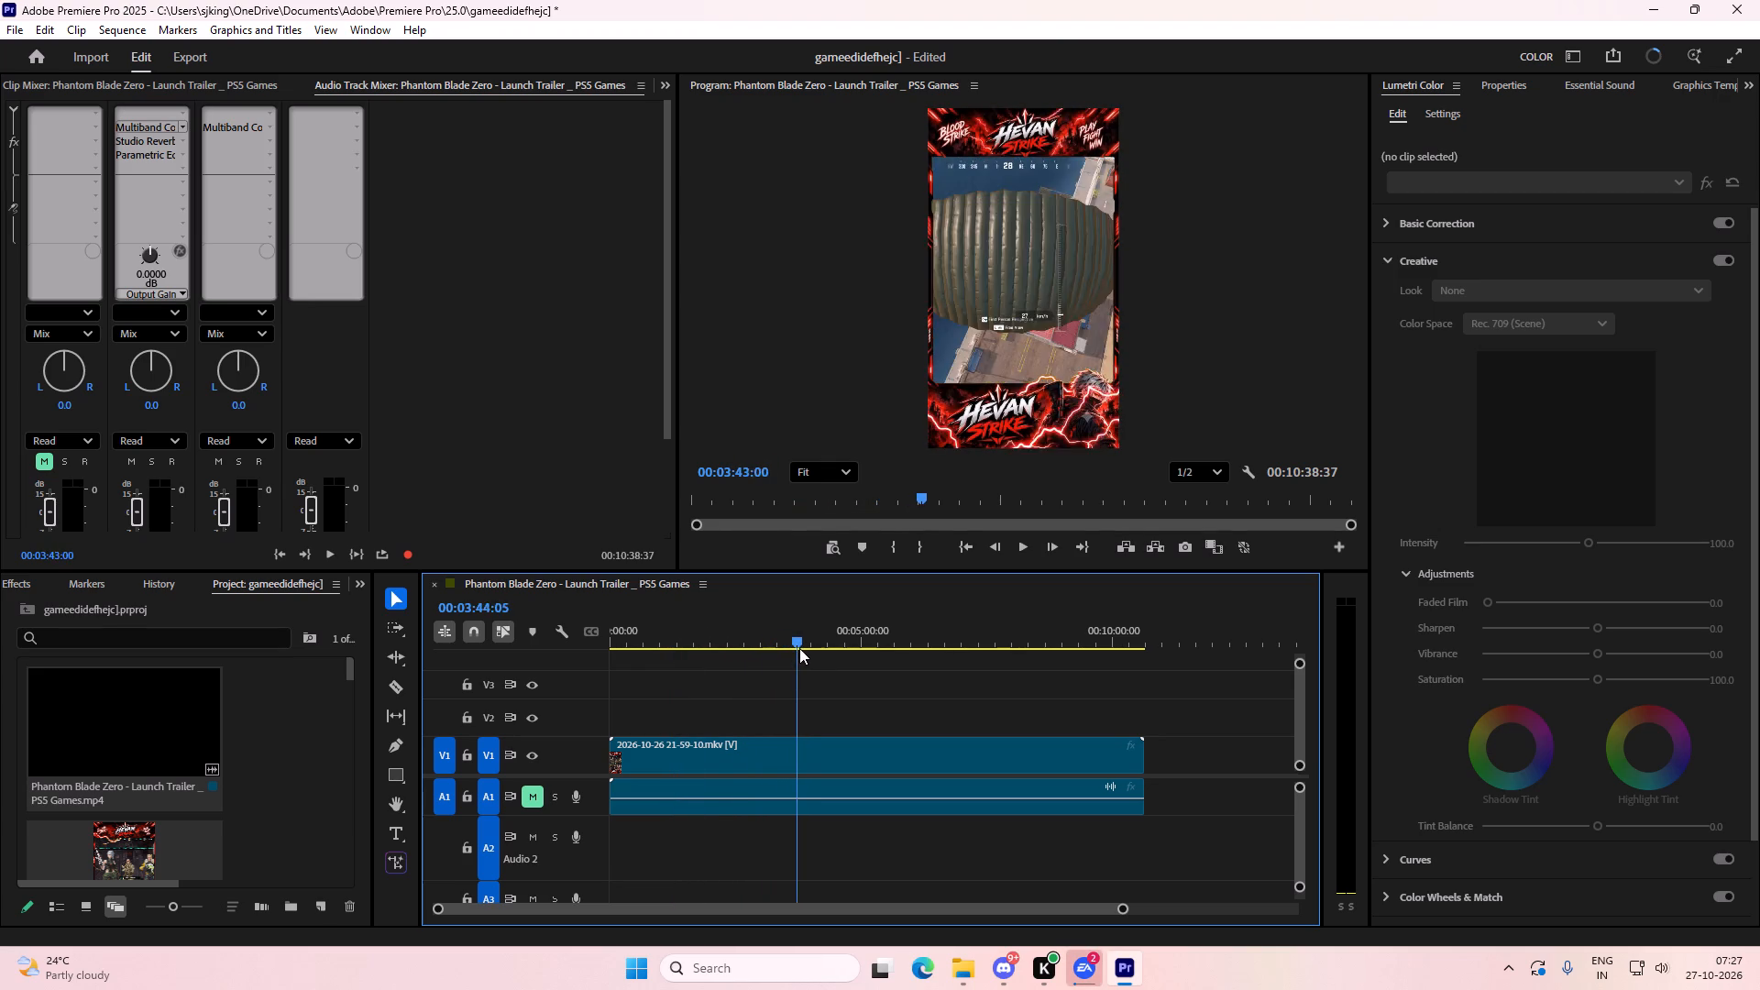
drag(799, 648, 818, 651)
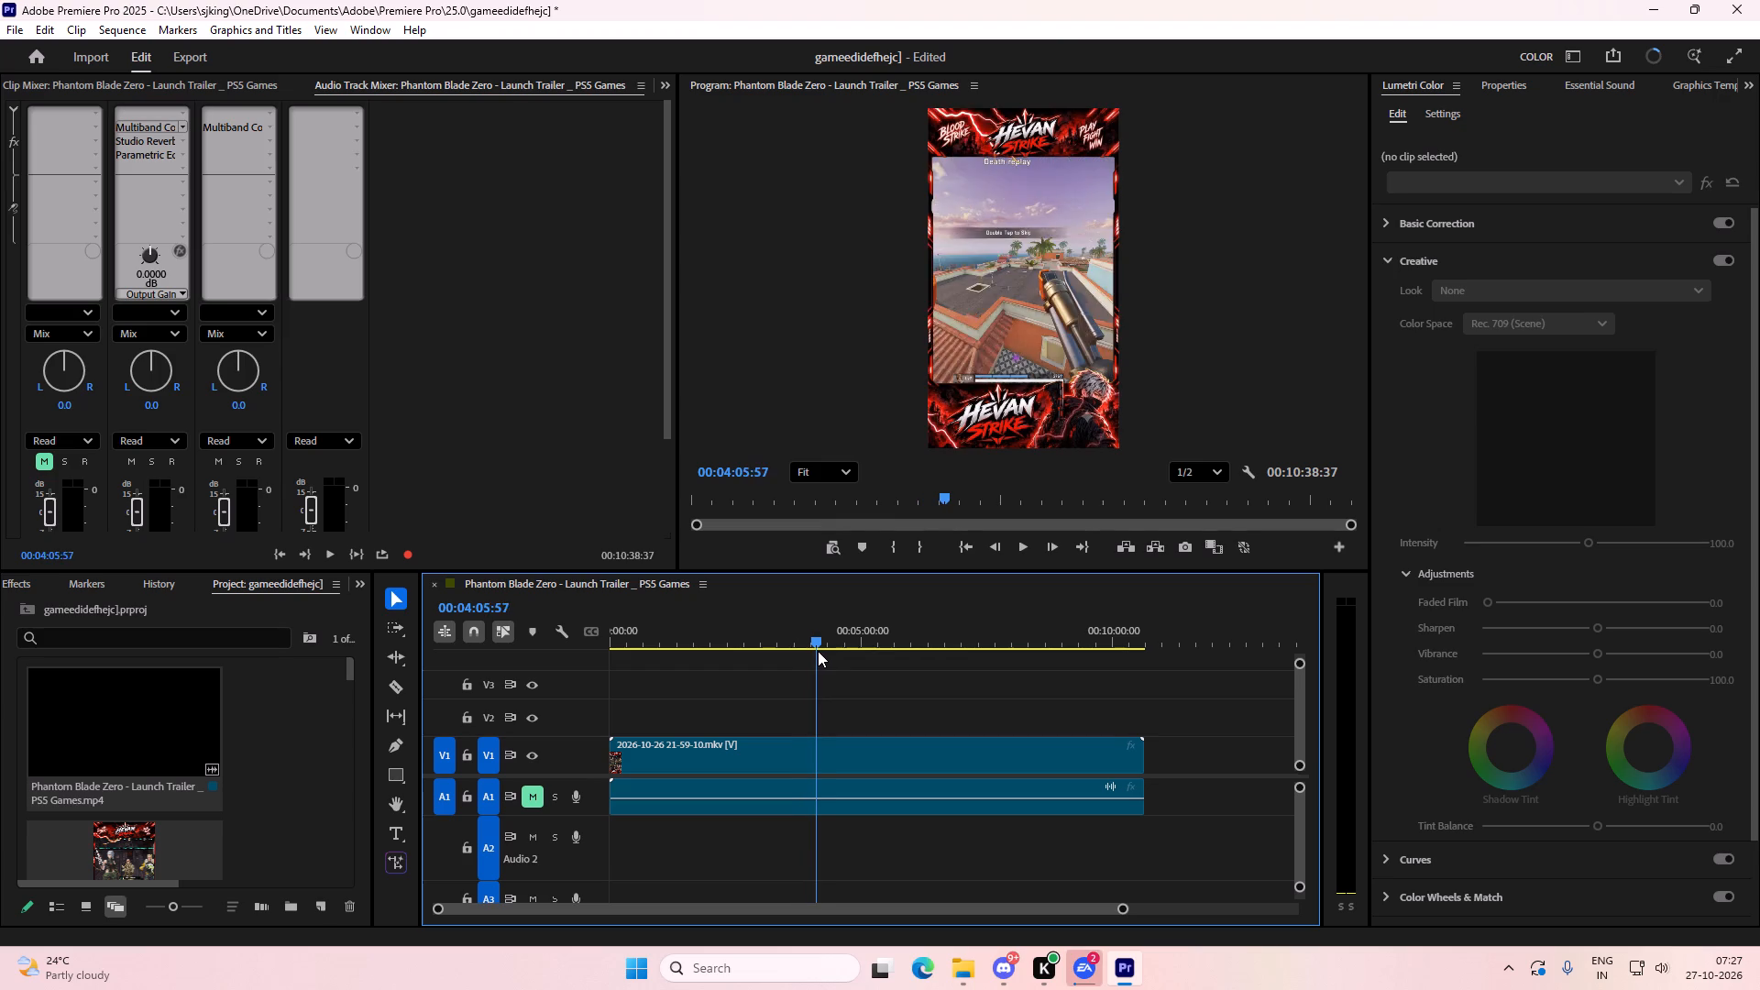
drag(818, 651, 830, 654)
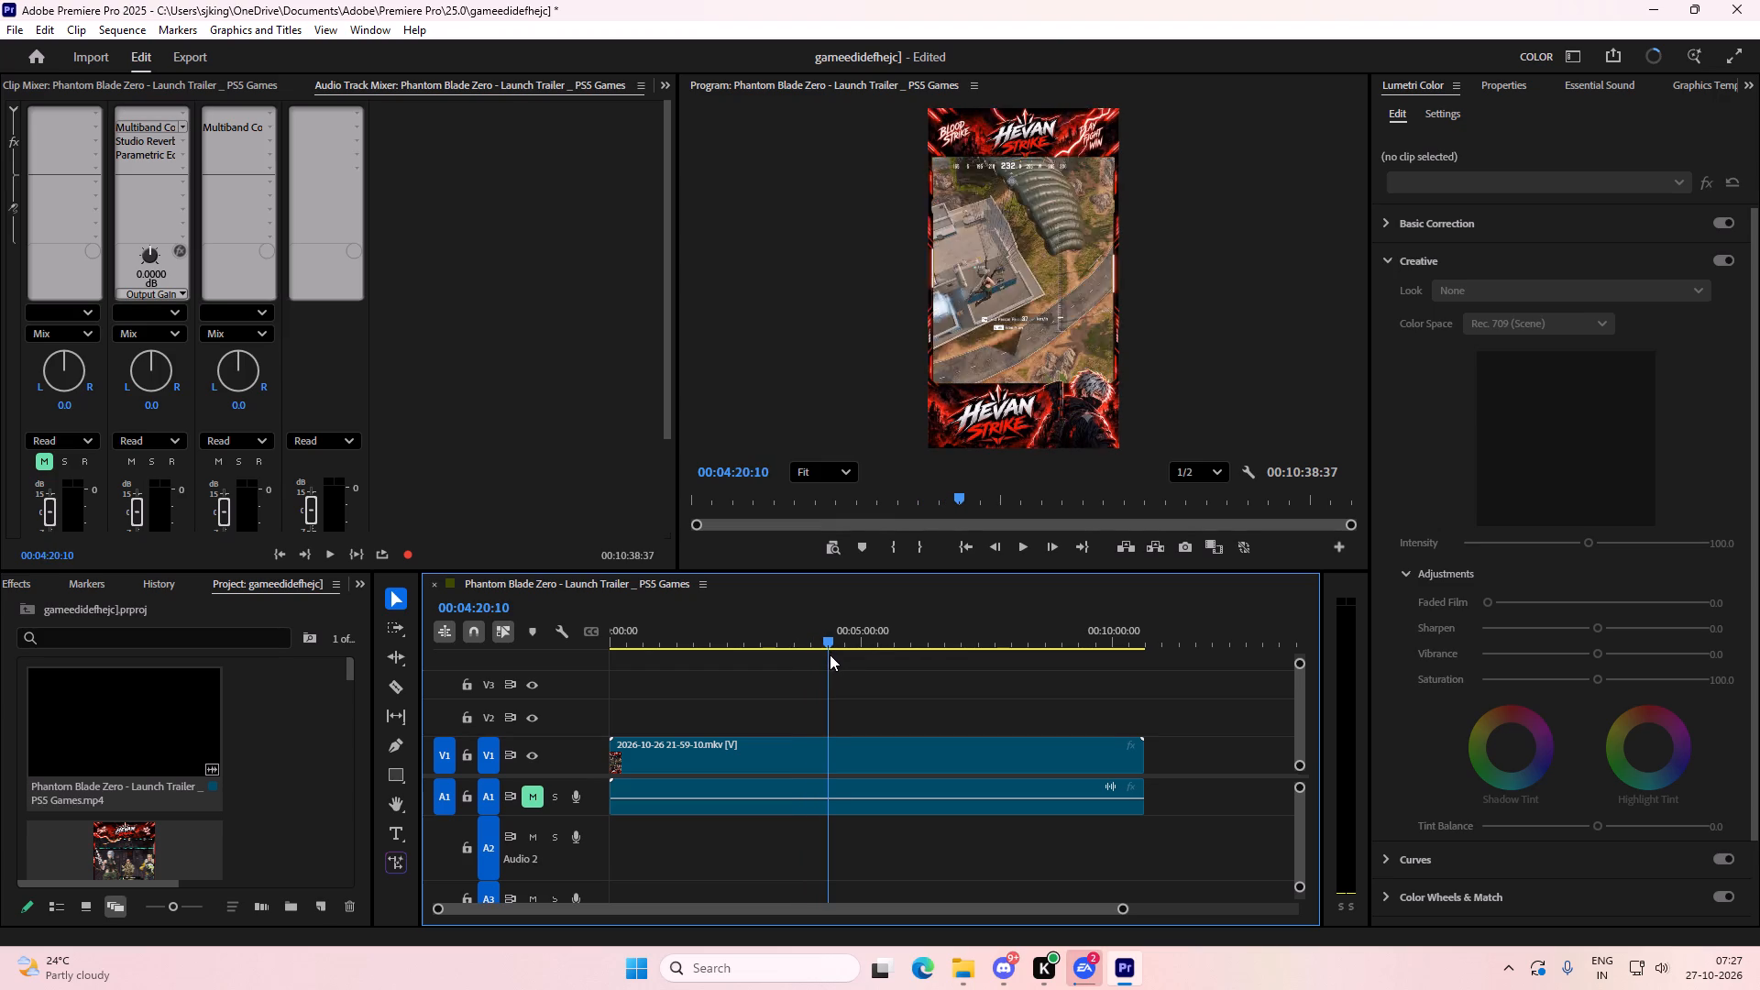
drag(830, 654, 845, 657)
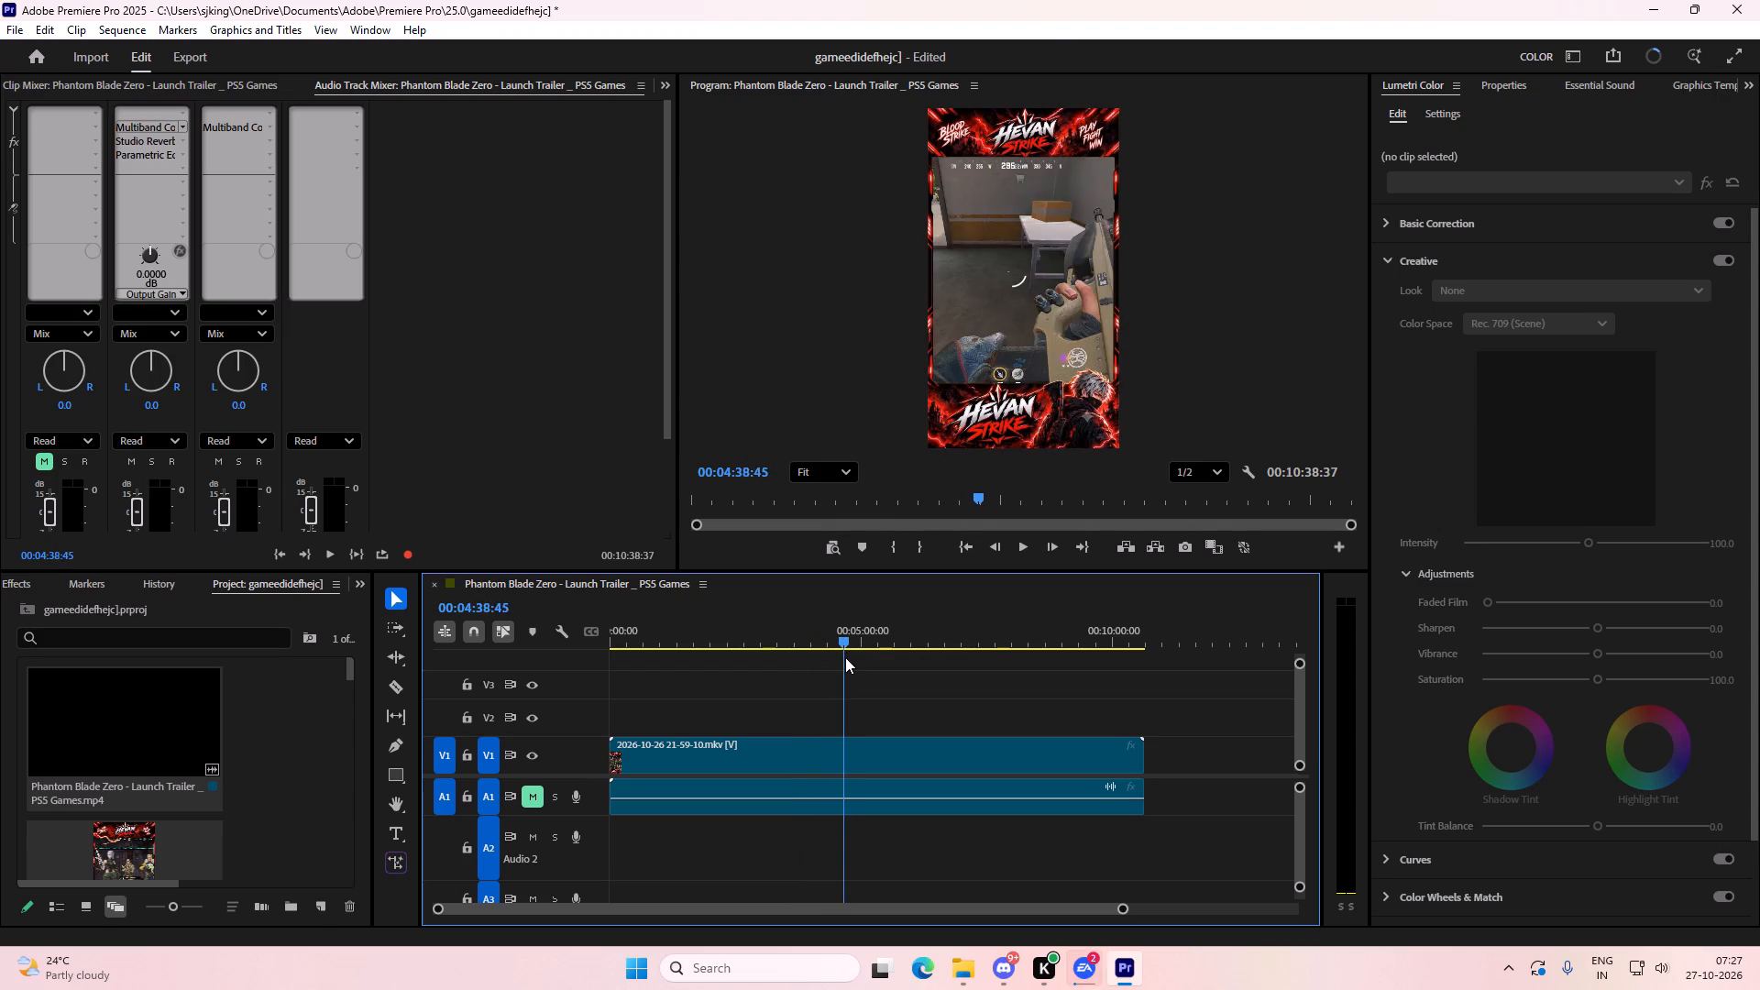
drag(845, 657, 860, 659)
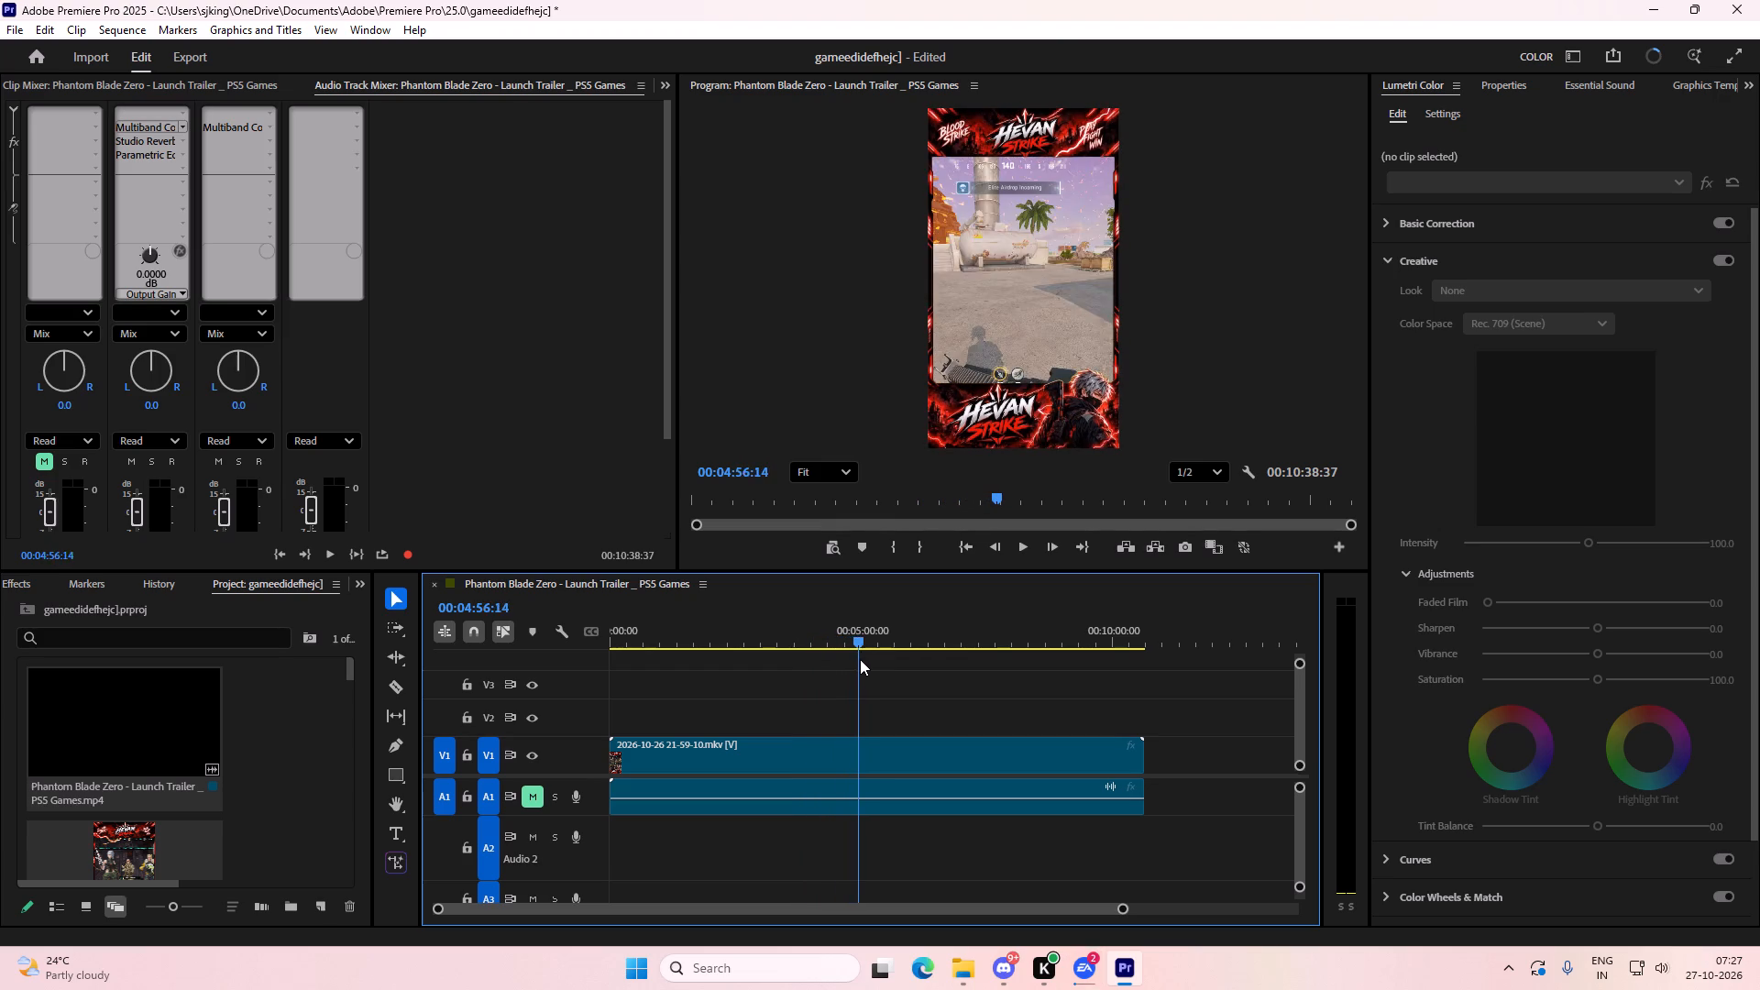
drag(860, 659, 876, 662)
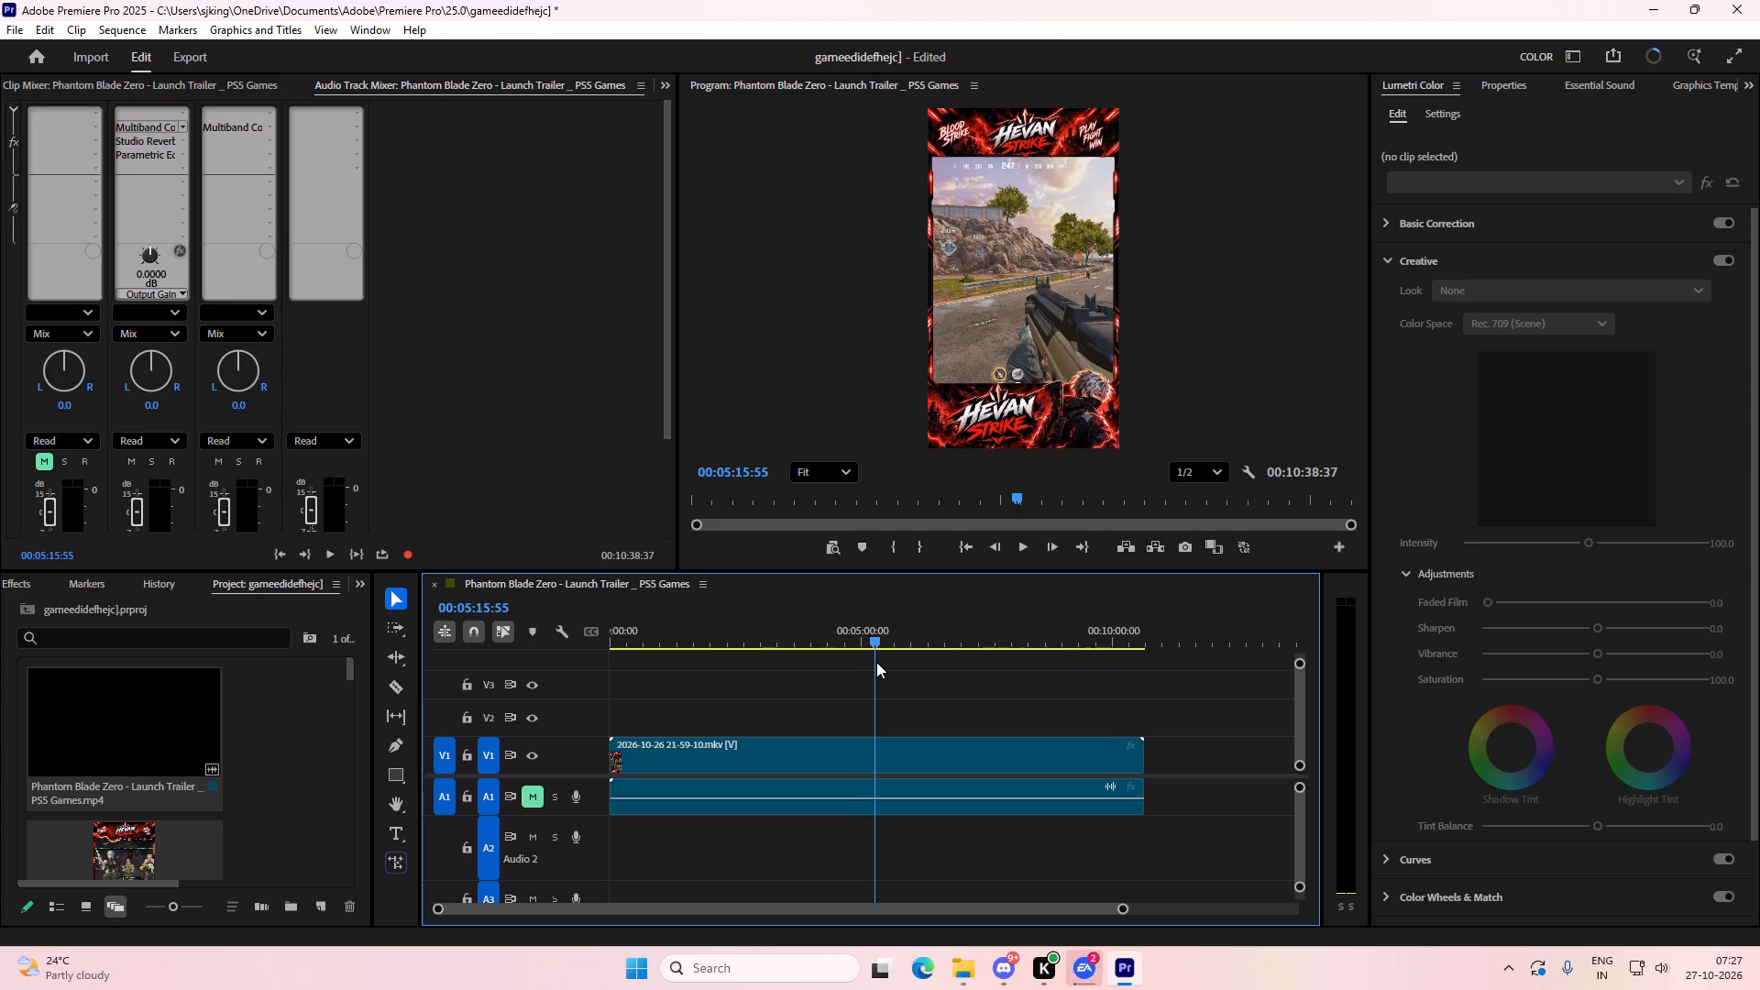
drag(876, 662, 886, 663)
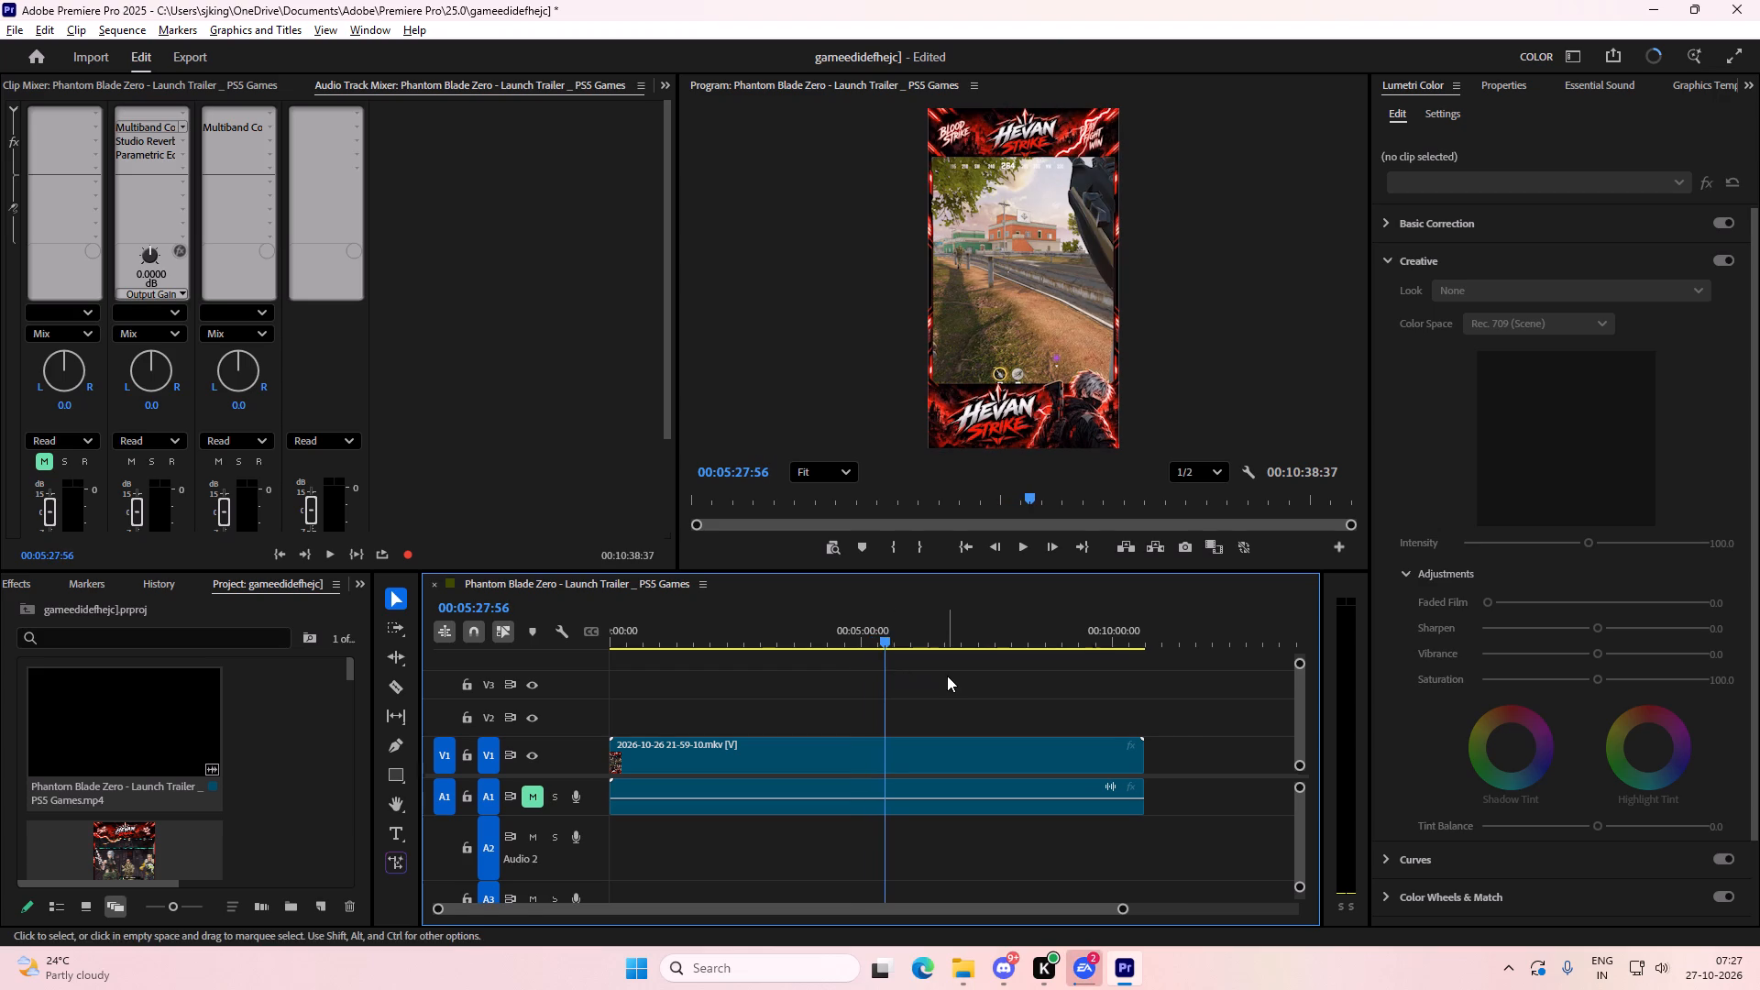
alt+scroll(951, 676, up, 9)
drag(799, 637, 846, 649)
key(space)
alt+scroll(898, 665, up, 4)
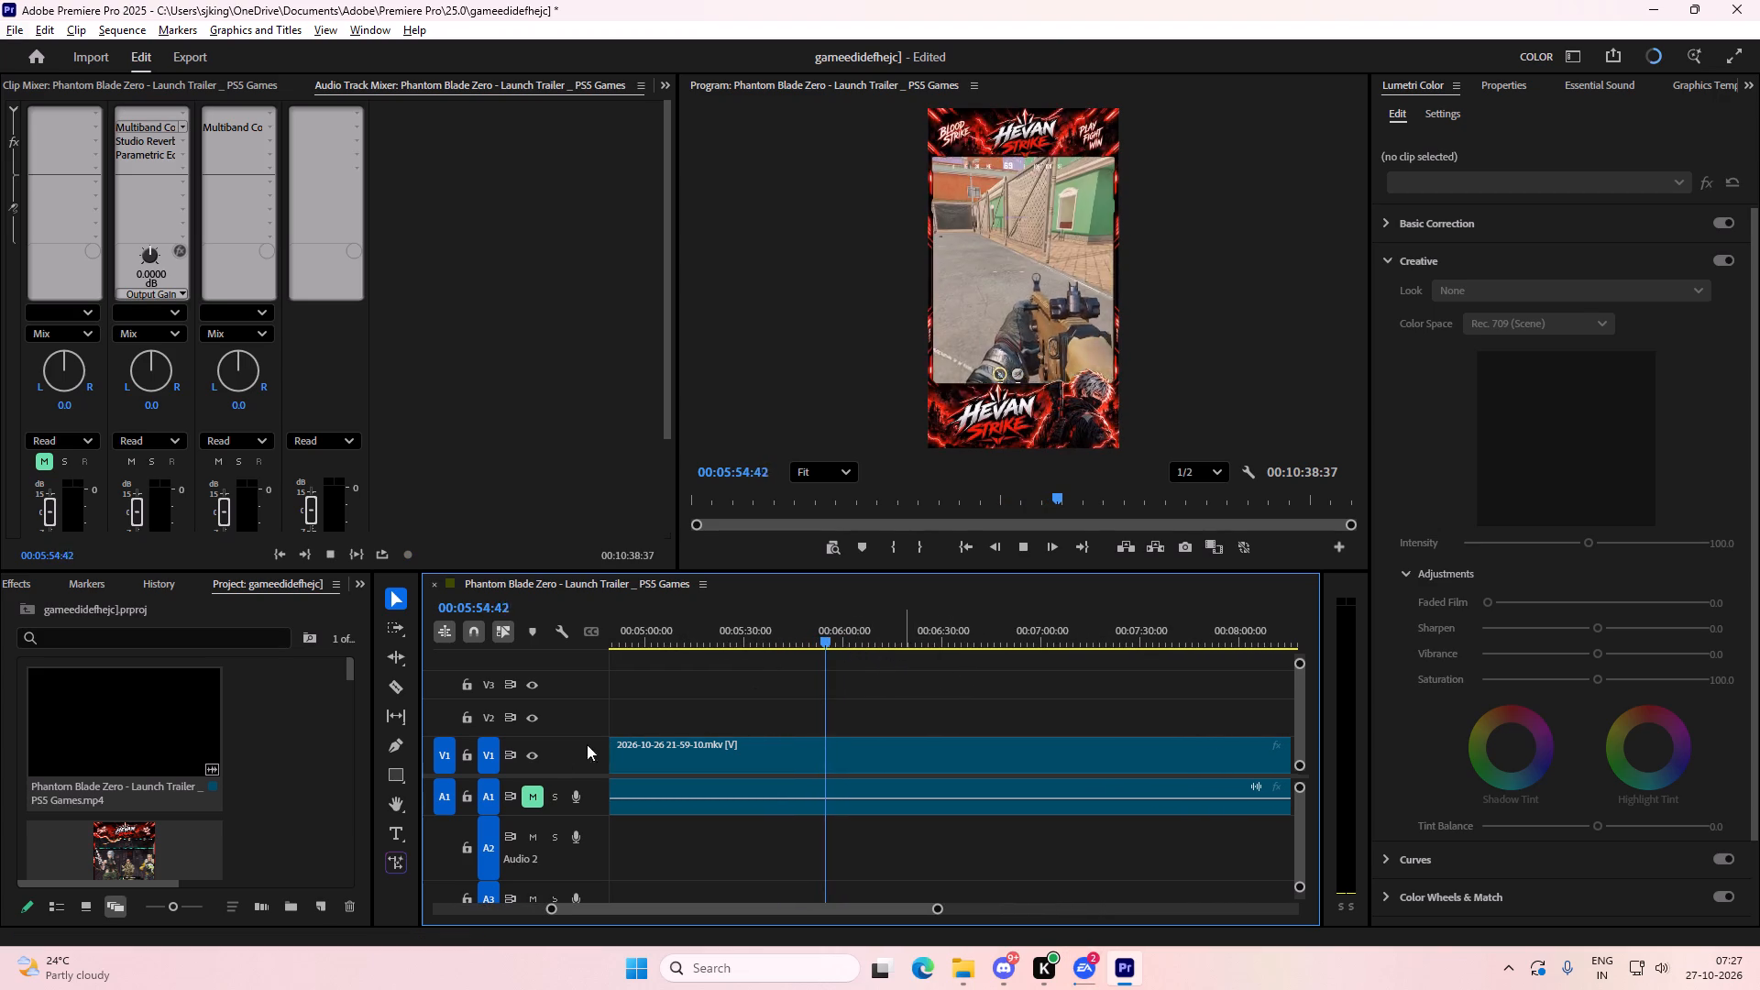
Unmute audio track A1.
click(529, 796)
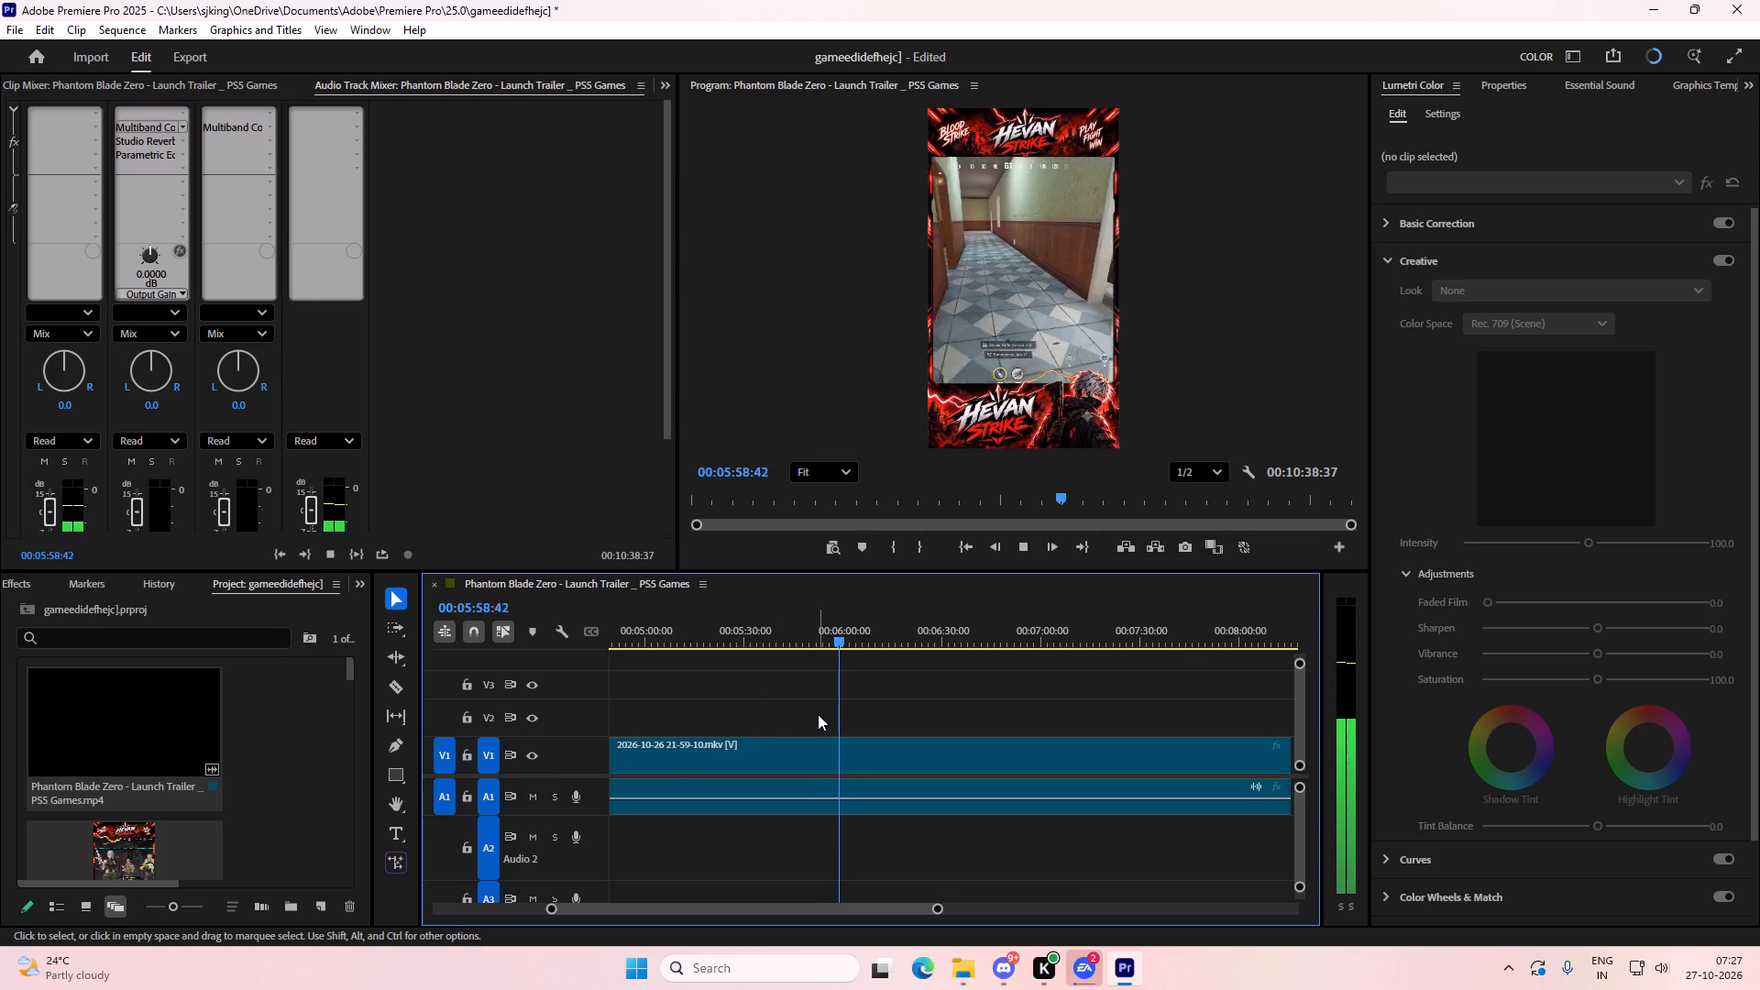
Skim the 21-59-10 recording again from the start of the sequence to about 00:00:59.
drag(755, 643, 531, 629)
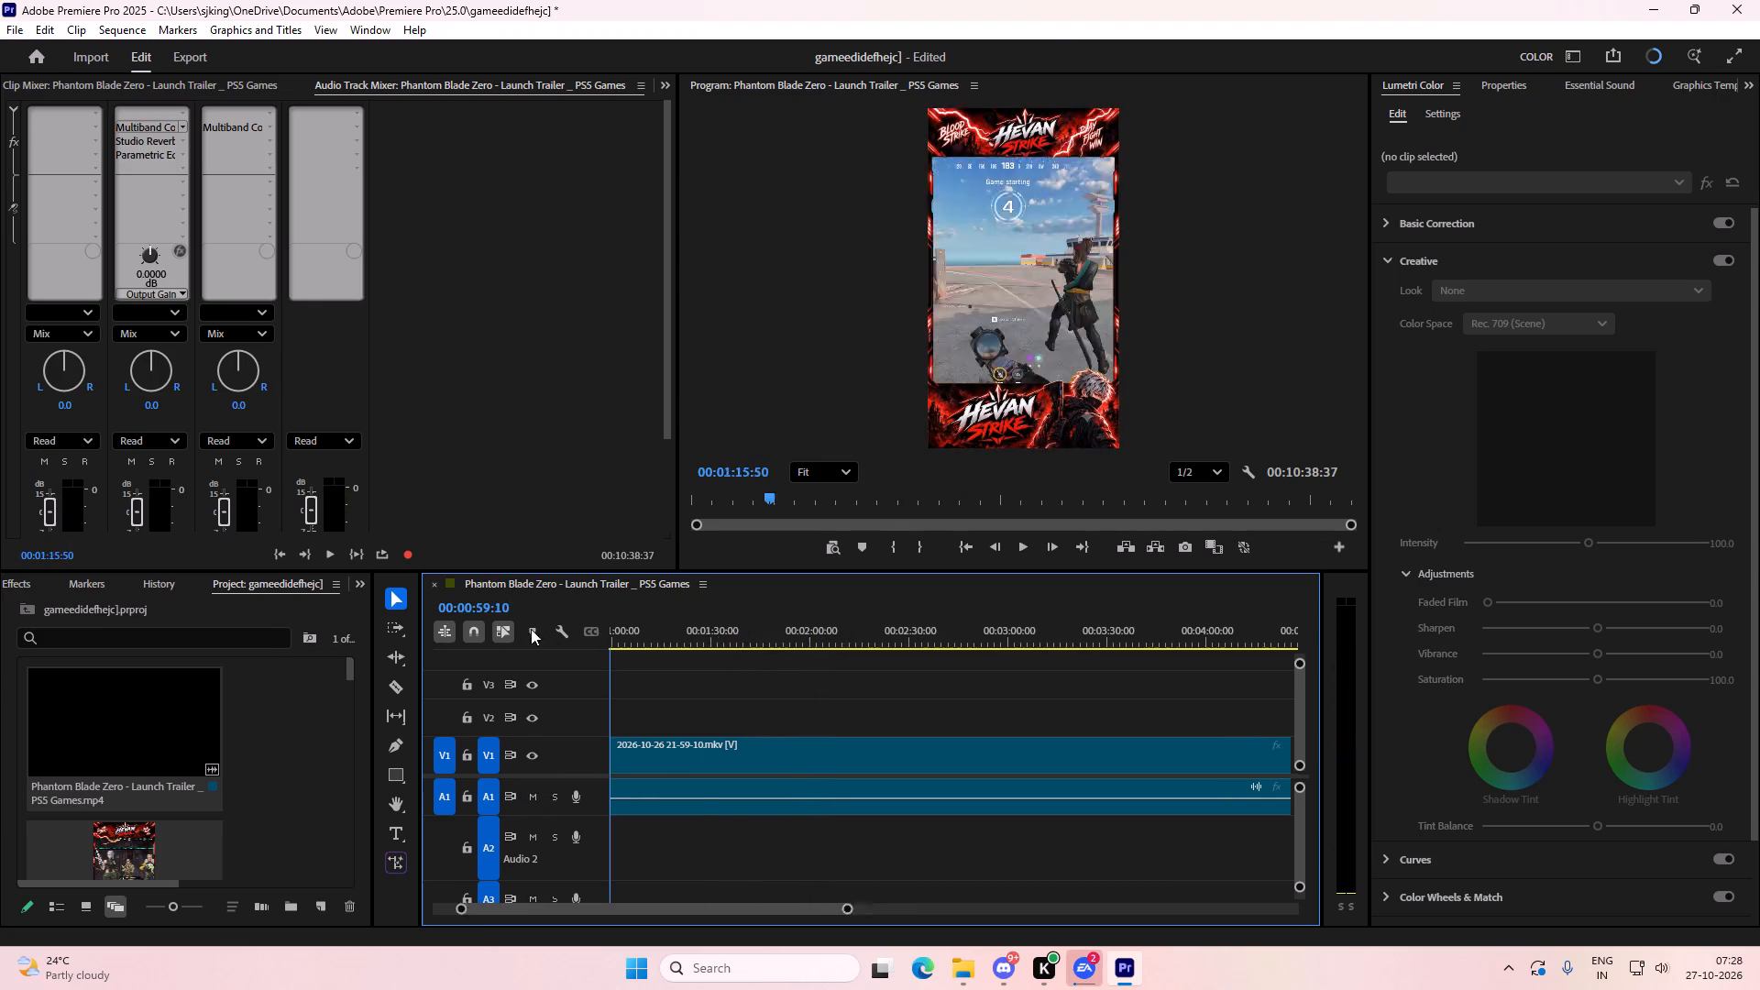
drag(531, 629, 511, 629)
drag(623, 639, 657, 649)
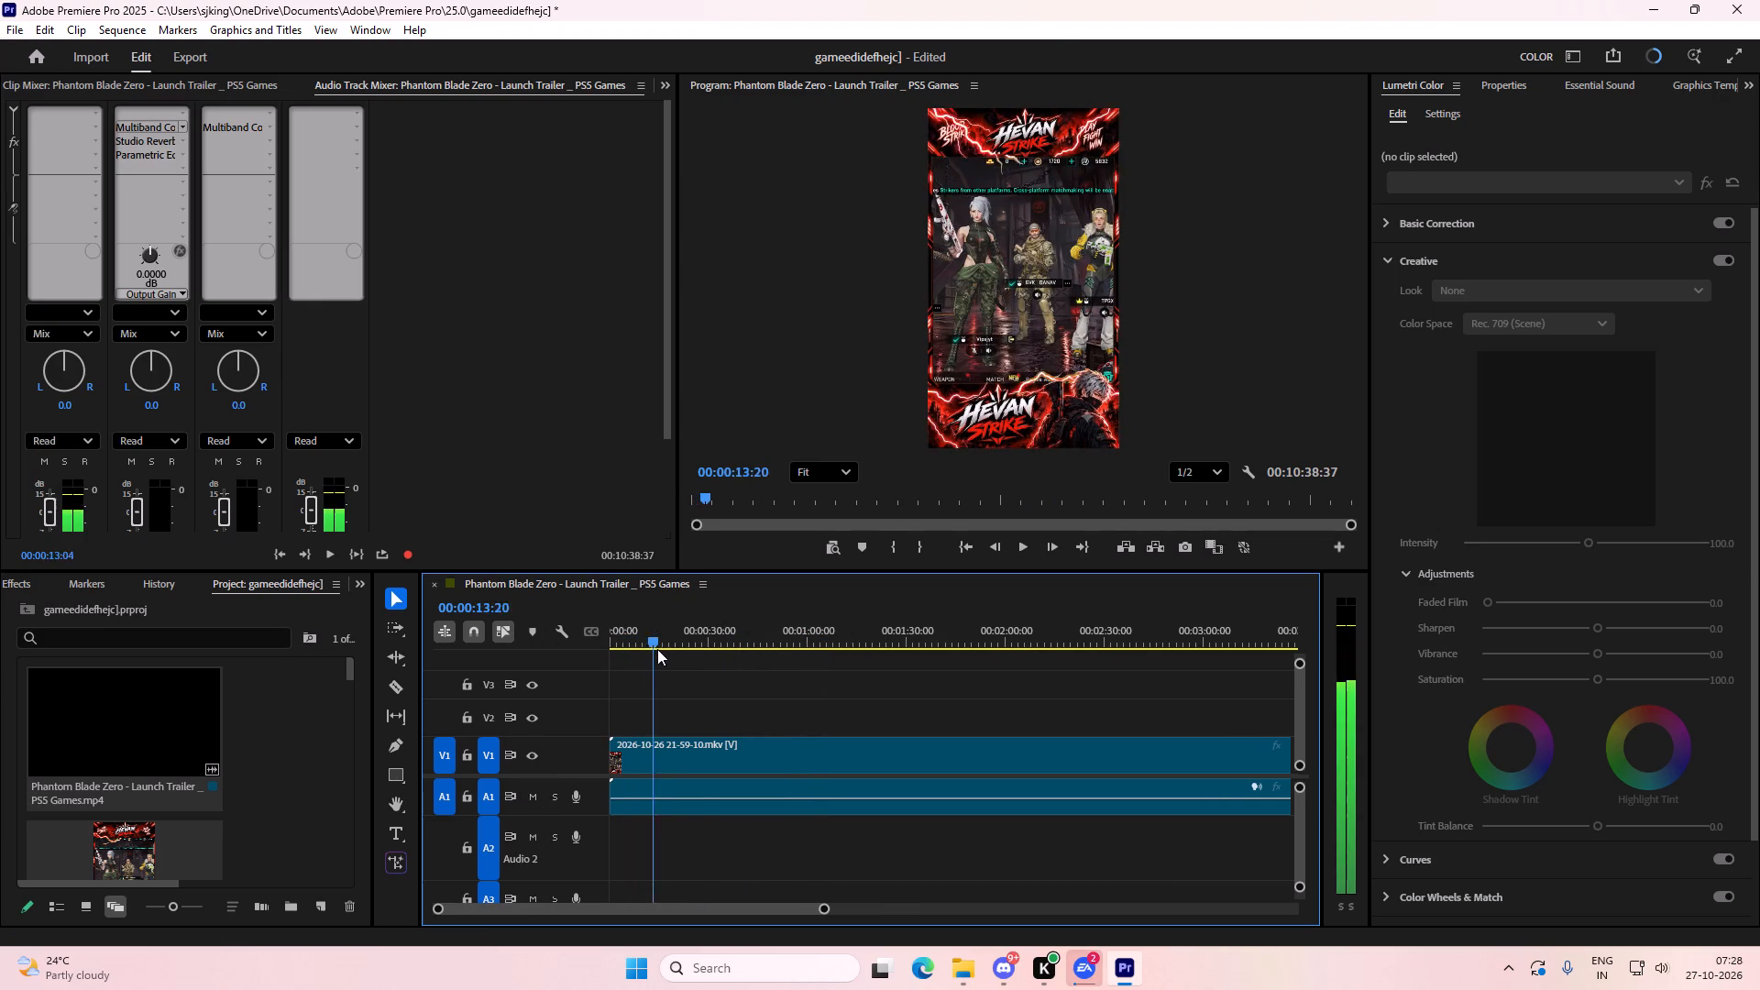
drag(657, 649, 728, 657)
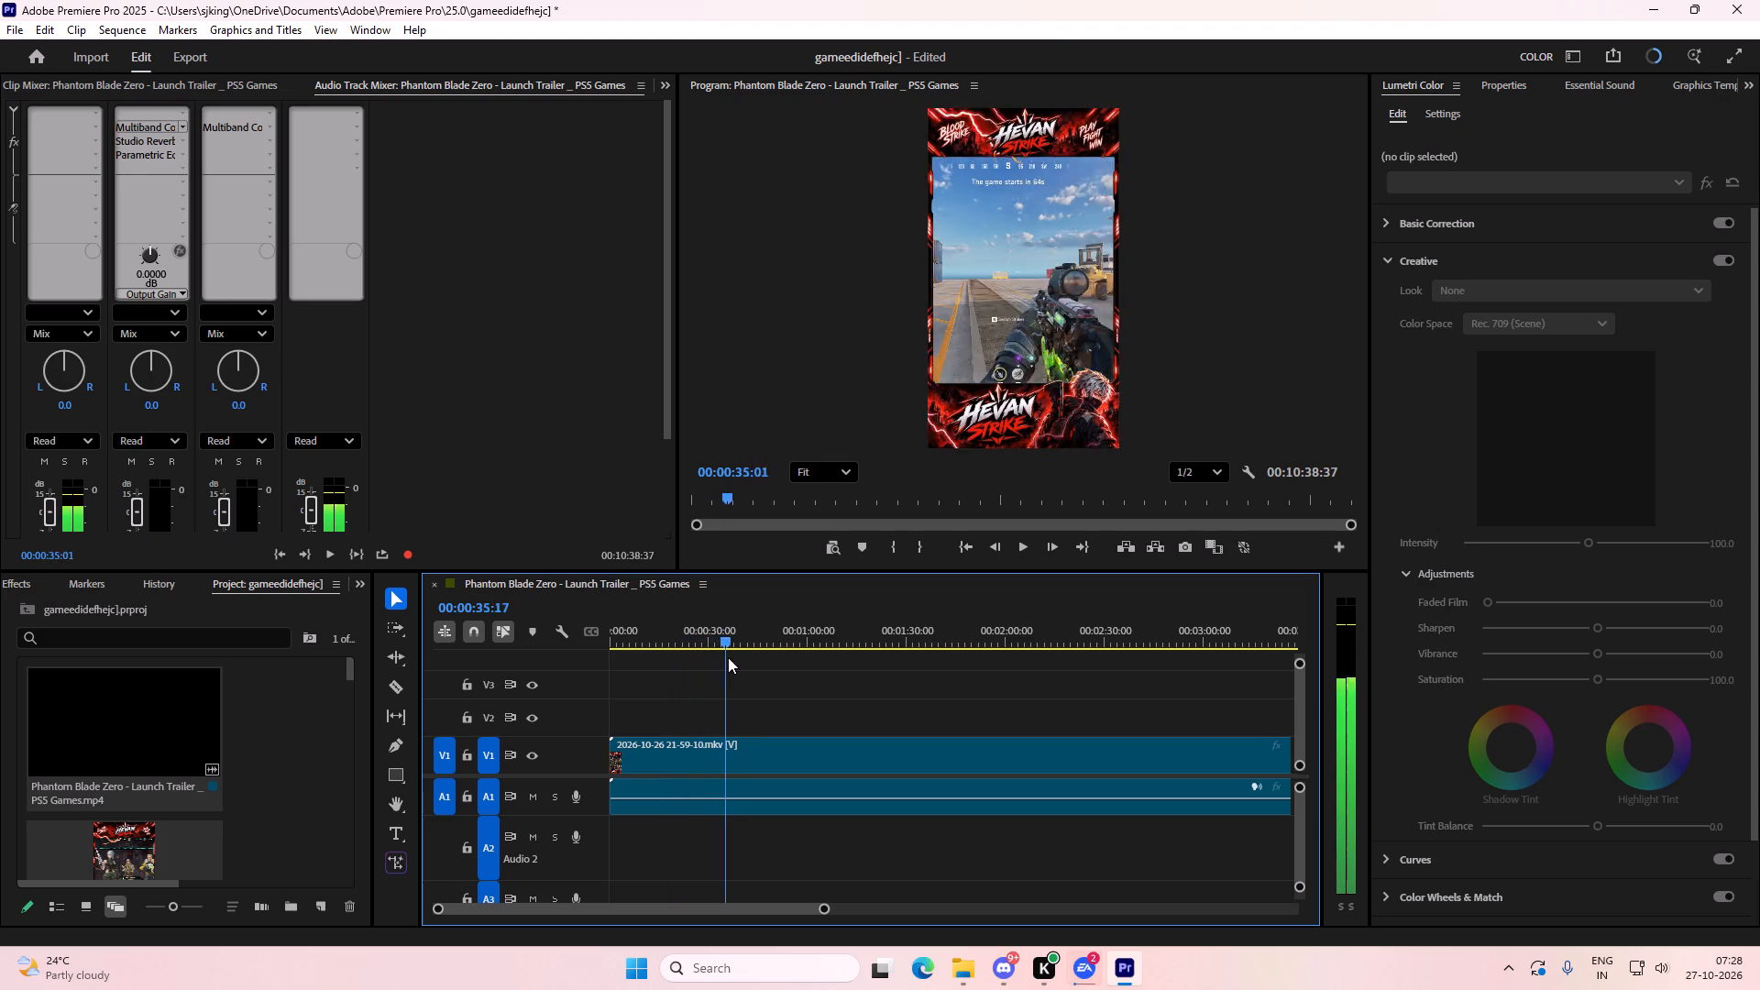
drag(728, 657, 751, 659)
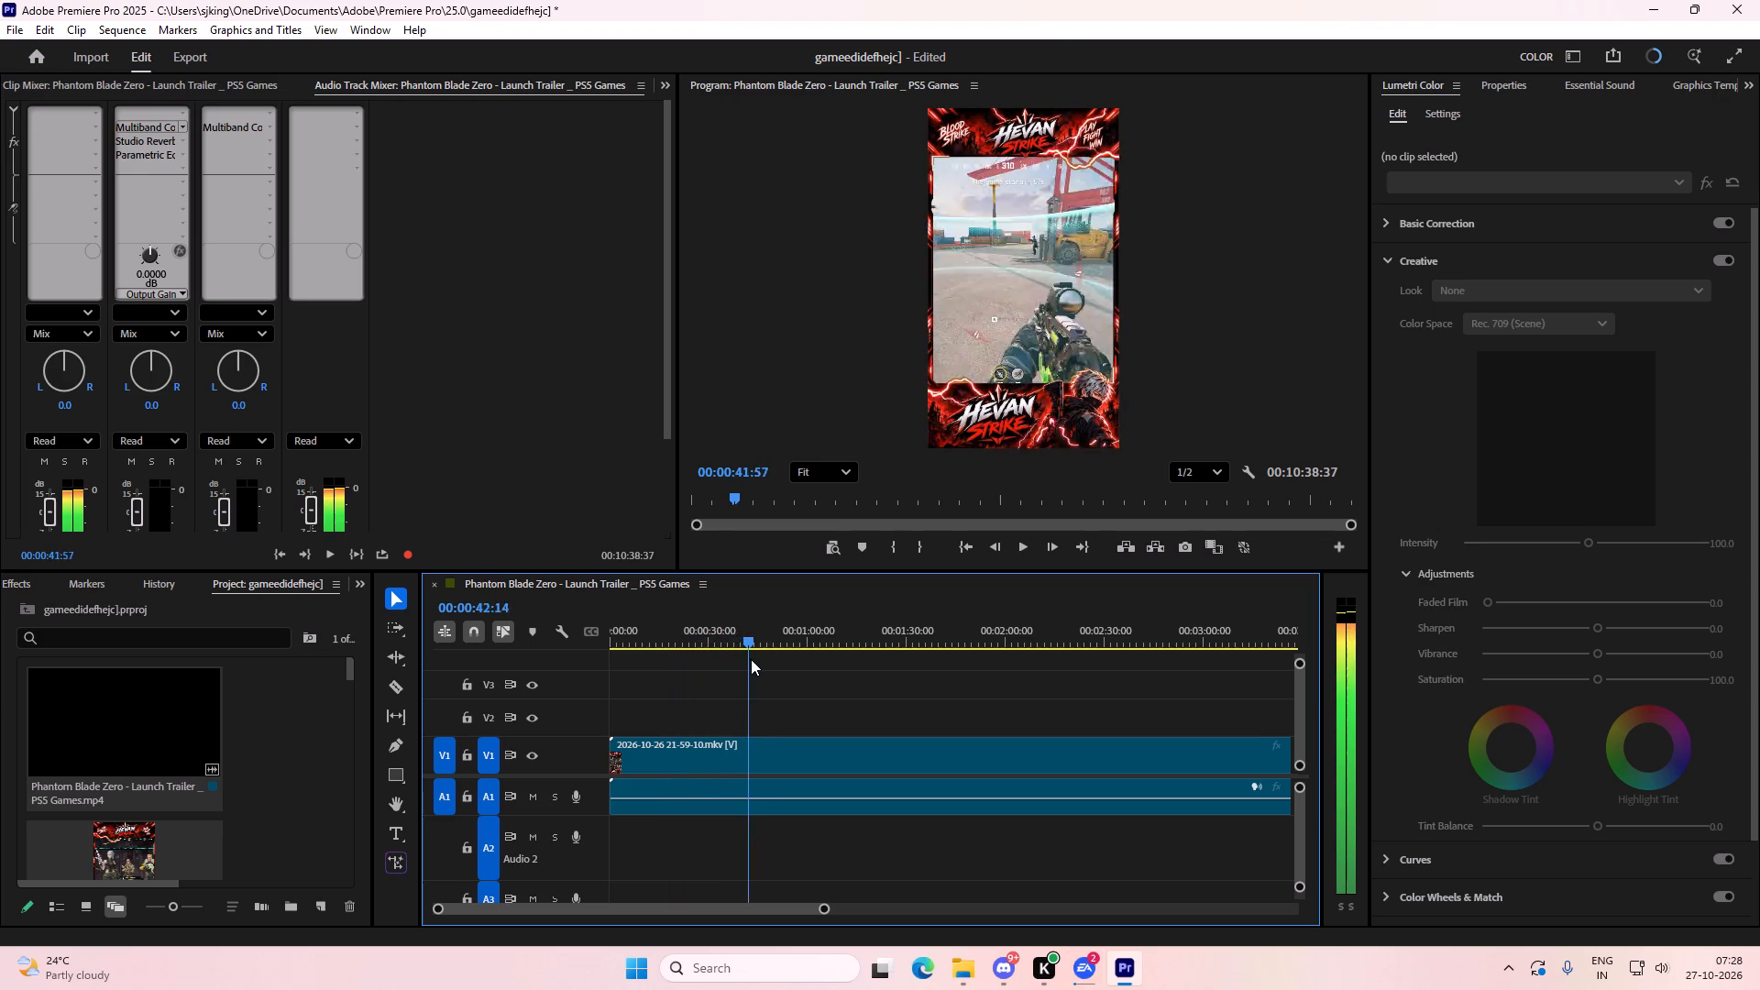
drag(751, 659, 789, 662)
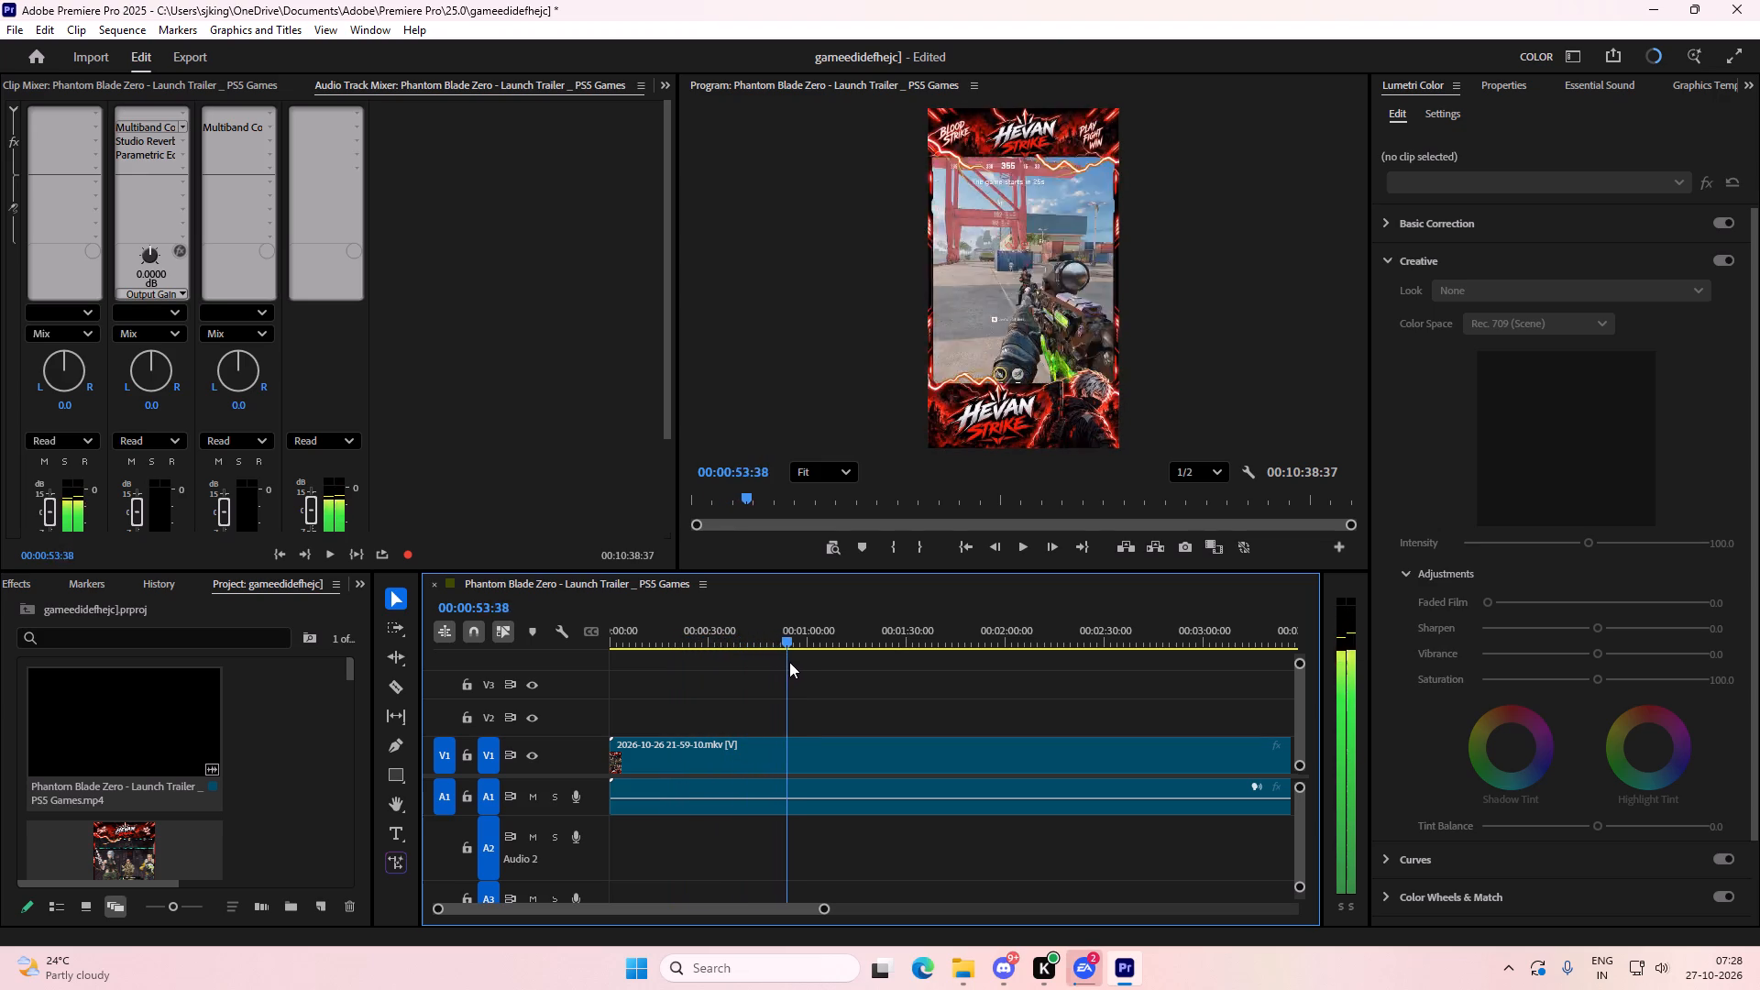
drag(789, 662, 808, 662)
click(973, 963)
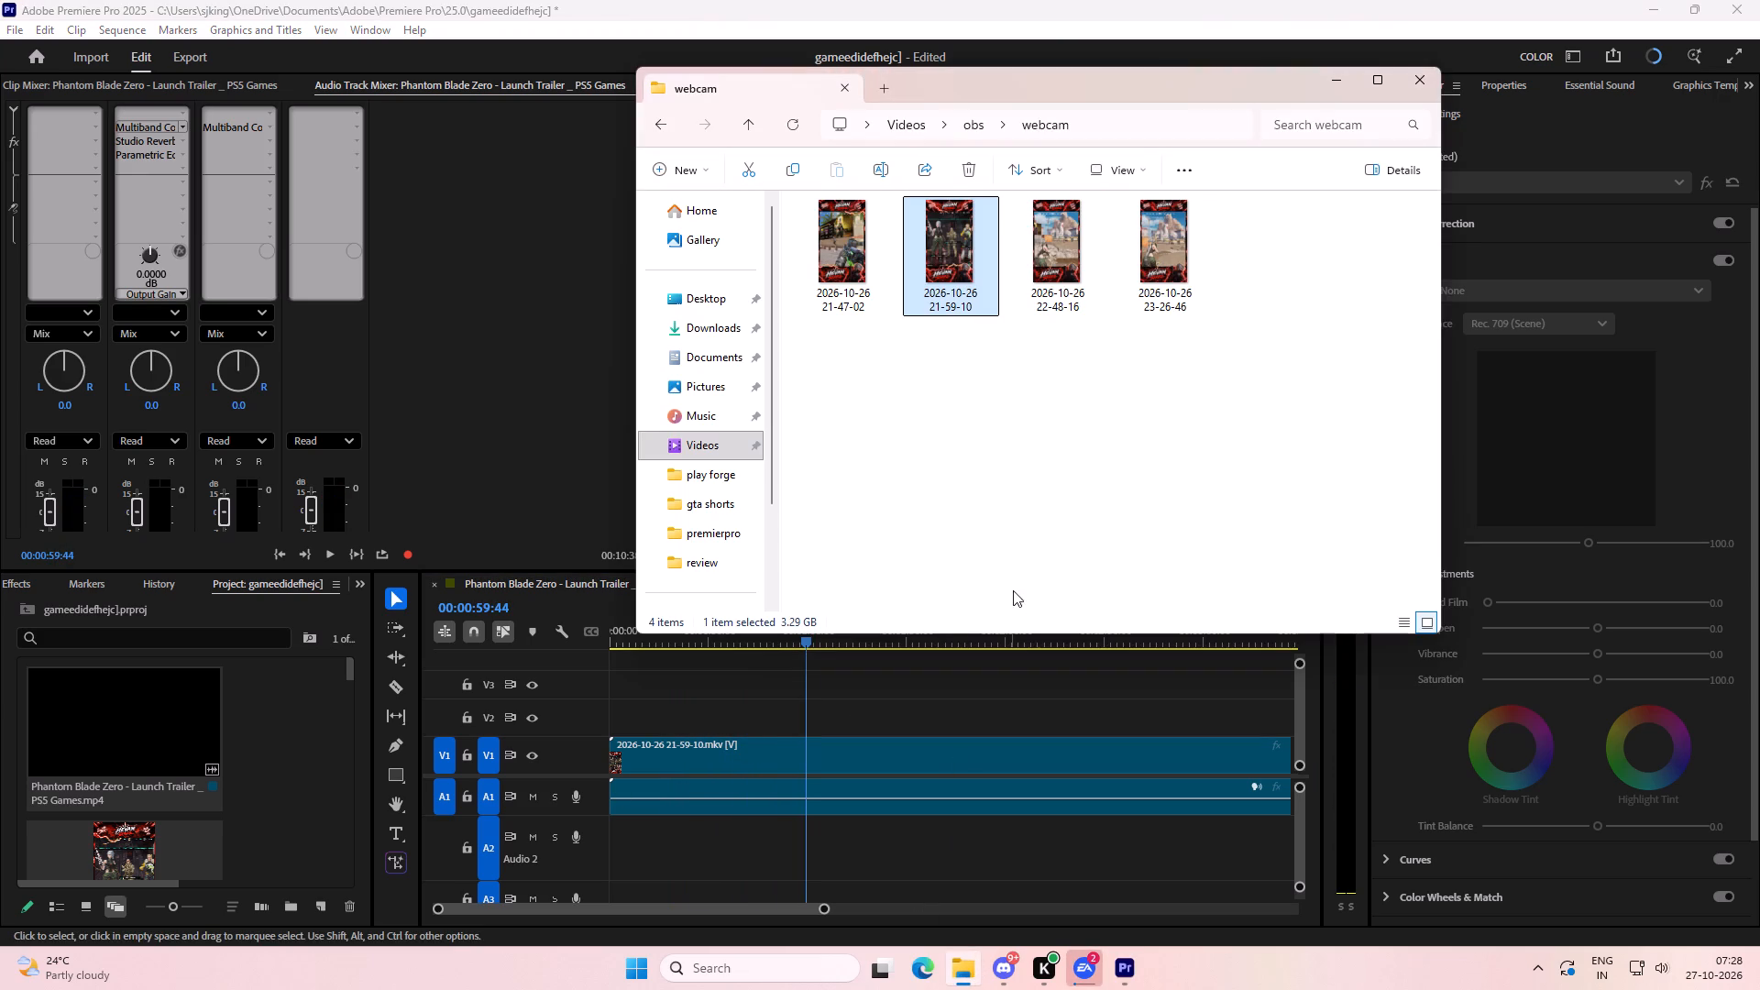
double_click(868, 243)
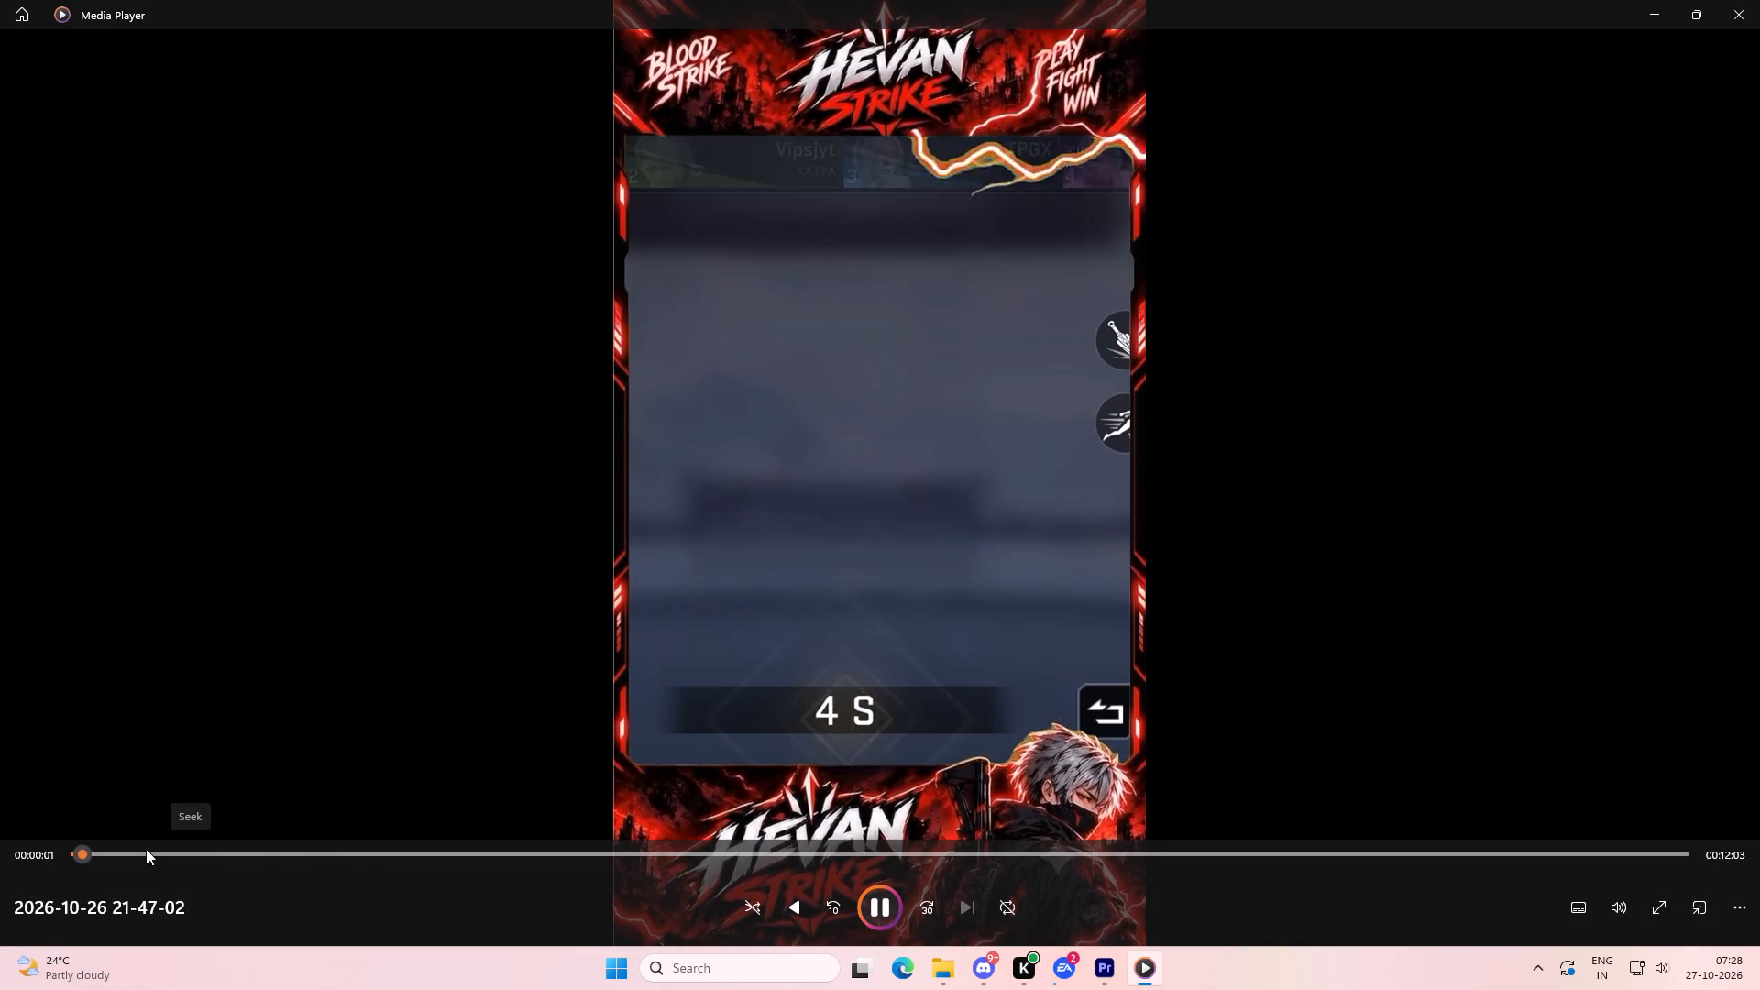
click(126, 852)
click(150, 851)
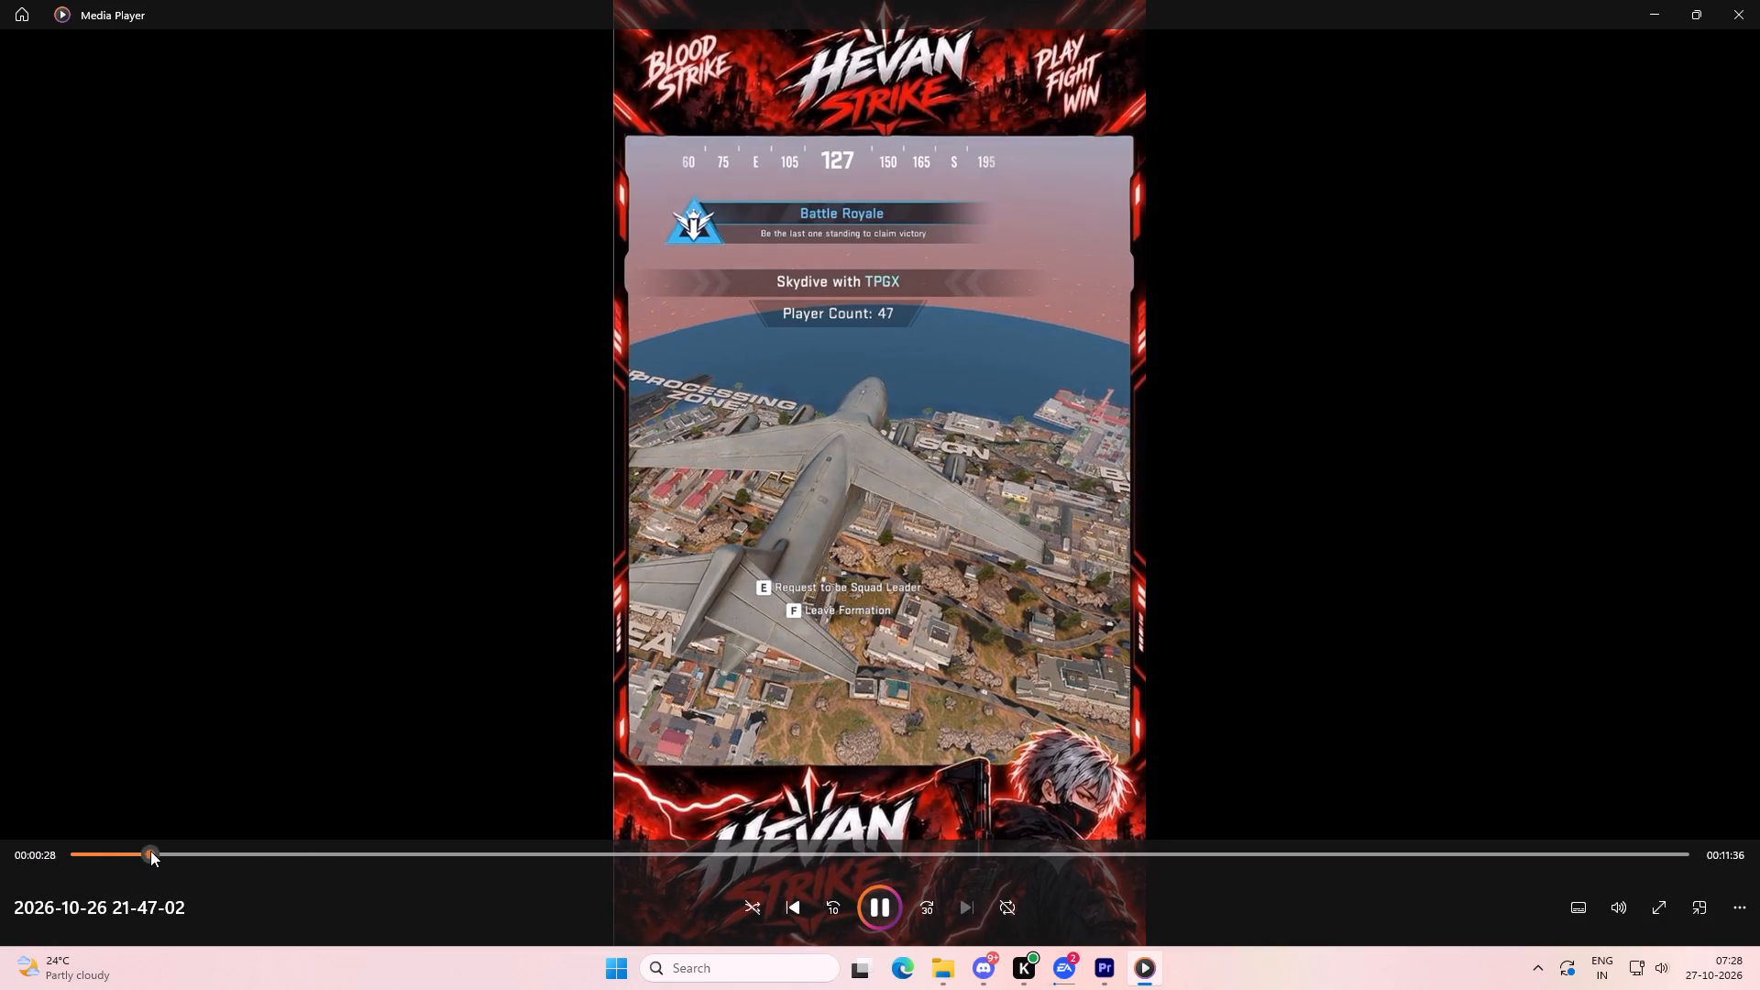
click(179, 850)
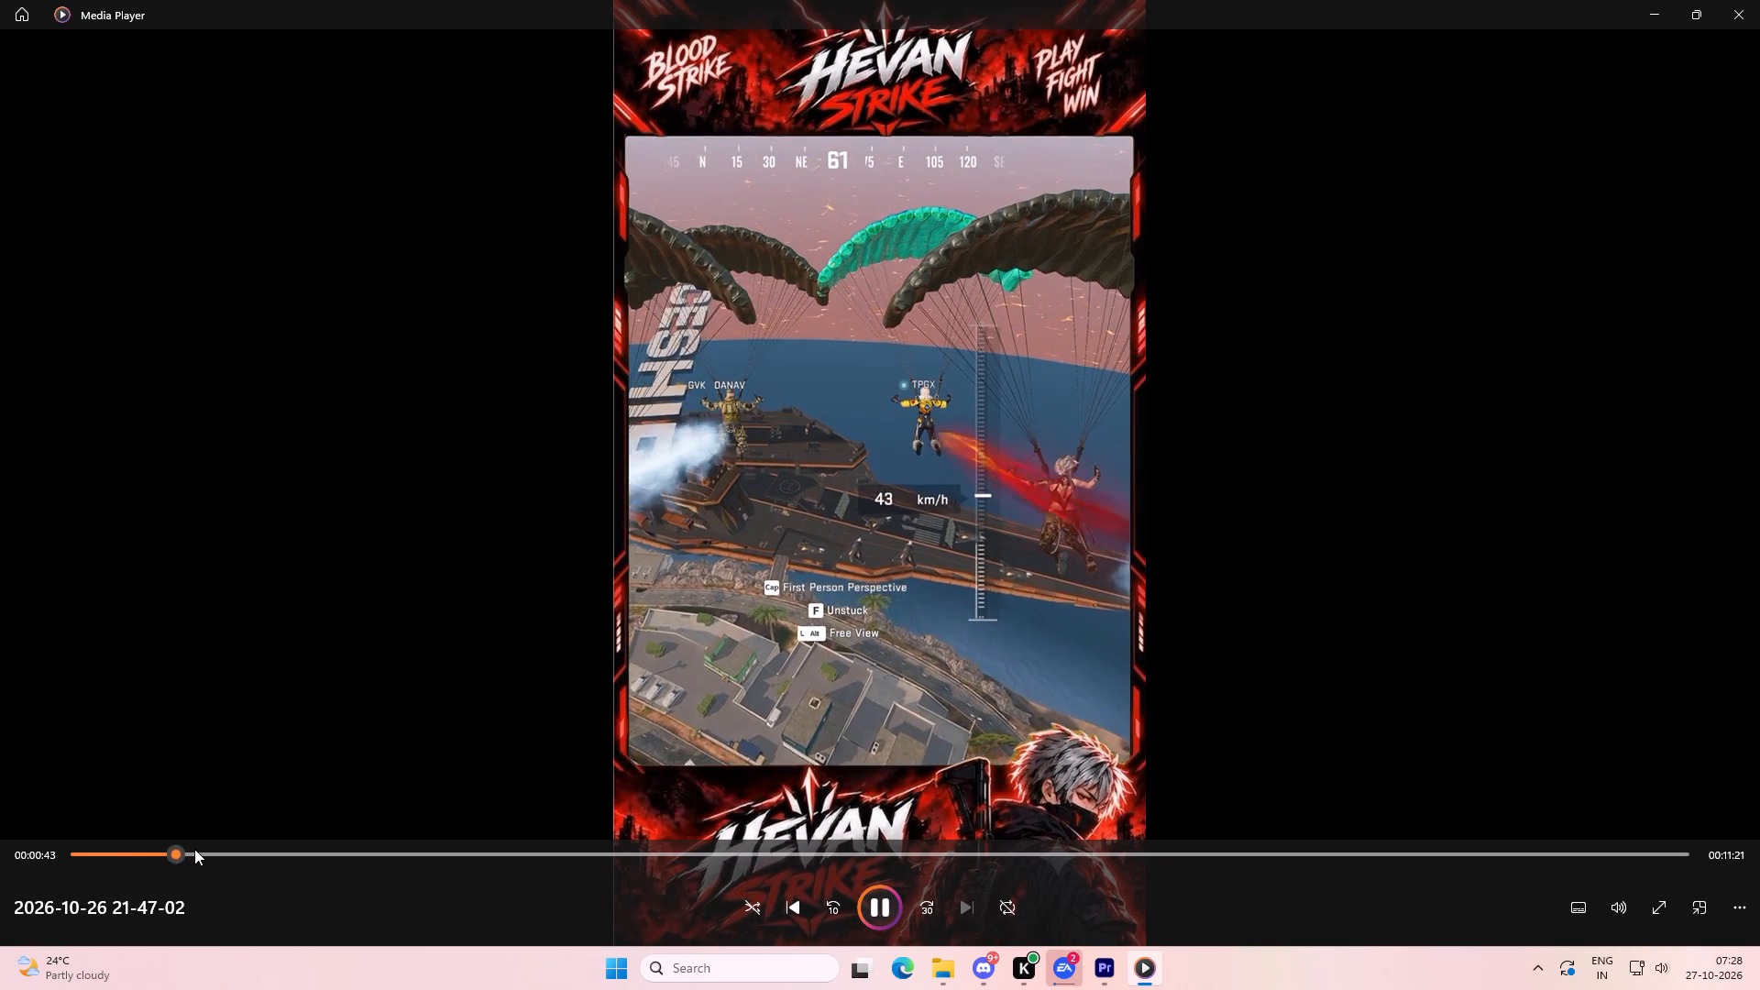
click(197, 849)
click(219, 849)
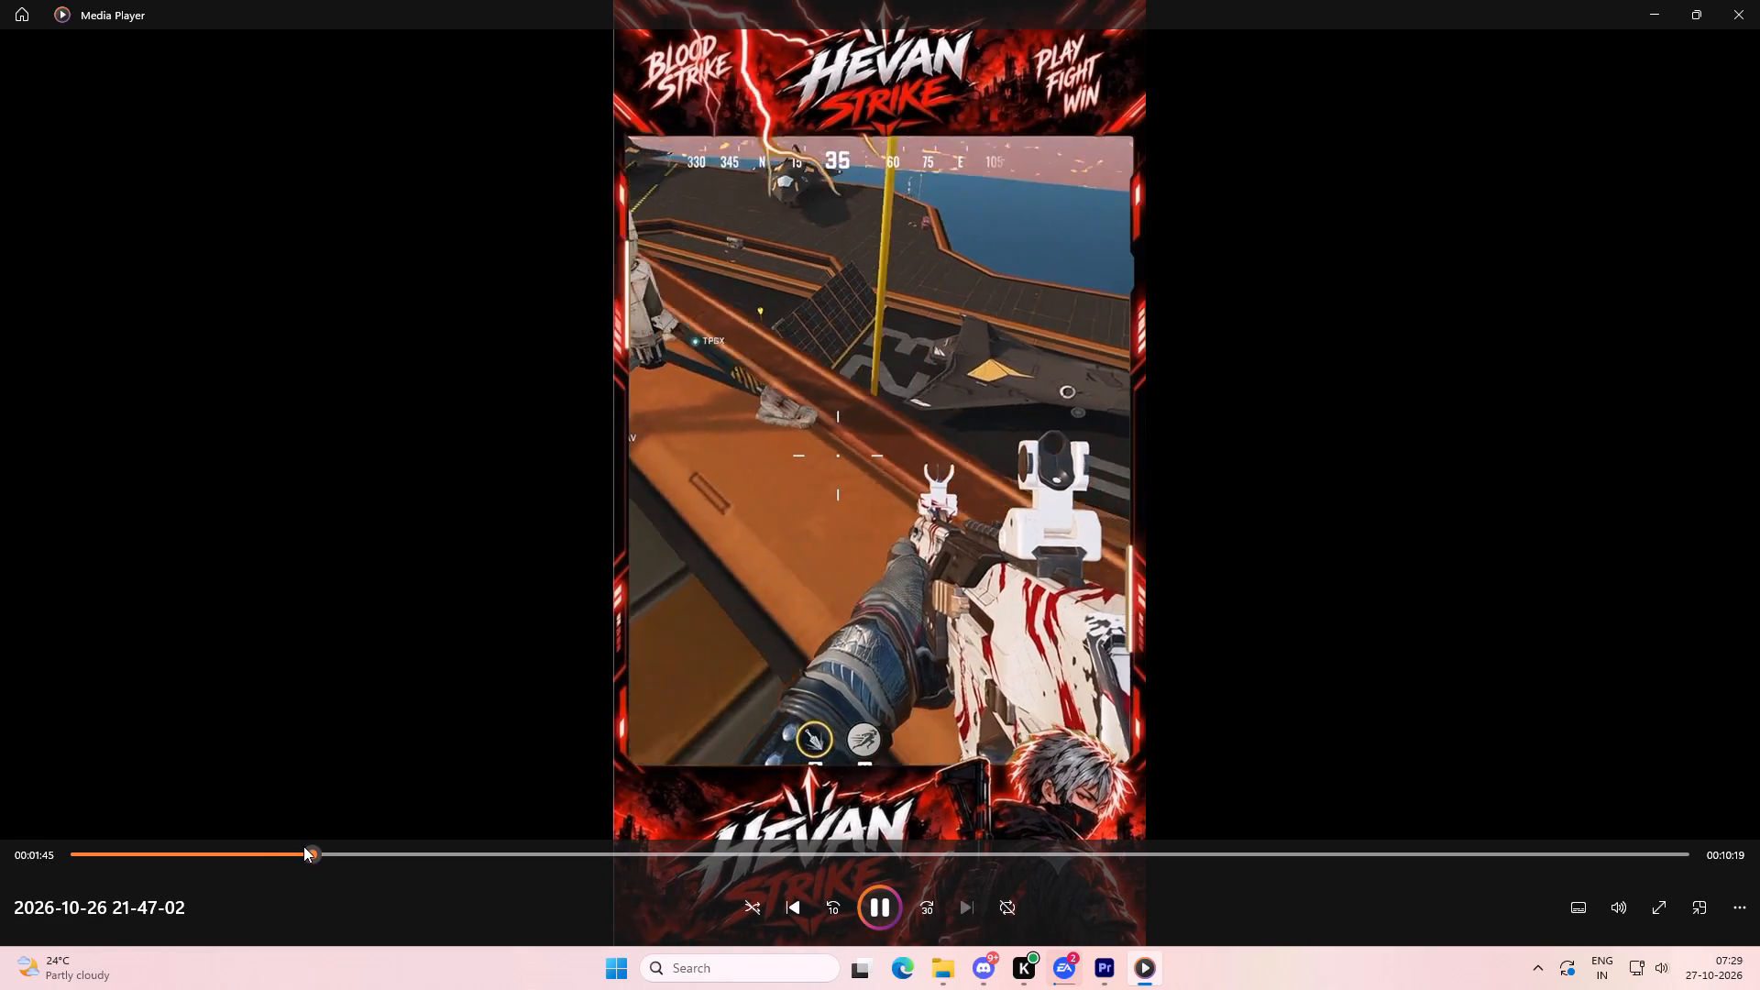
click(1759, 0)
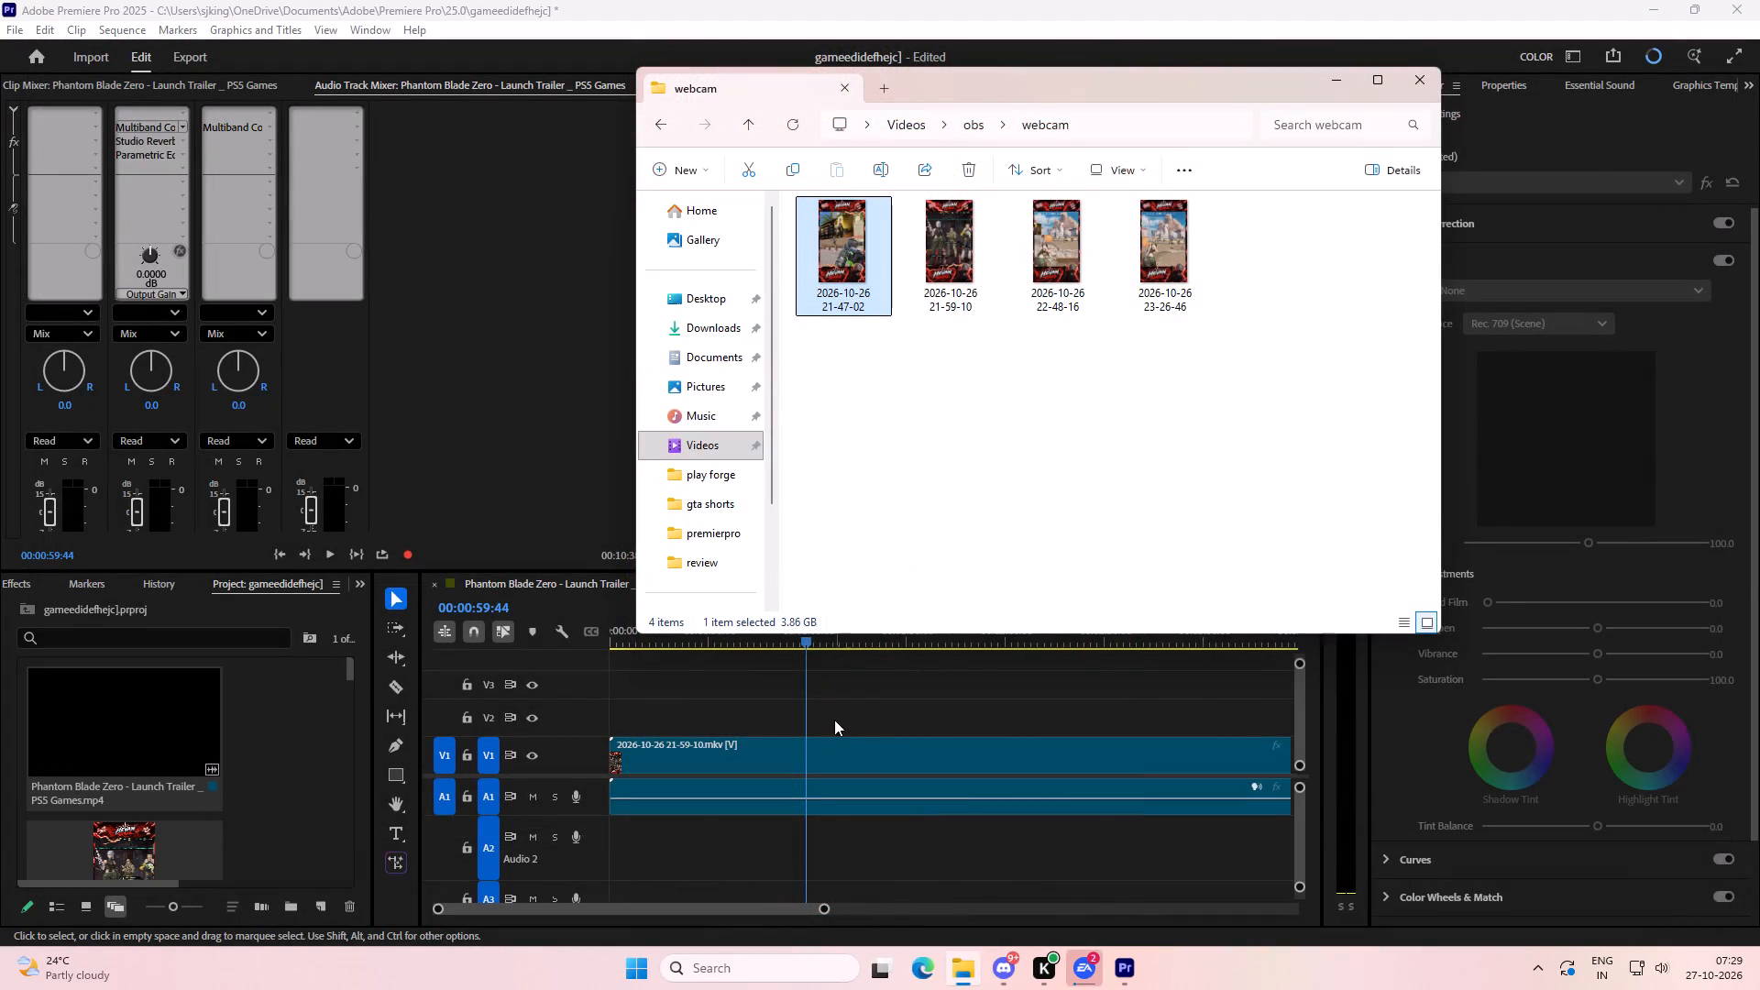
Delete the 21-59-10 clip from the Premiere Pro sequence and return the playhead to 00:00:00:00.
click(852, 758)
key(Delete)
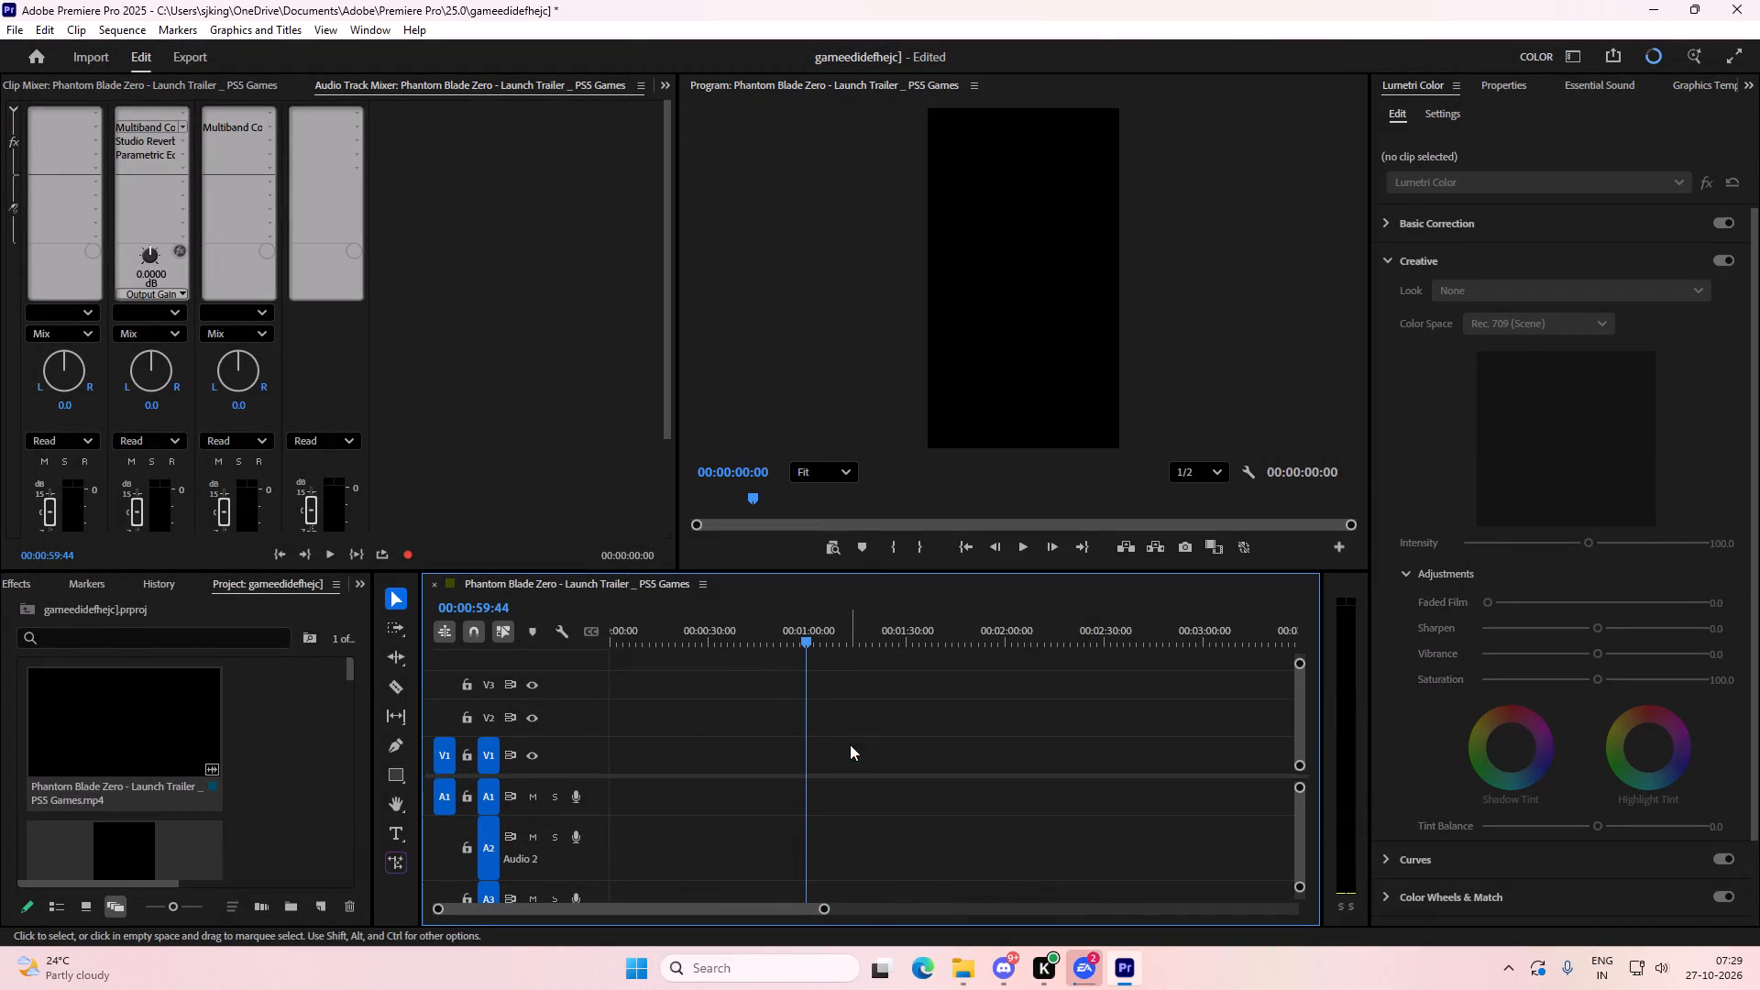
drag(689, 624, 478, 656)
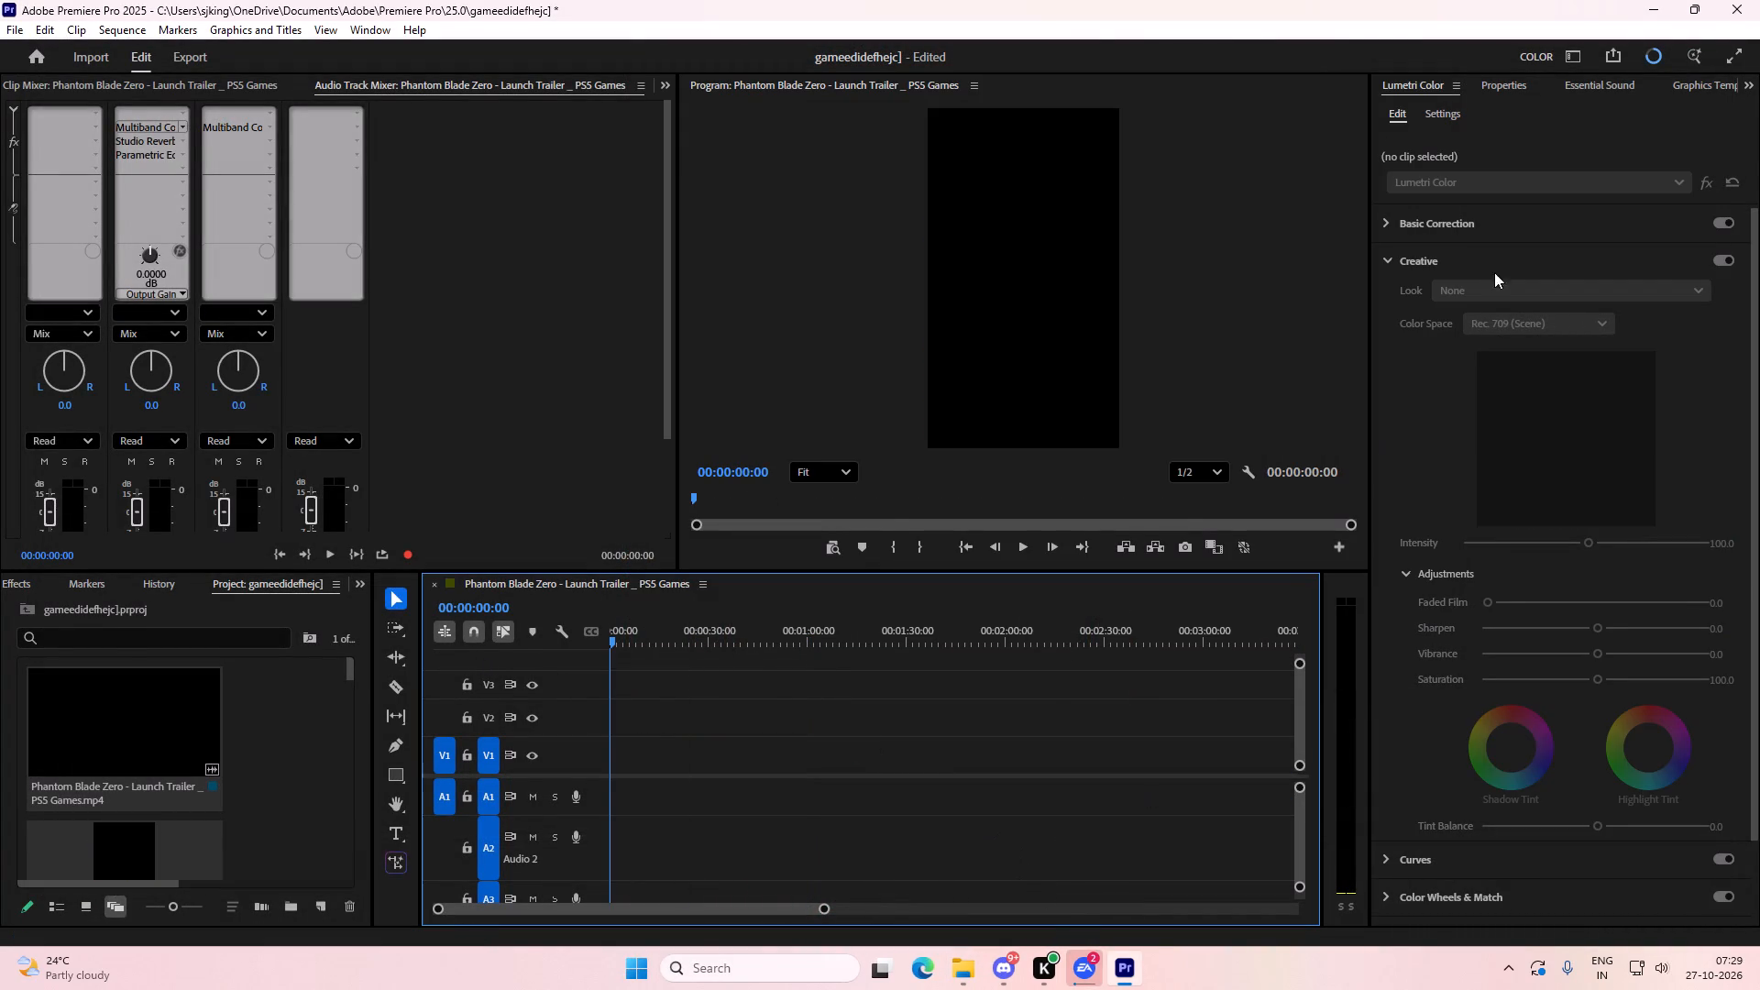
click(1655, 0)
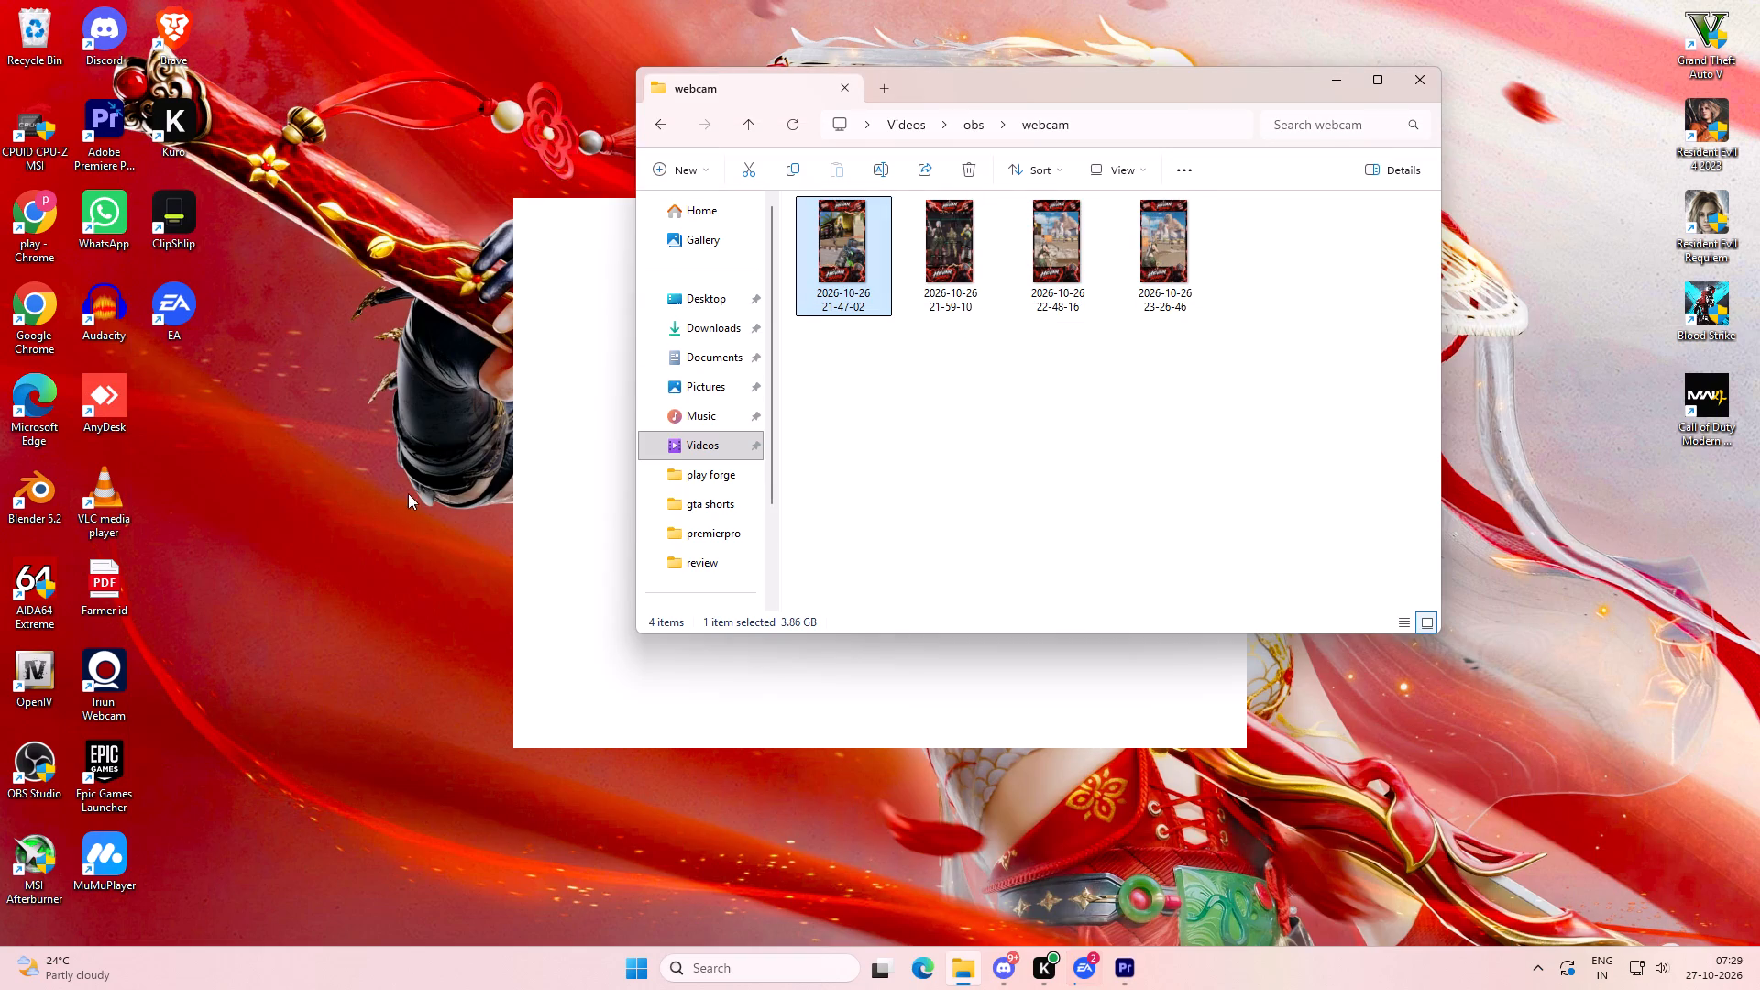
click(1128, 968)
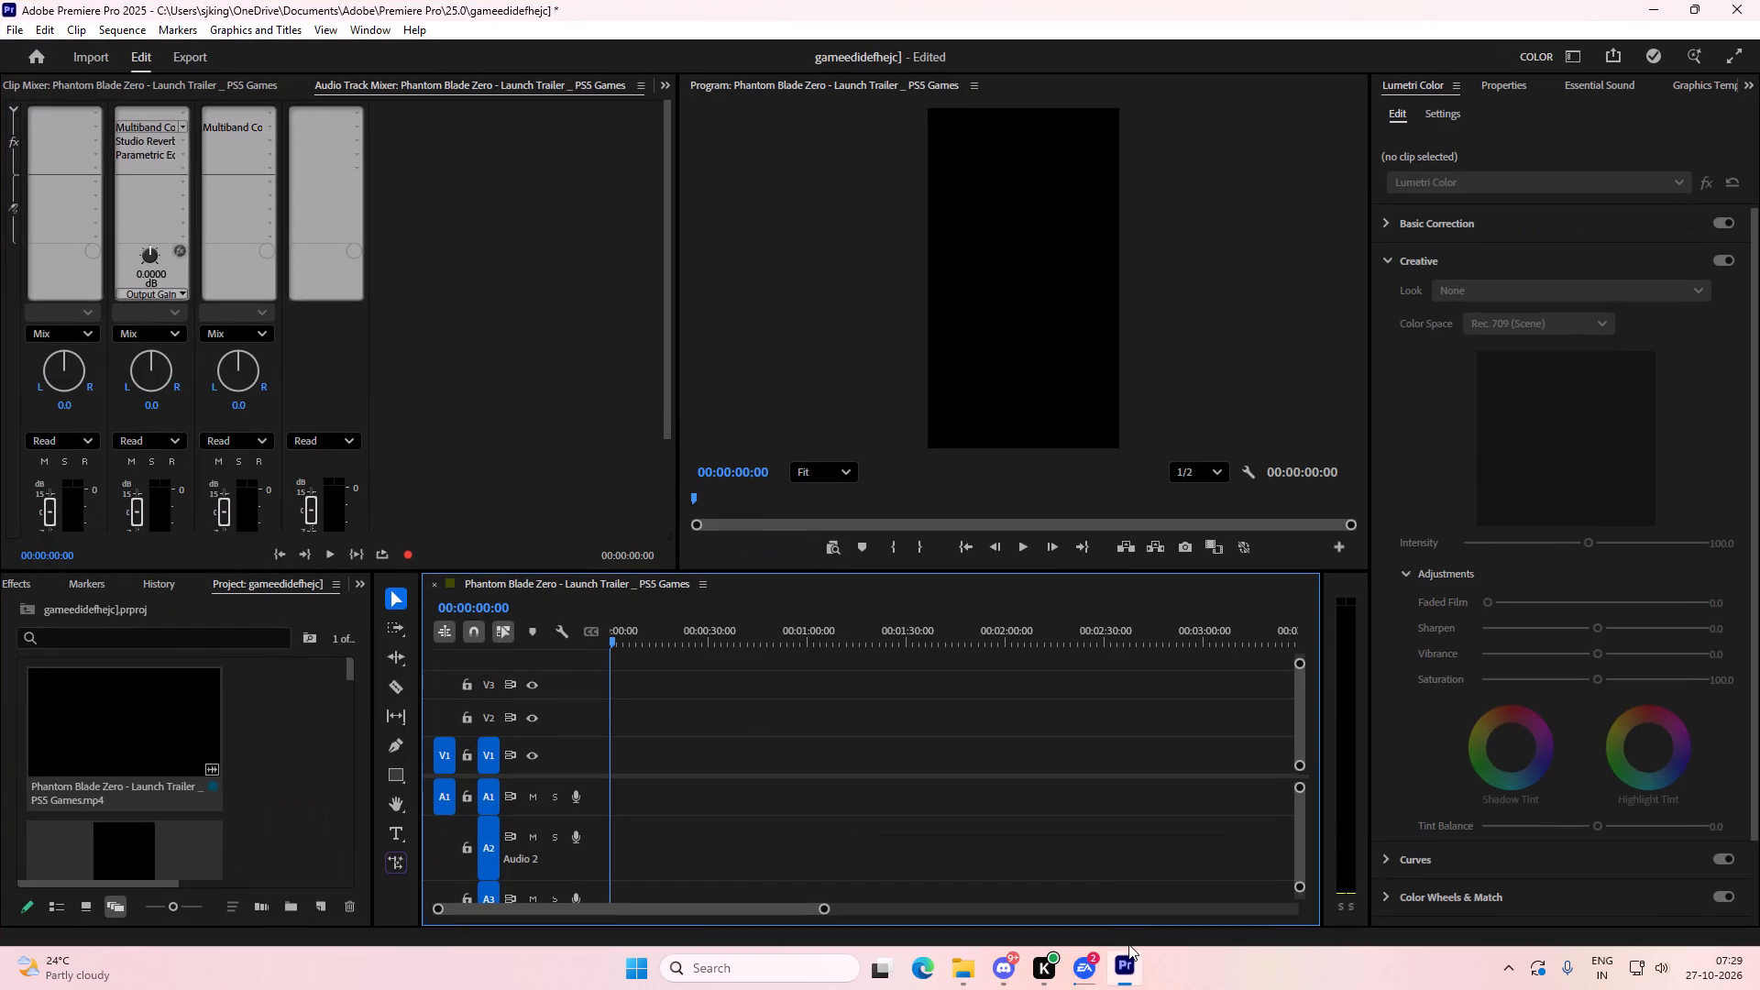
click(955, 962)
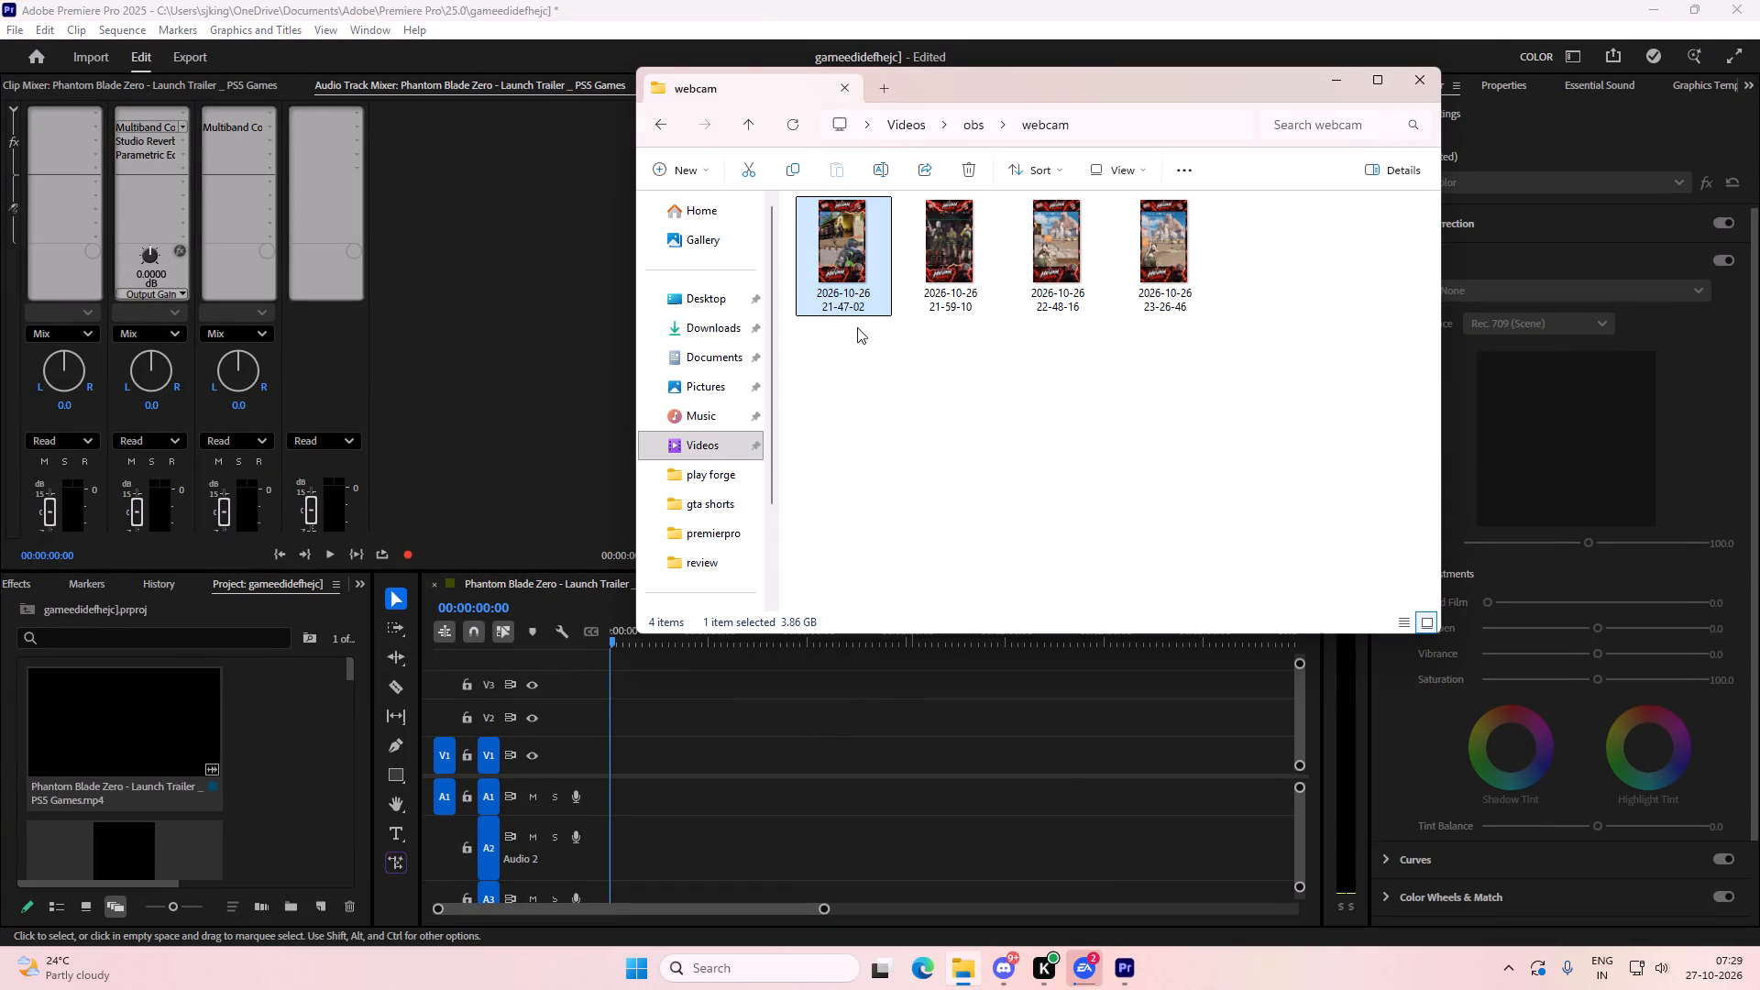
drag(852, 291, 593, 774)
click(688, 694)
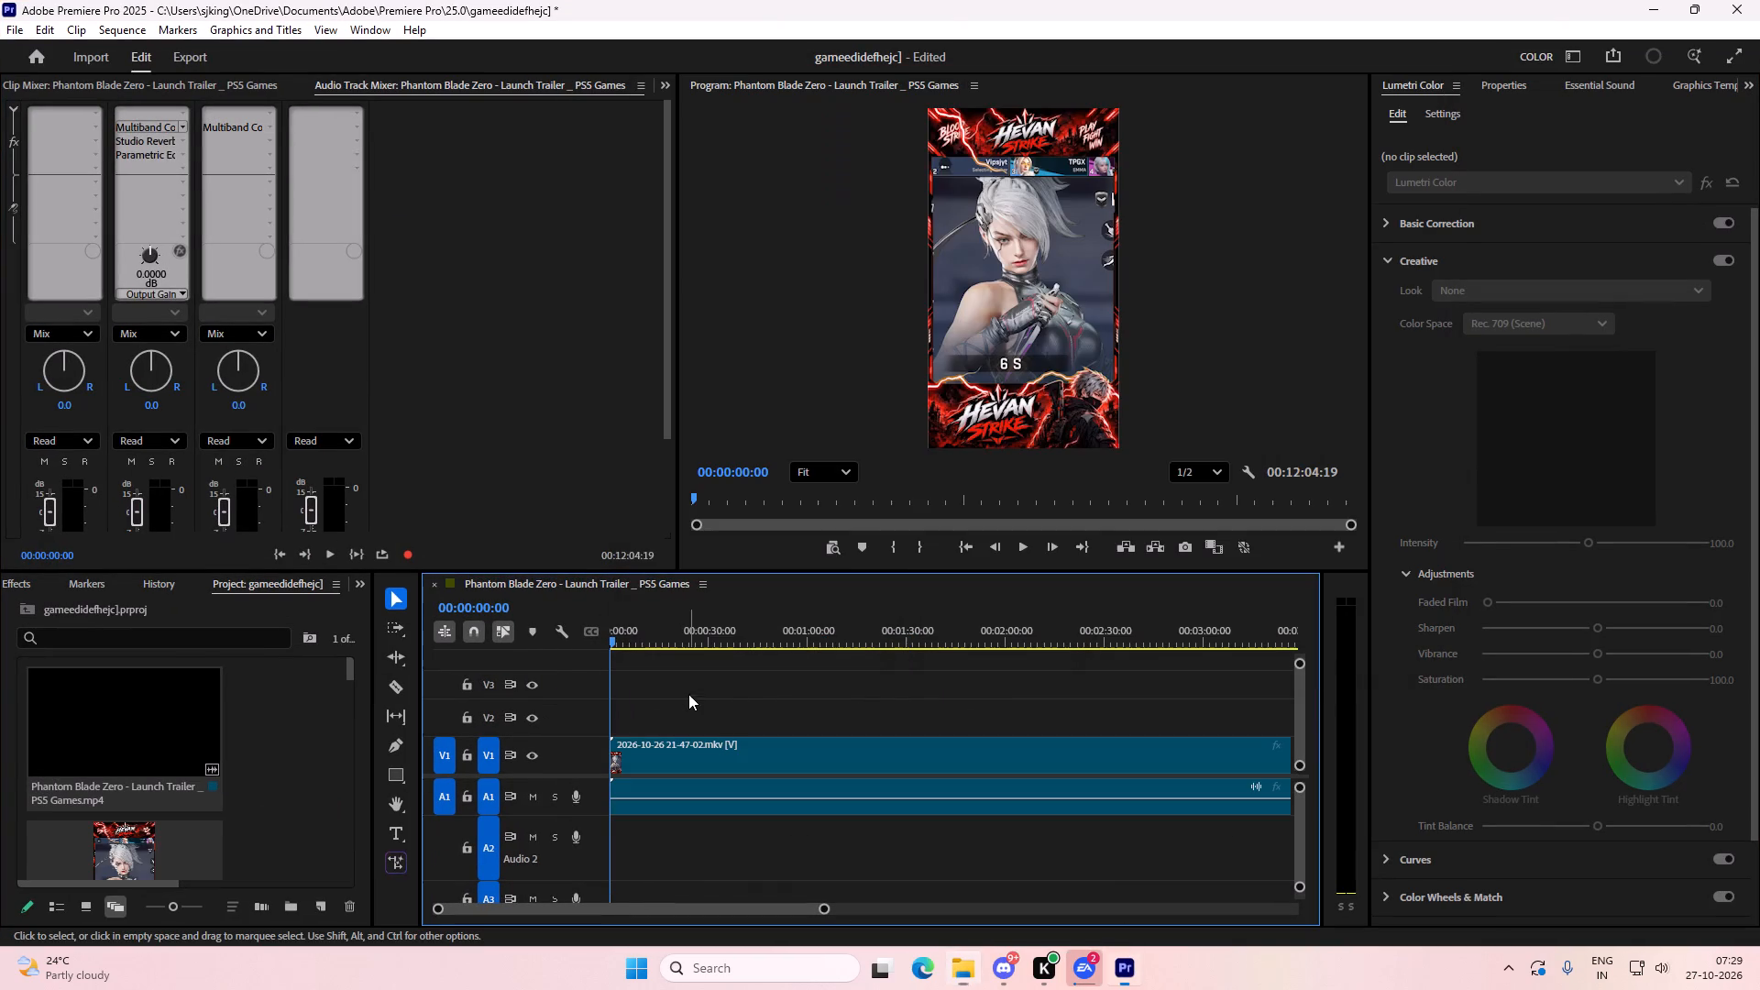
Skim the 21-47-02 recording up to about 00:02:00, playing the gunfight stretch to look for a starting point.
drag(633, 633, 798, 660)
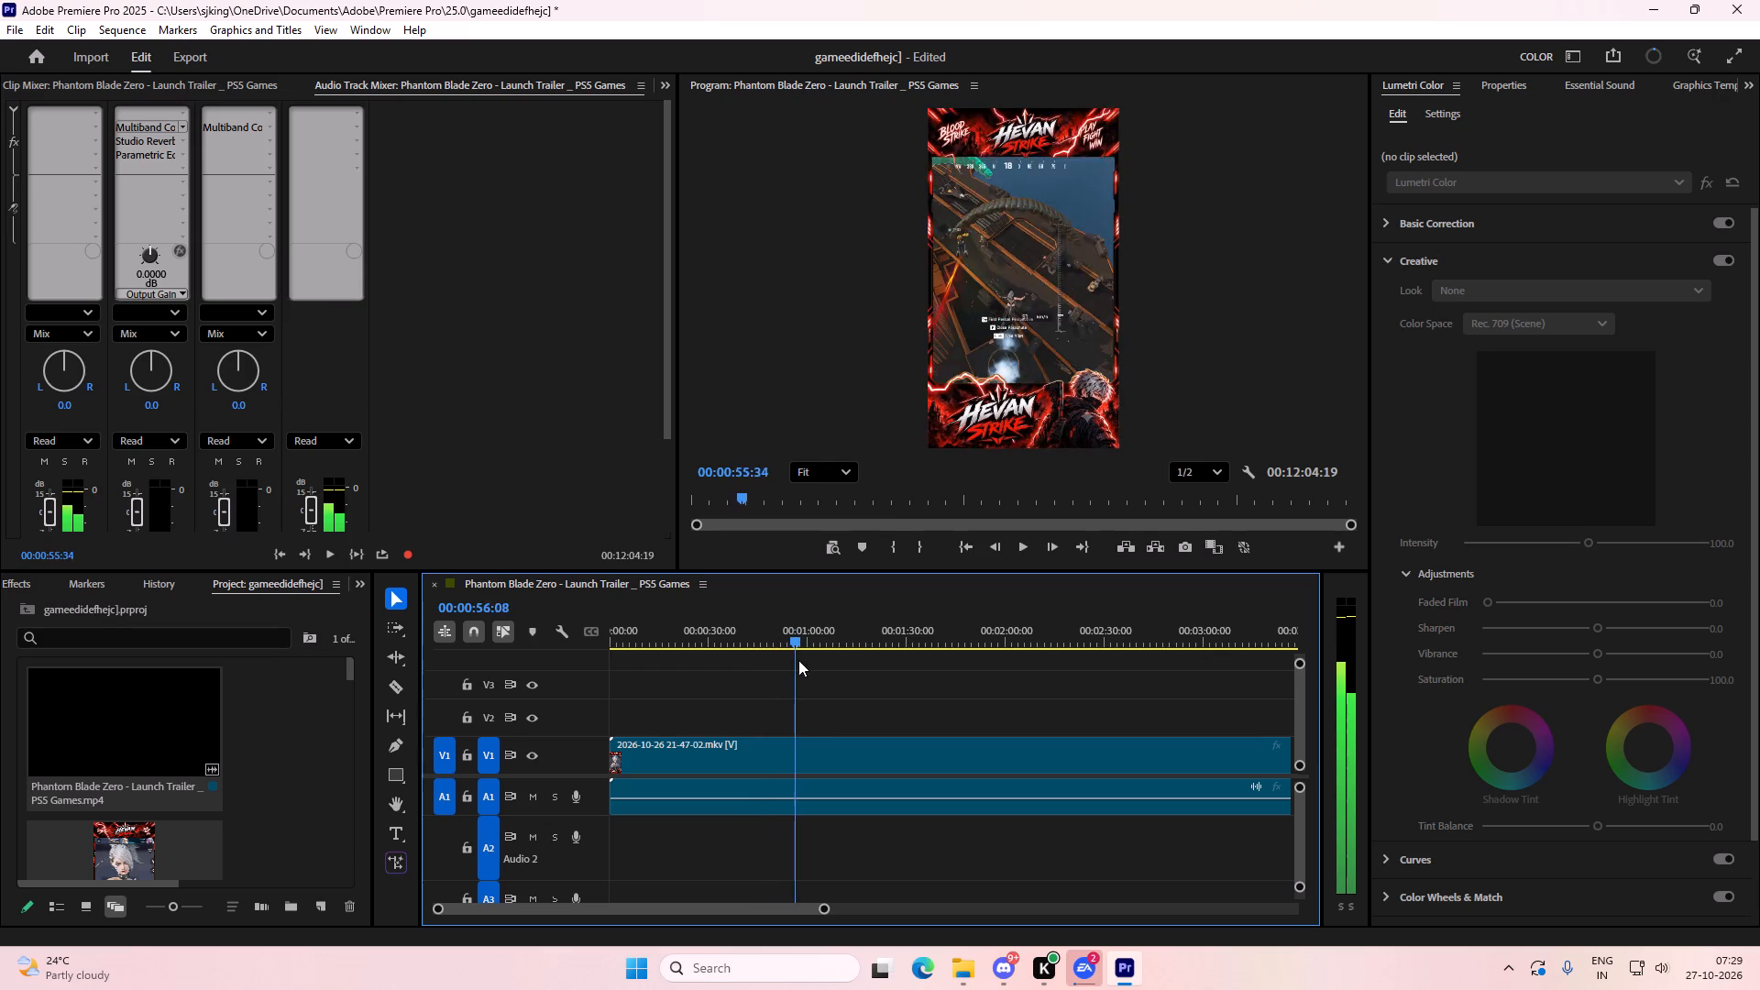
drag(798, 660, 922, 673)
key(space)
alt+scroll(1035, 694, up, 7)
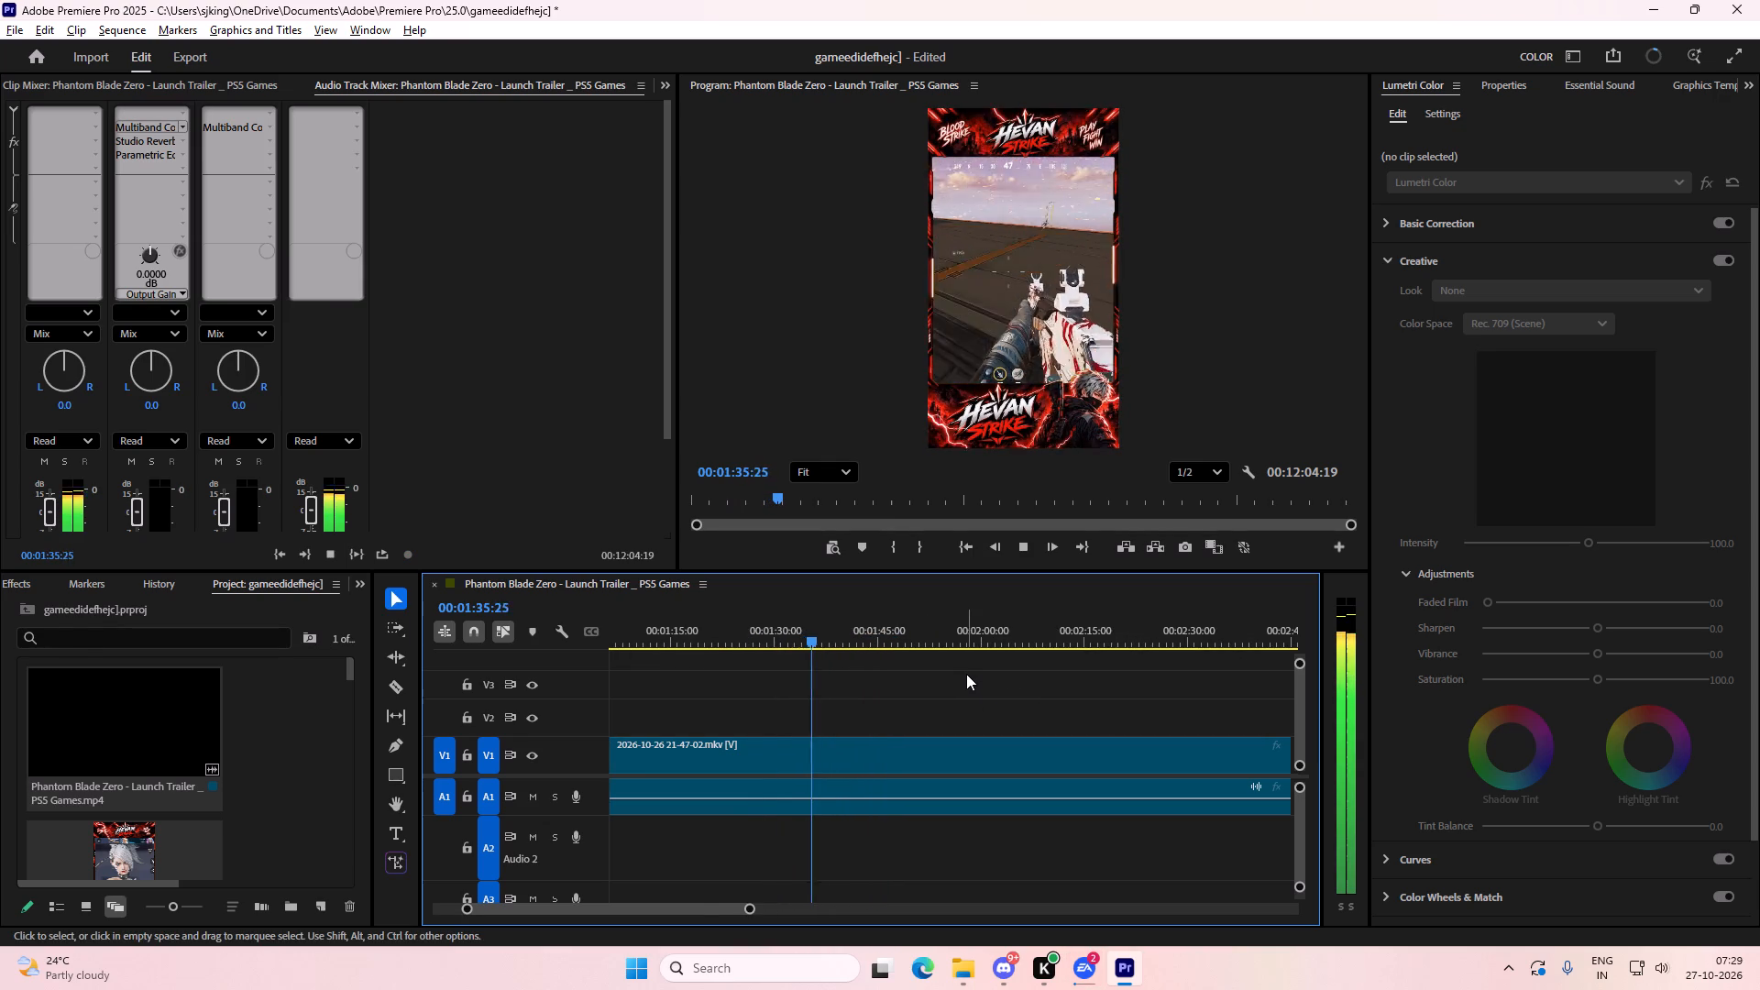
alt+scroll(966, 674, up, 3)
drag(765, 639, 860, 643)
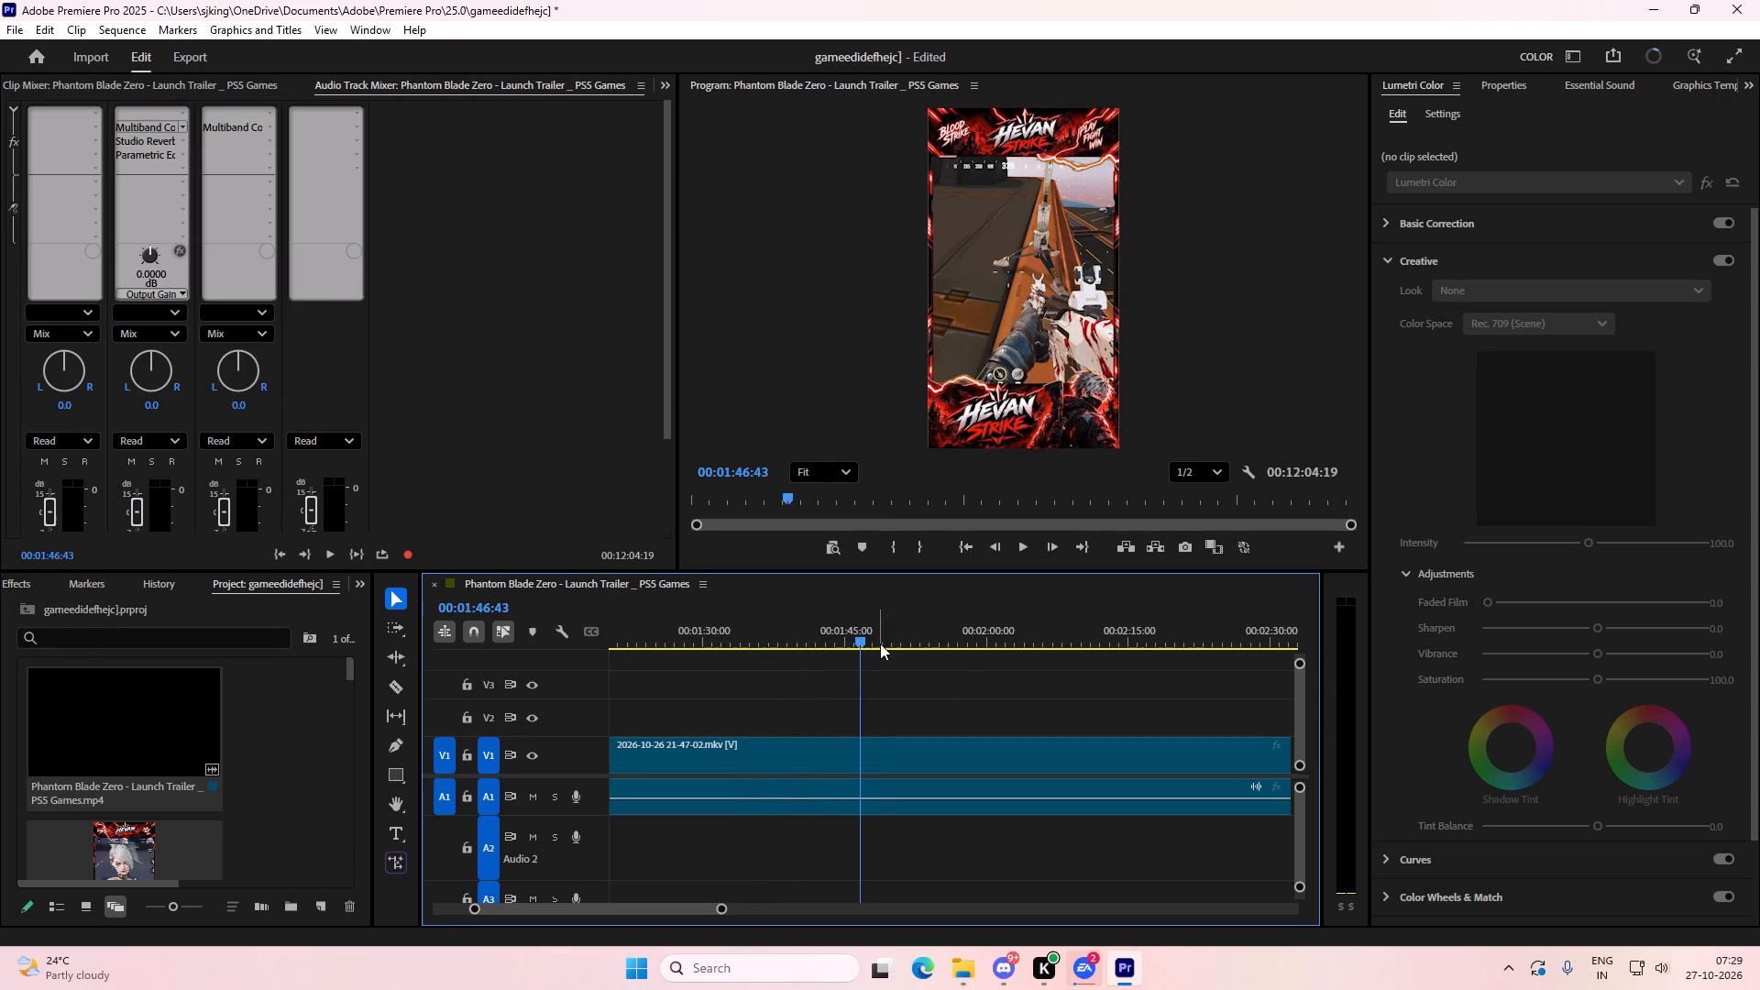
key(space)
alt+scroll(983, 692, up, 5)
scroll(937, 670, up, 1)
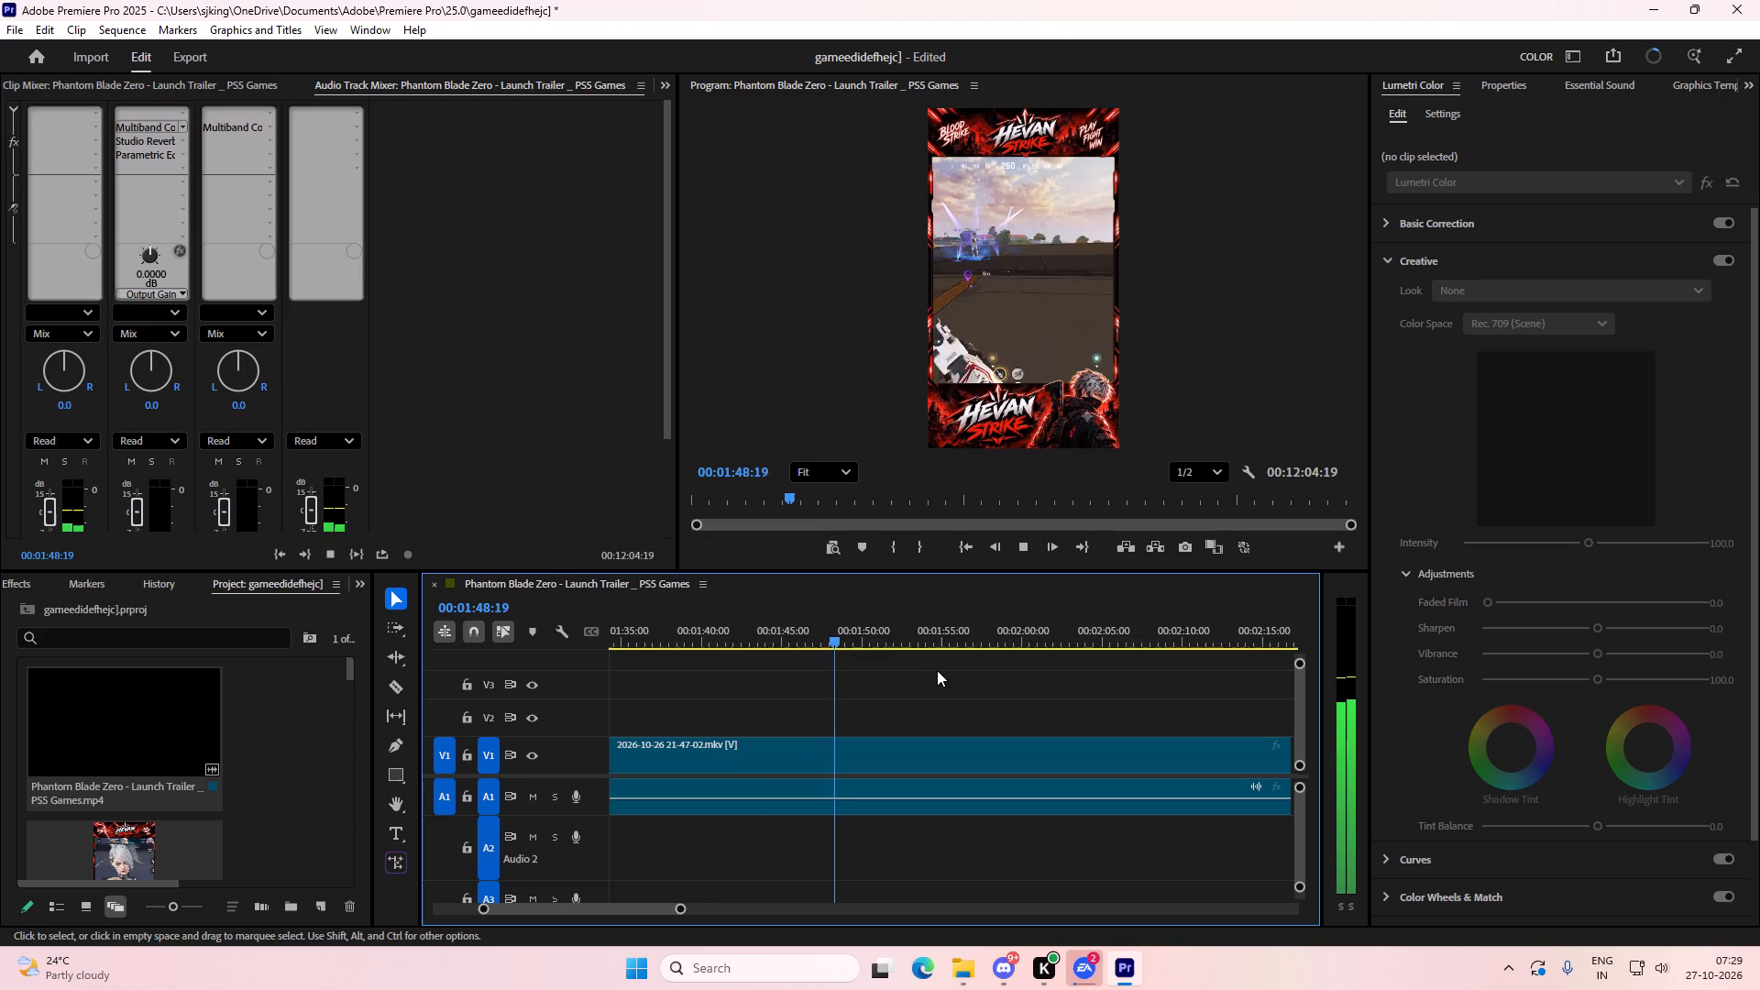
scroll(863, 669, down, 3)
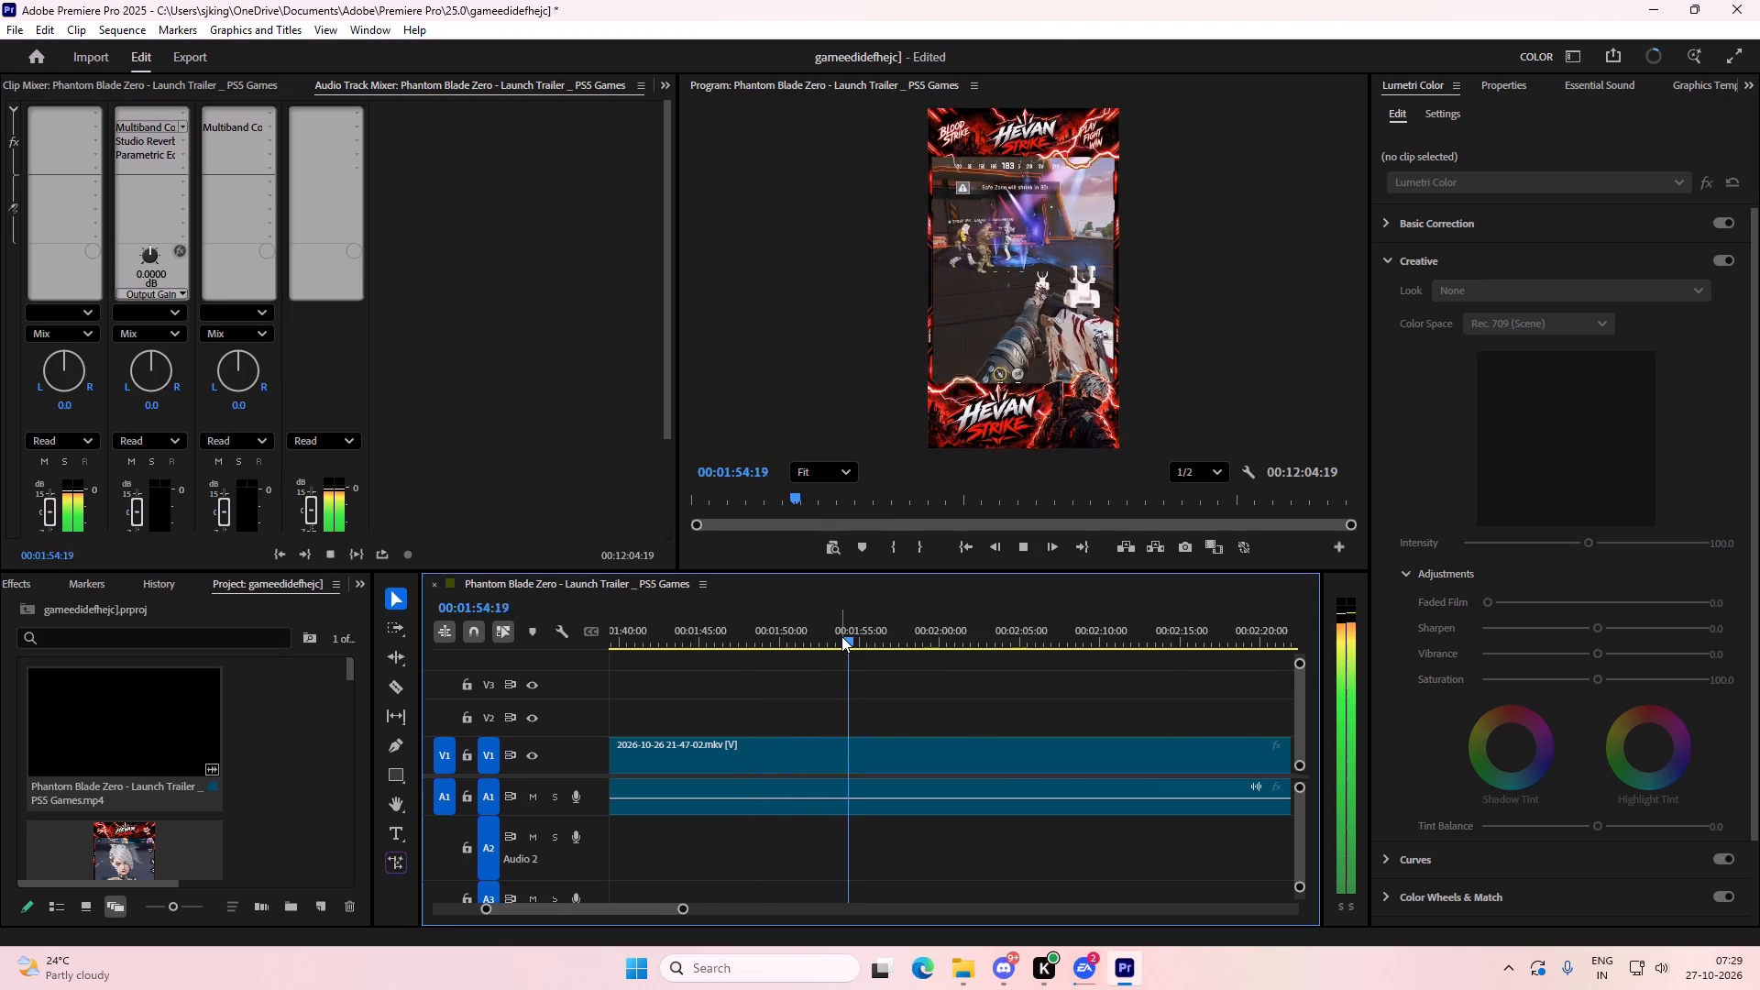
drag(872, 639, 895, 645)
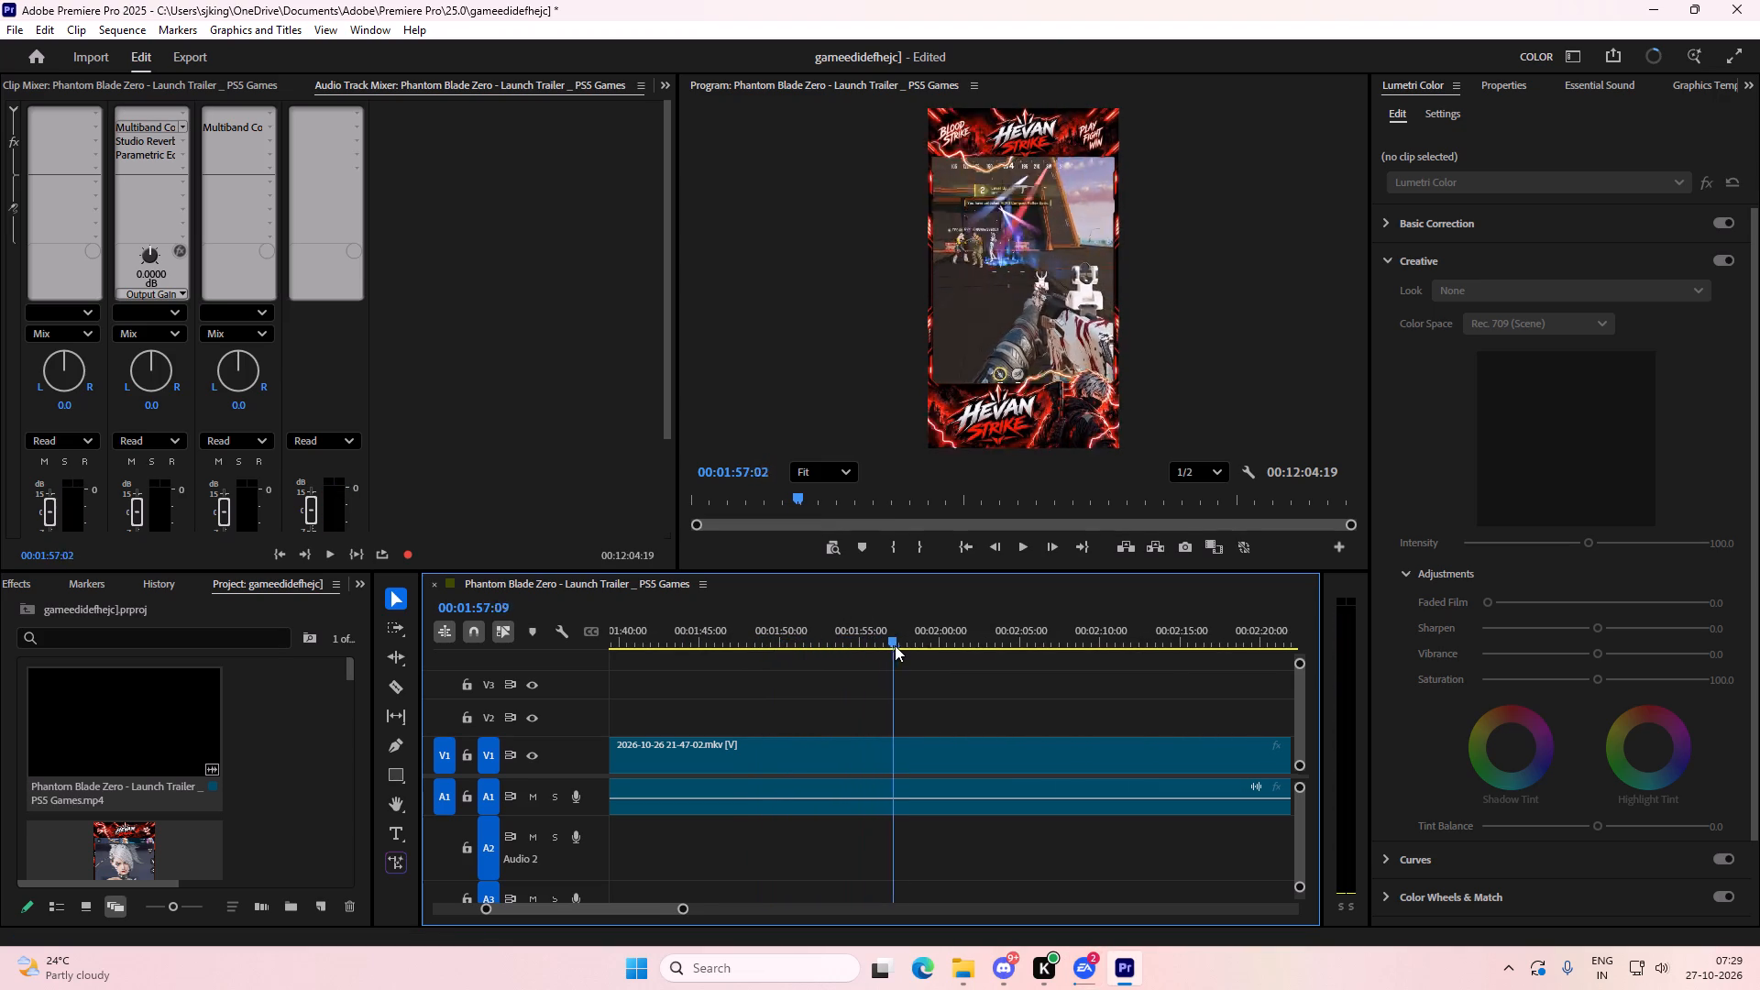
drag(895, 645, 902, 645)
key(space)
alt+scroll(981, 669, up, 6)
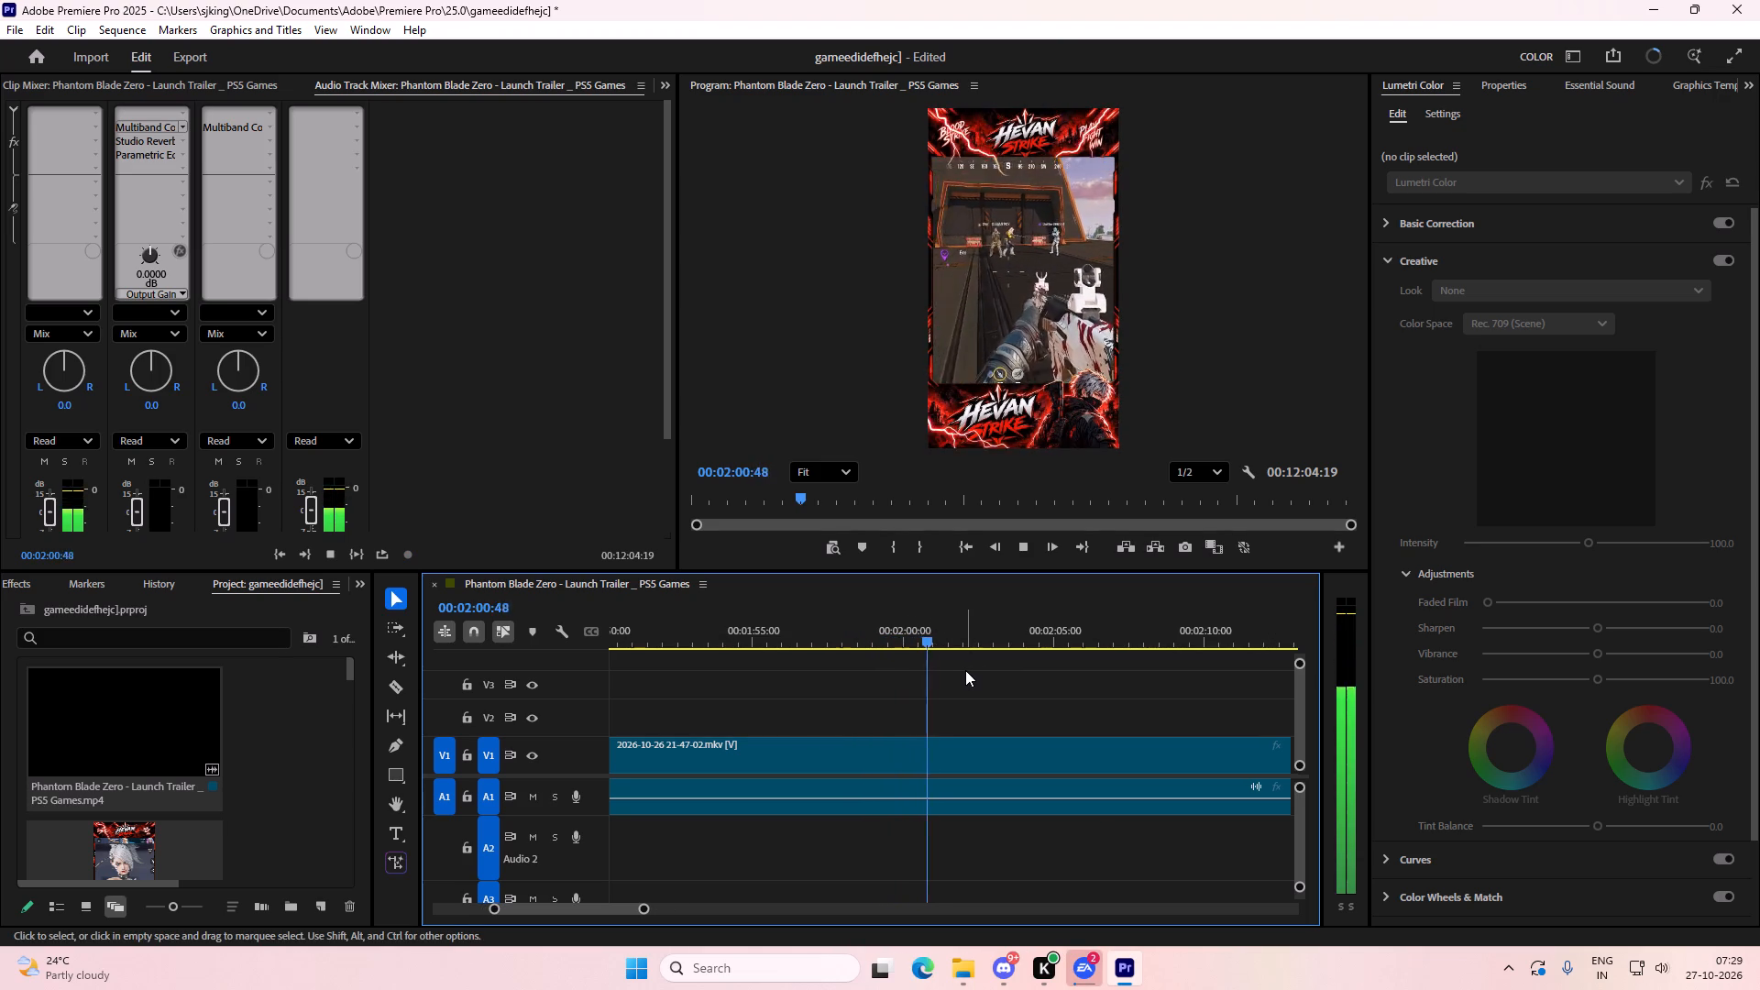
Split the 21-47-02 clip at 00:01:59:10 and delete the part before the cut.
key(space)
drag(949, 641, 893, 636)
key(space)
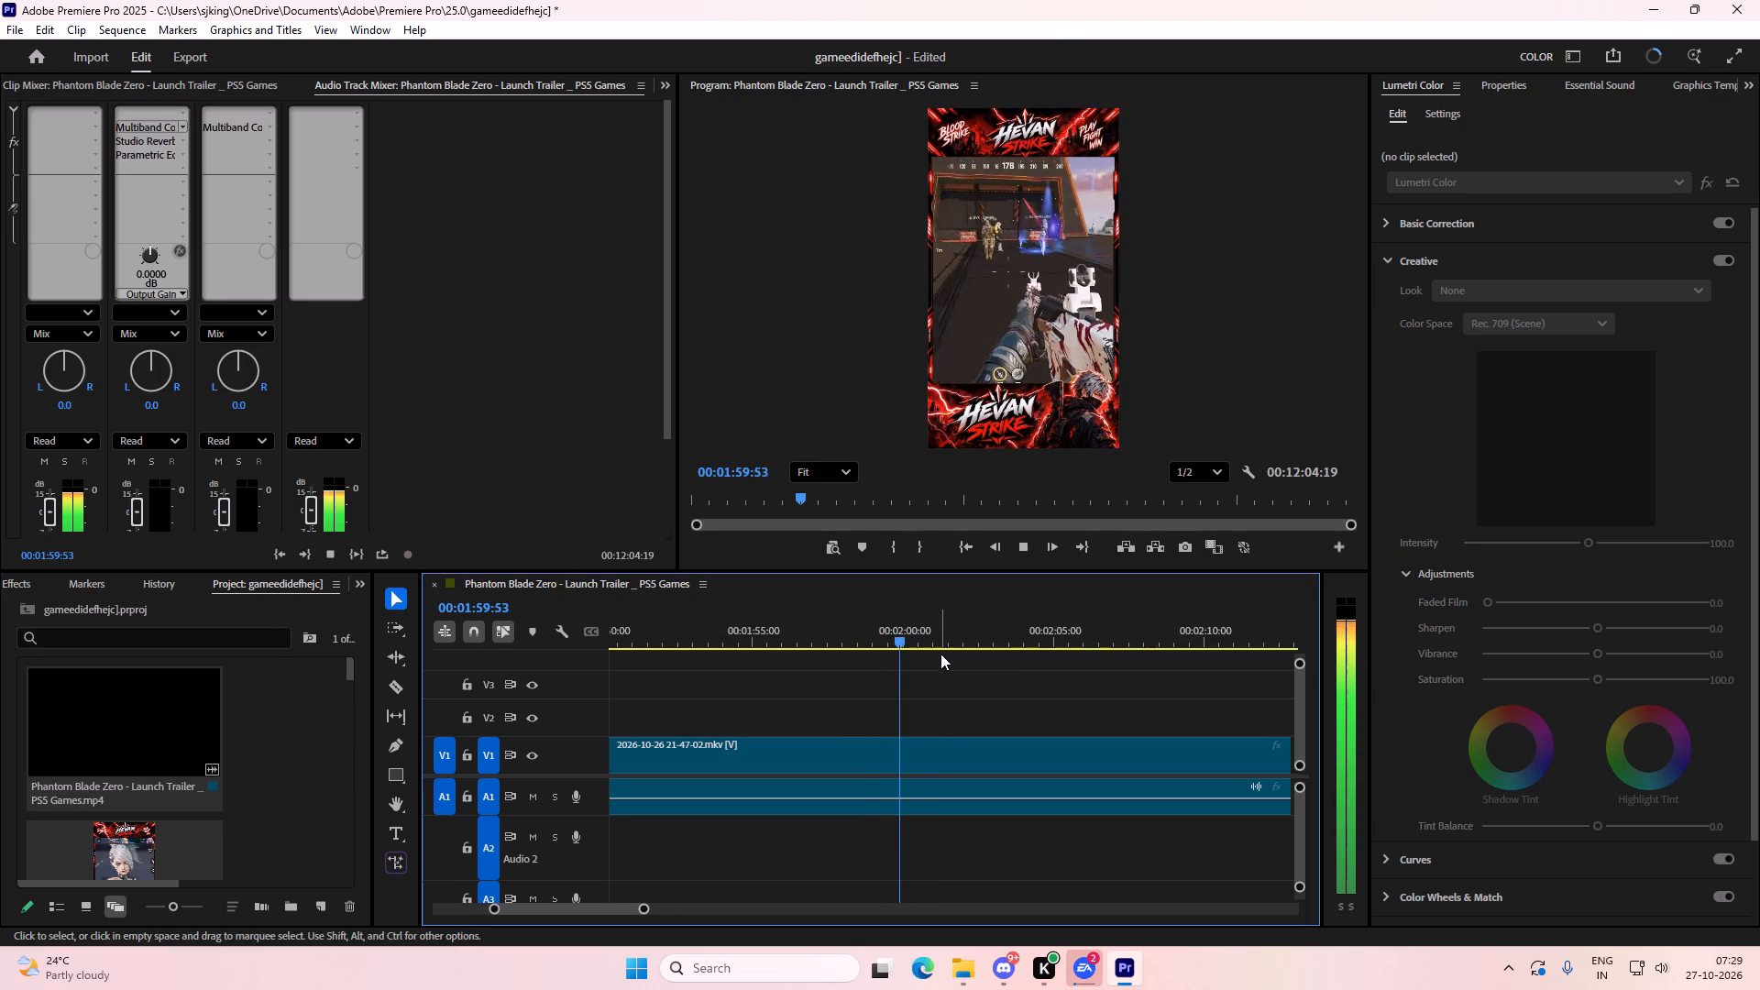
key(space)
drag(912, 633, 830, 635)
key(space)
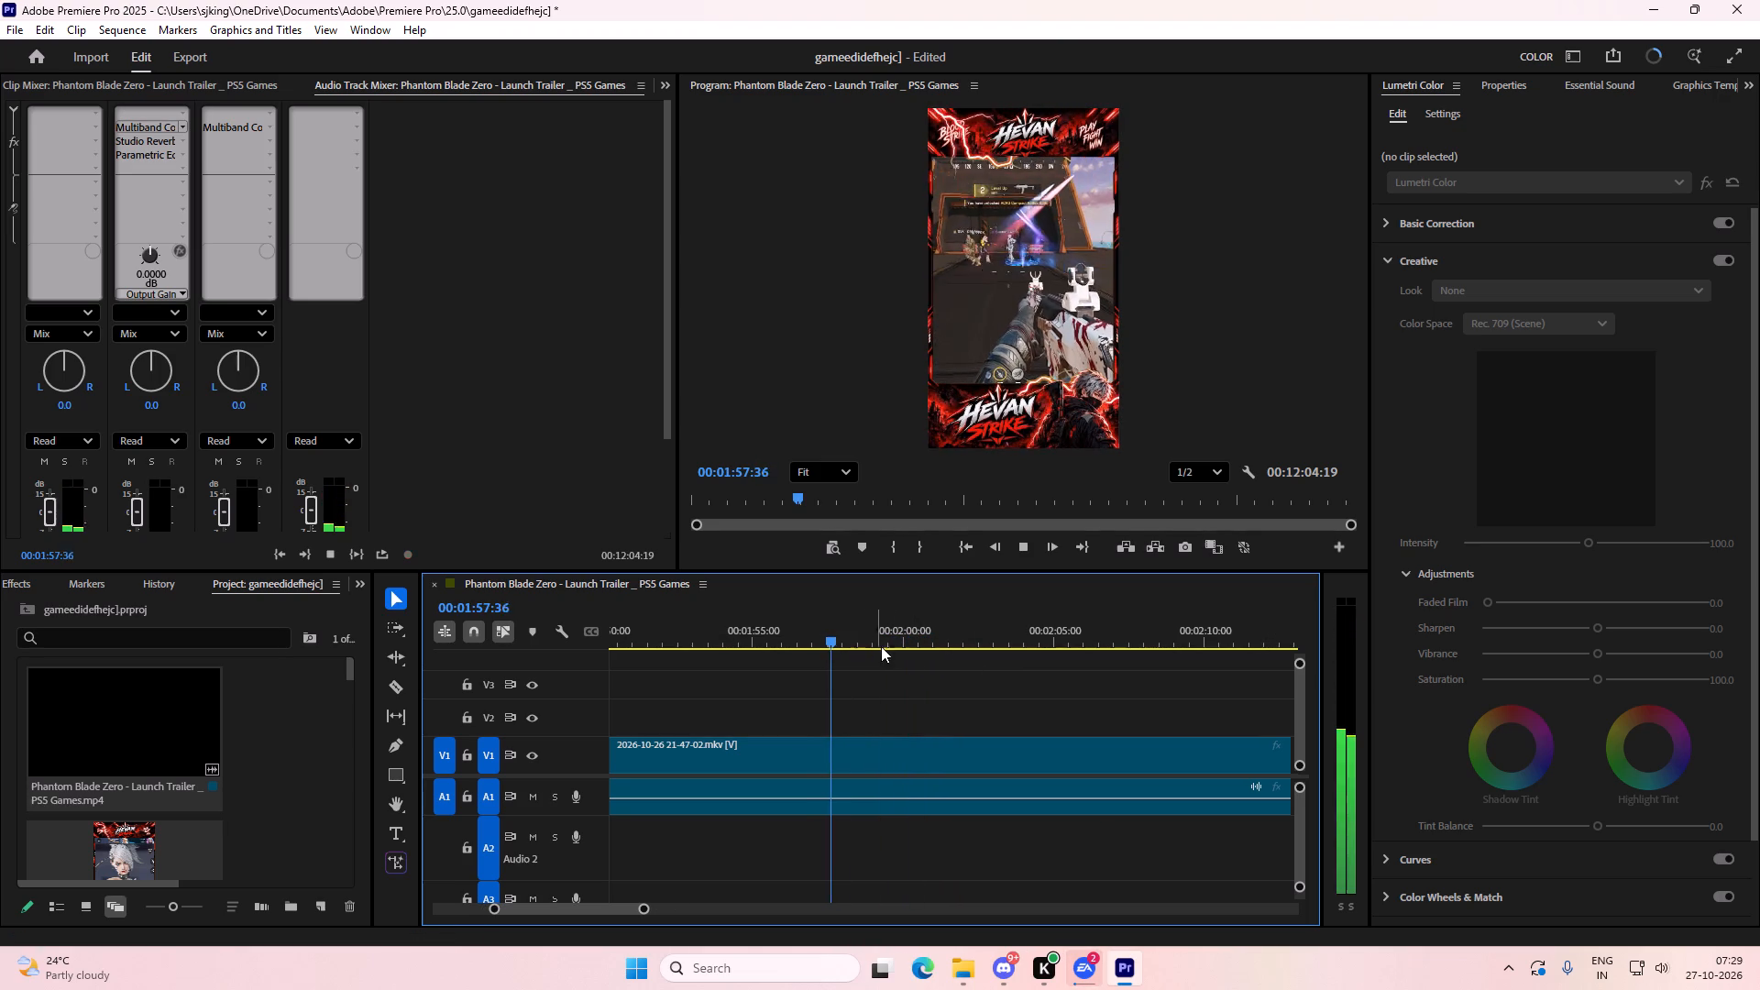
key(space)
click(951, 752)
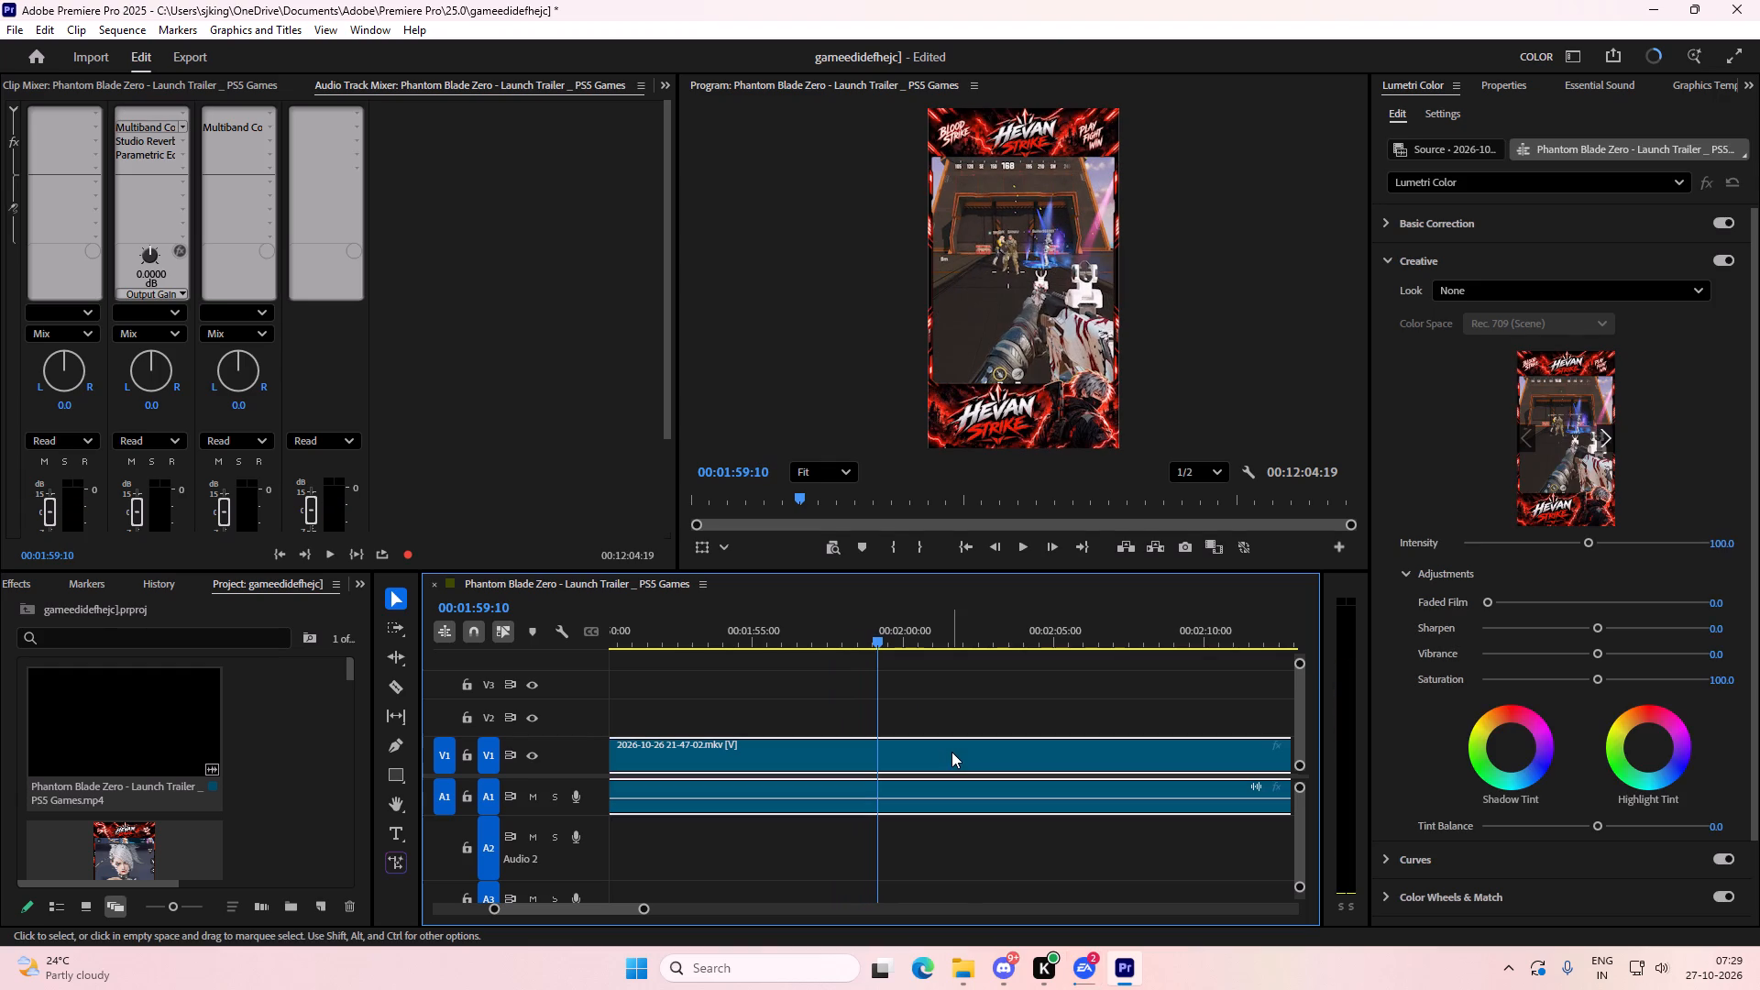
key(ctrl+k)
click(763, 746)
key(Delete)
Move the remaining 21-47-02 clip to the very start of the sequence at 00:00:00:00.
click(918, 743)
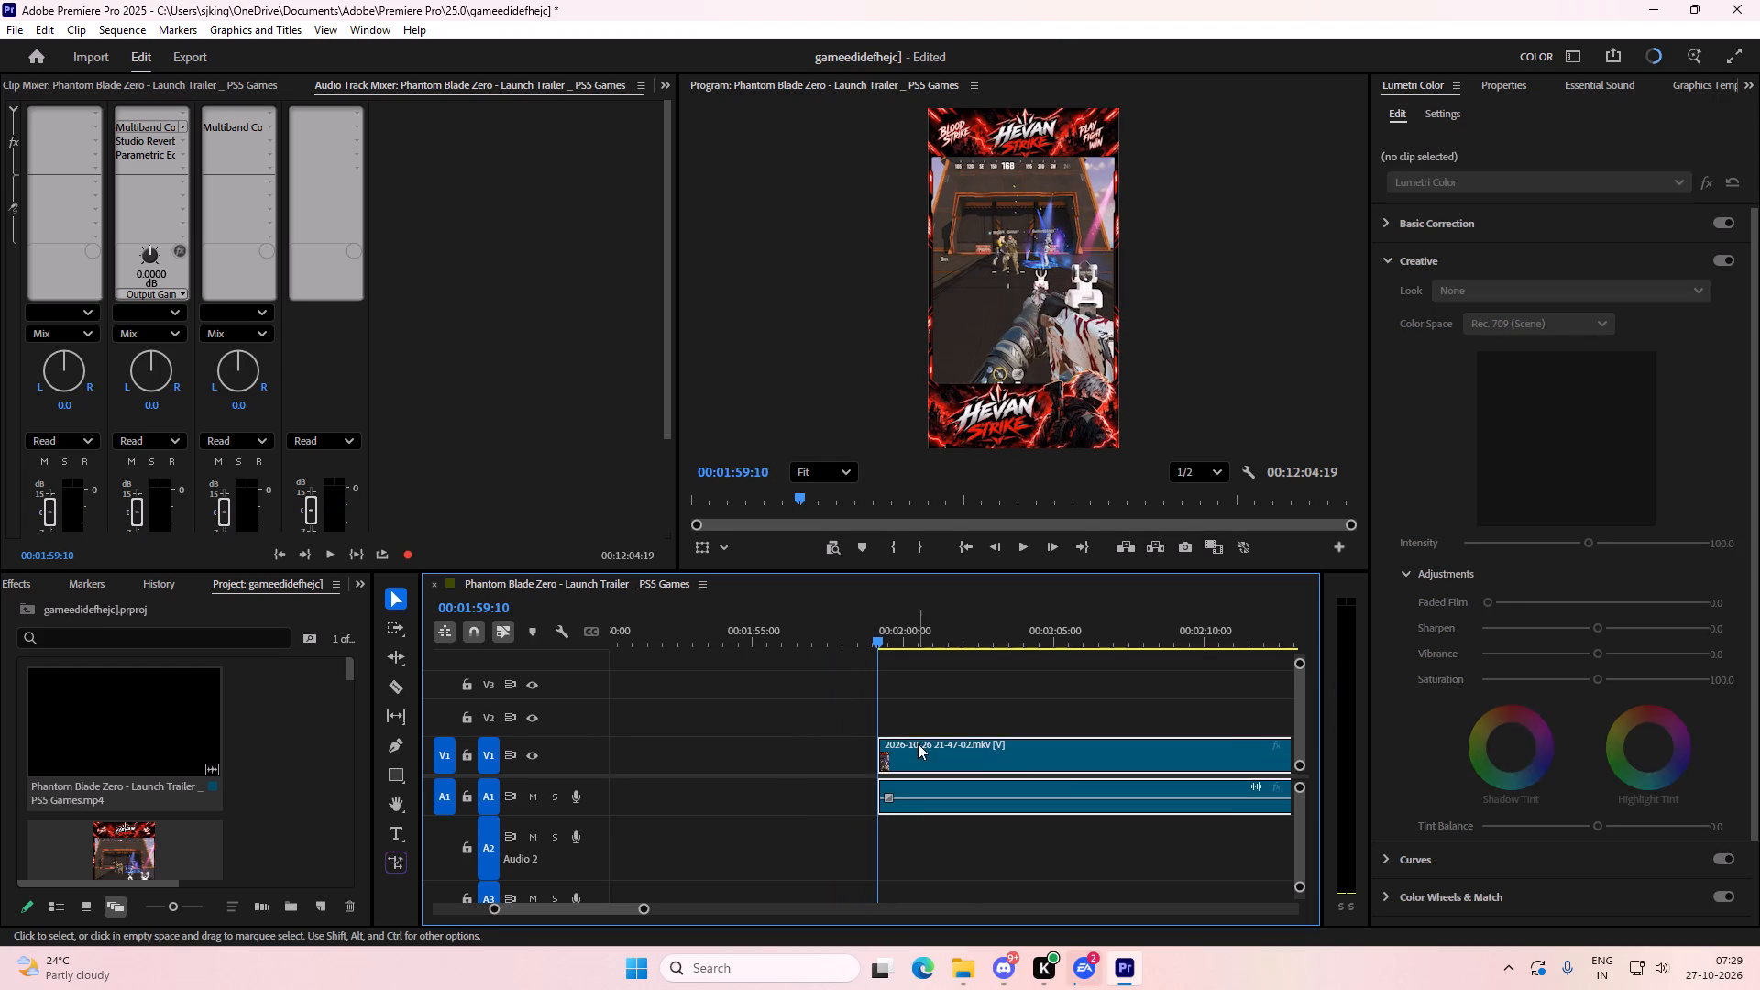
drag(1004, 748, 527, 773)
drag(622, 631, 554, 630)
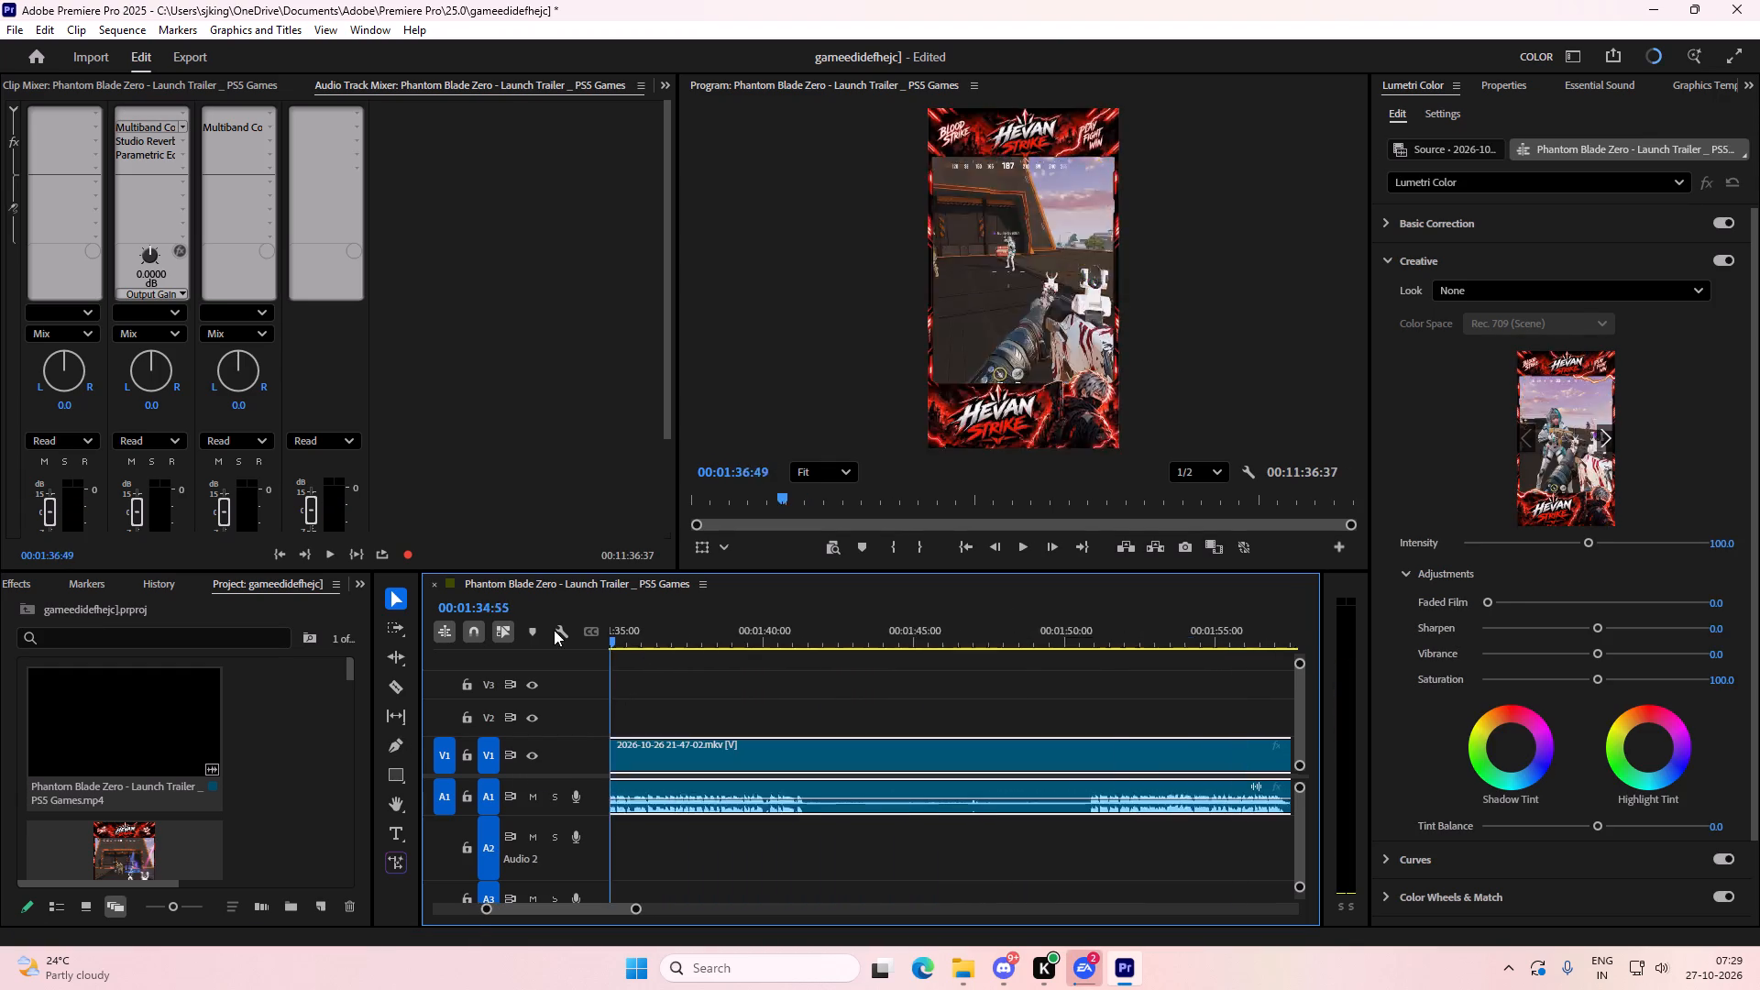
drag(554, 630, 445, 633)
key(space)
alt+scroll(918, 710, down, 17)
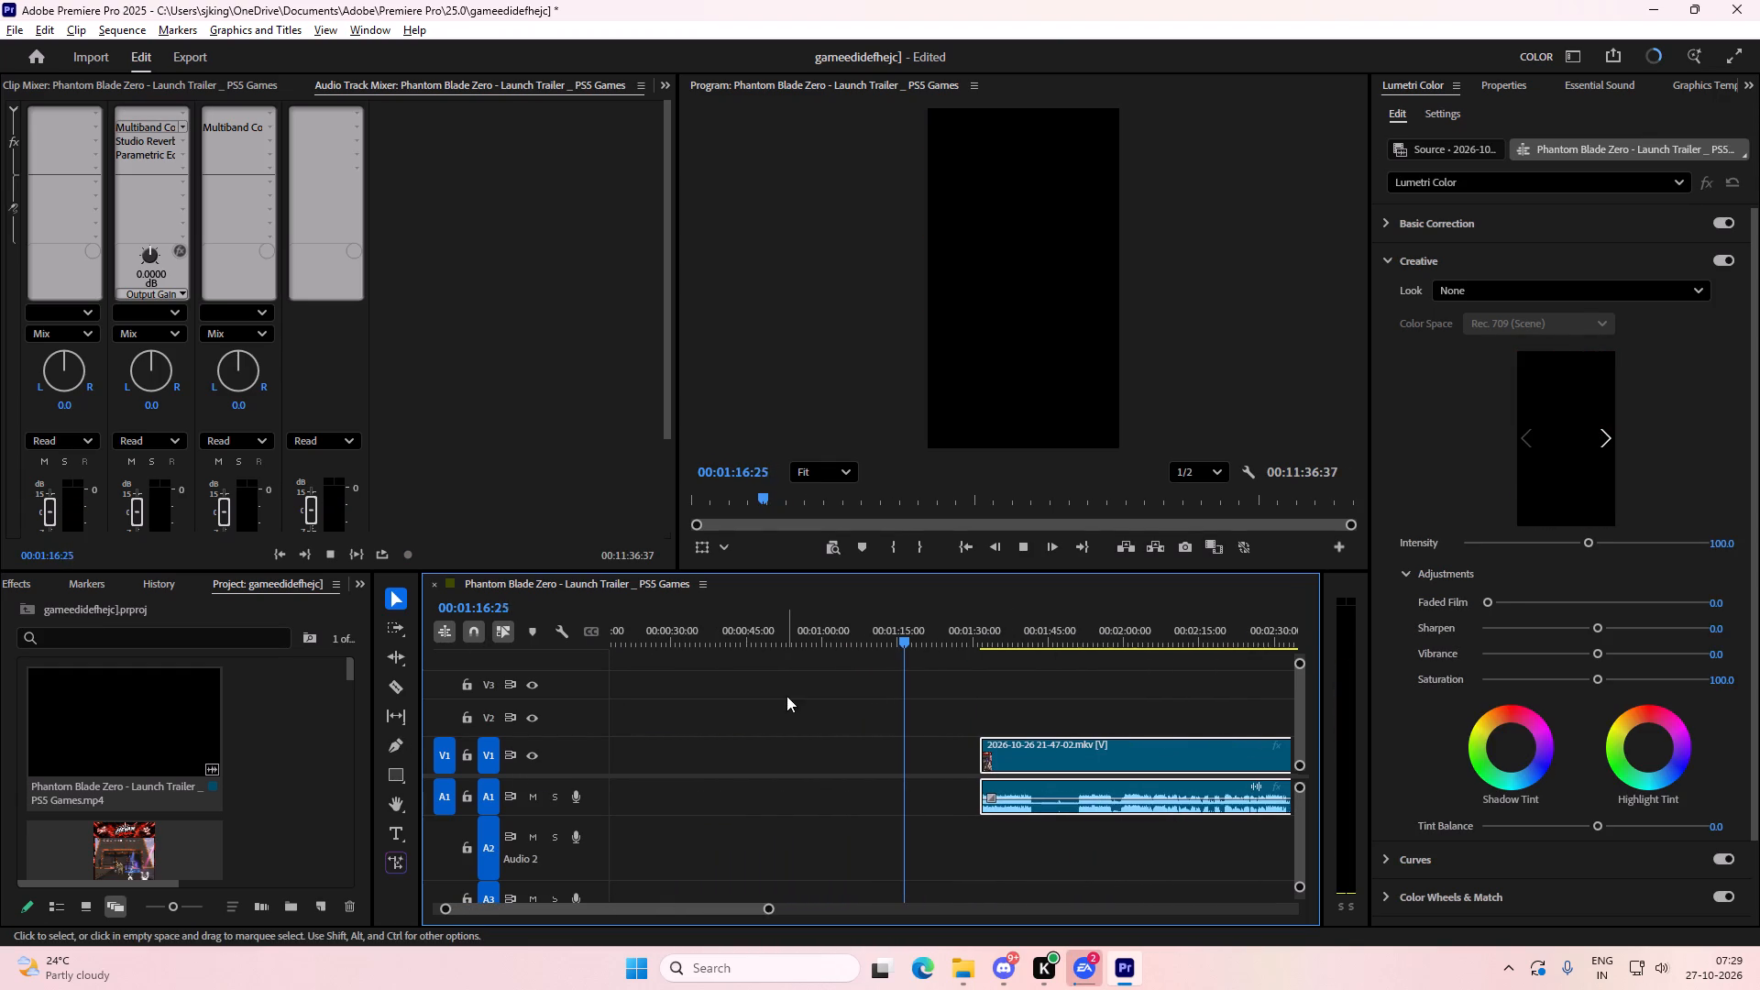
key(space)
click(1053, 755)
drag(1078, 749, 580, 749)
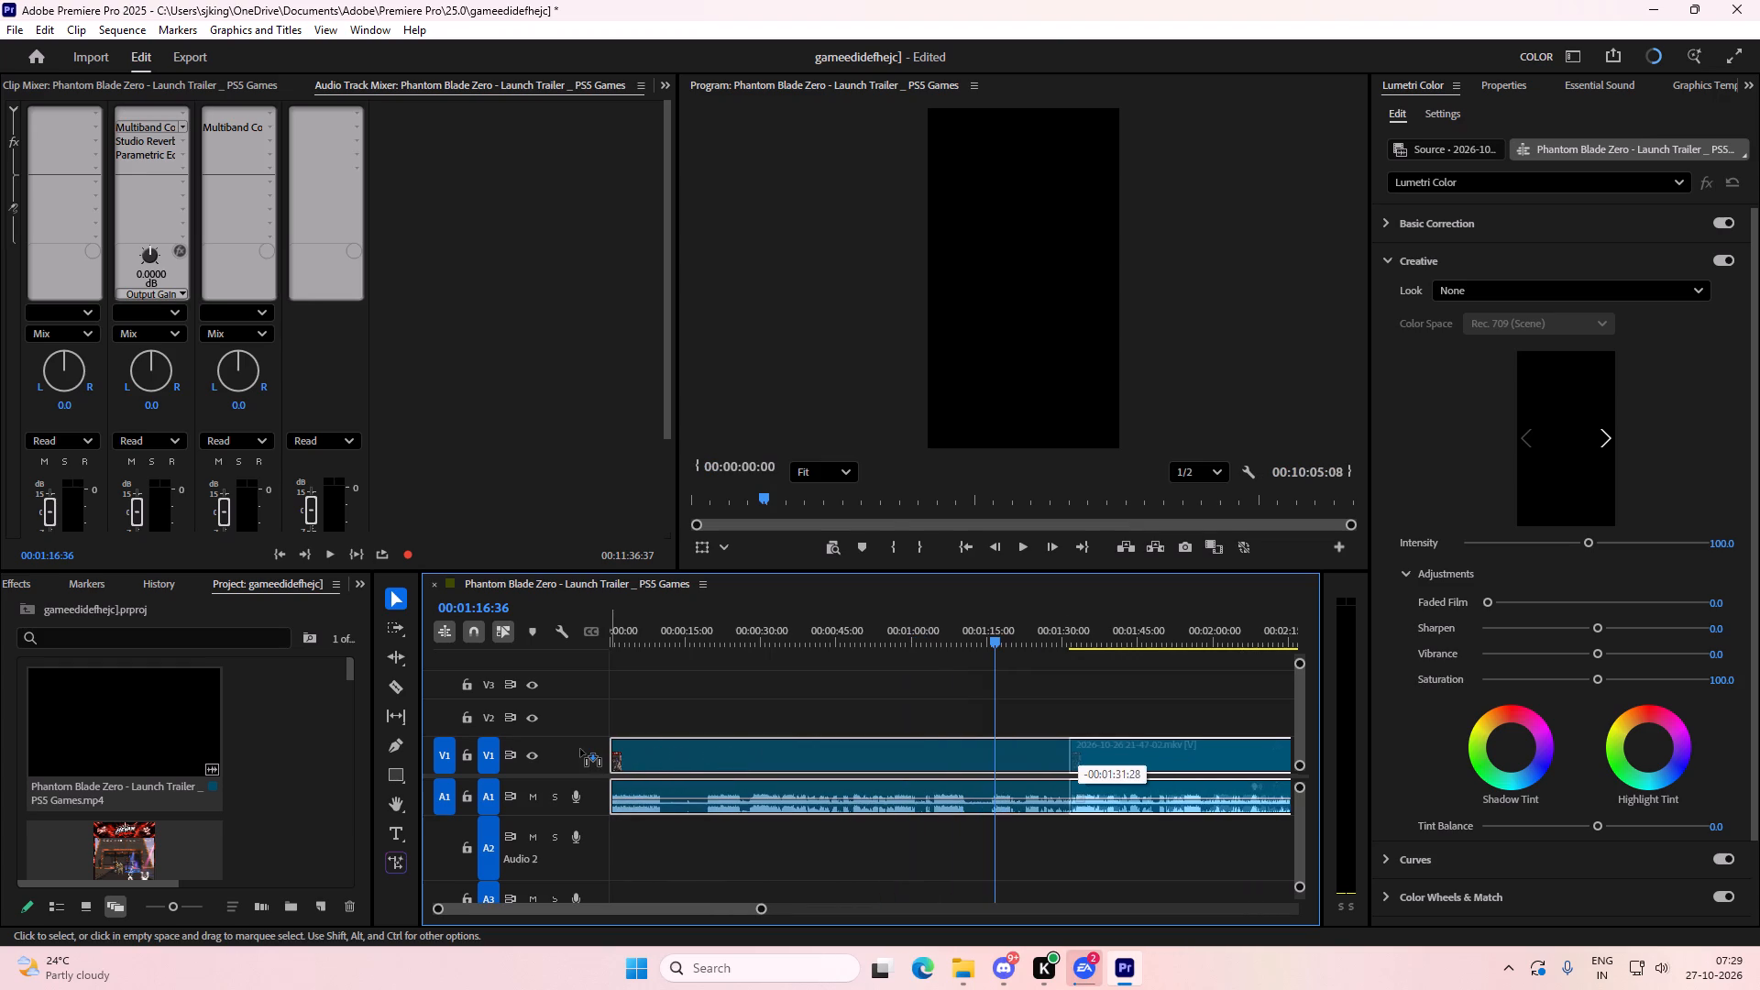
drag(580, 749, 578, 749)
Play the trimmed 21-47-02 clip from the start of the sequence to about 00:00:11:51 to review its opening gameplay.
drag(633, 616, 501, 636)
key(space)
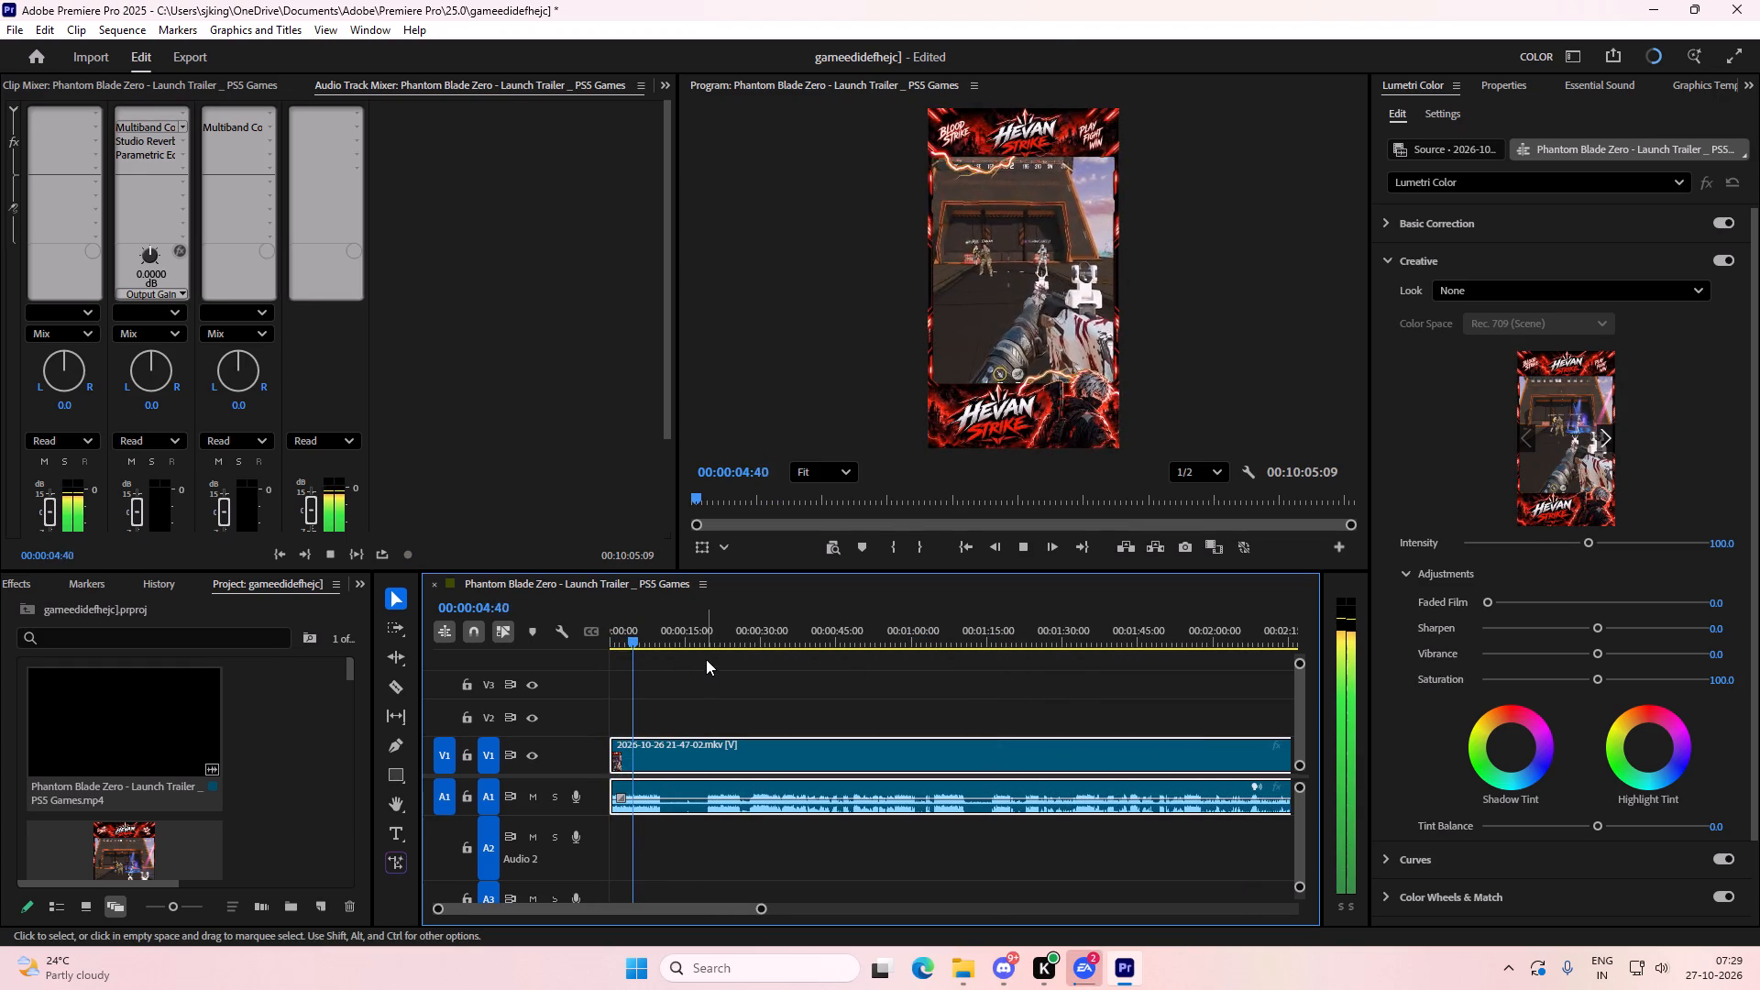
alt+scroll(676, 729, up, 3)
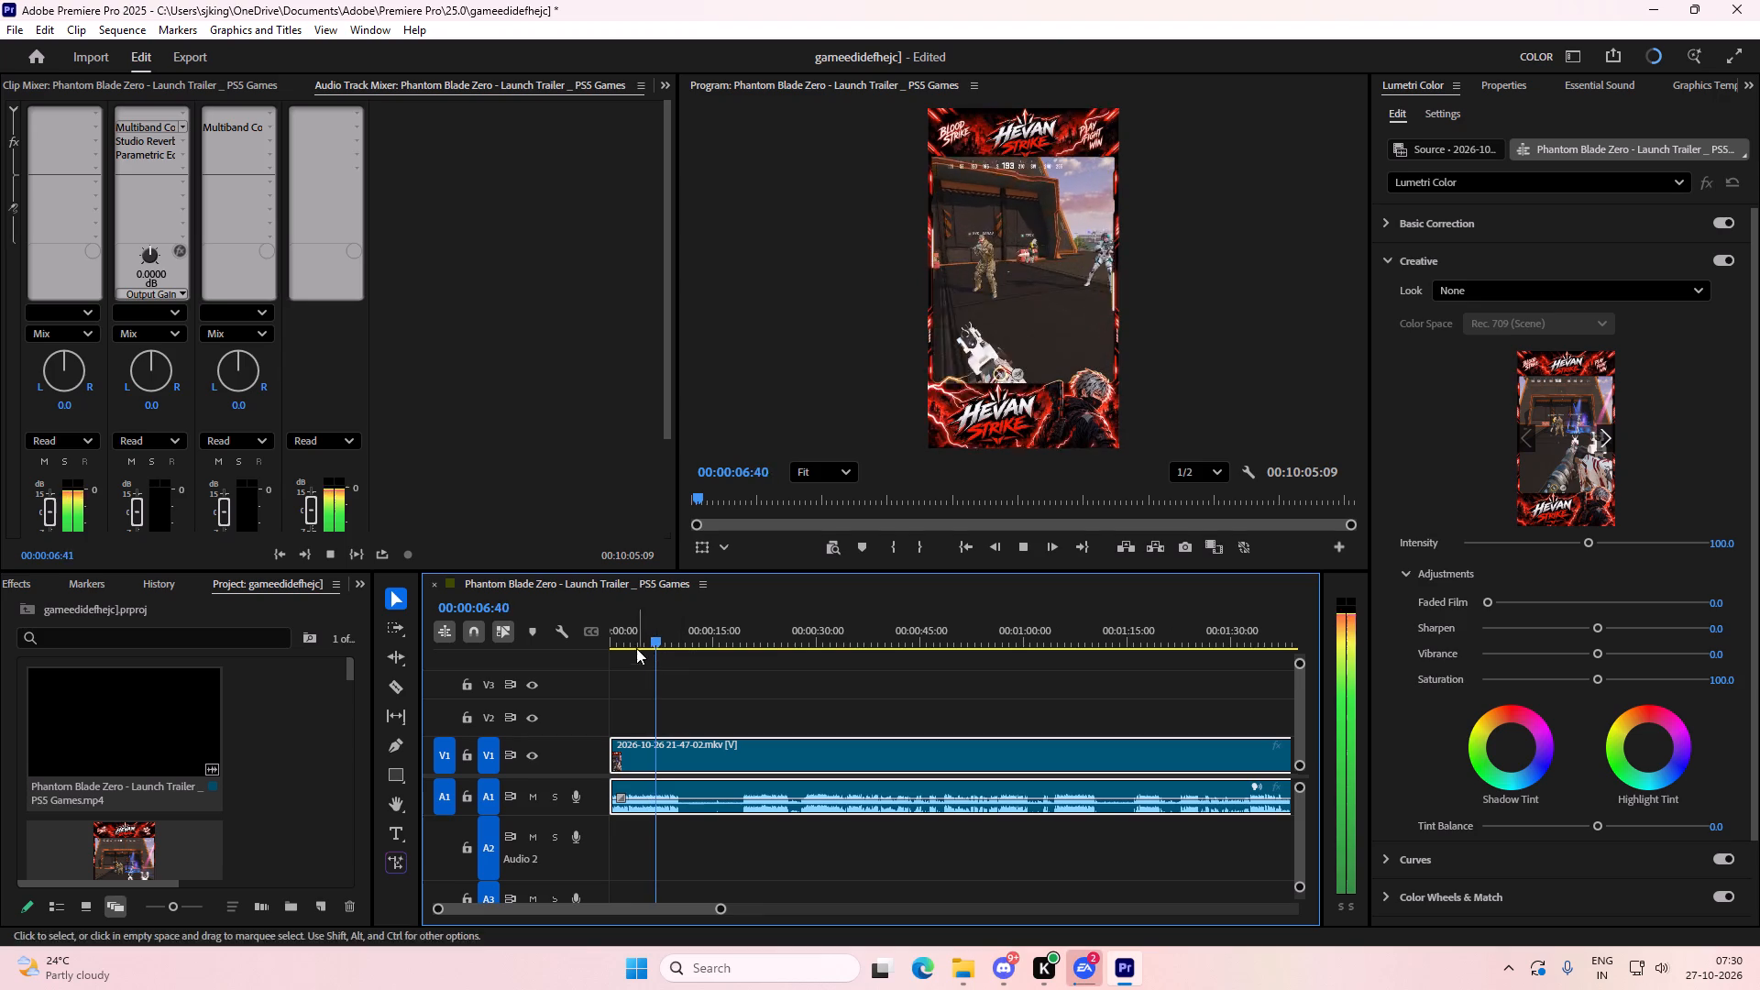
drag(621, 636, 550, 636)
key(space)
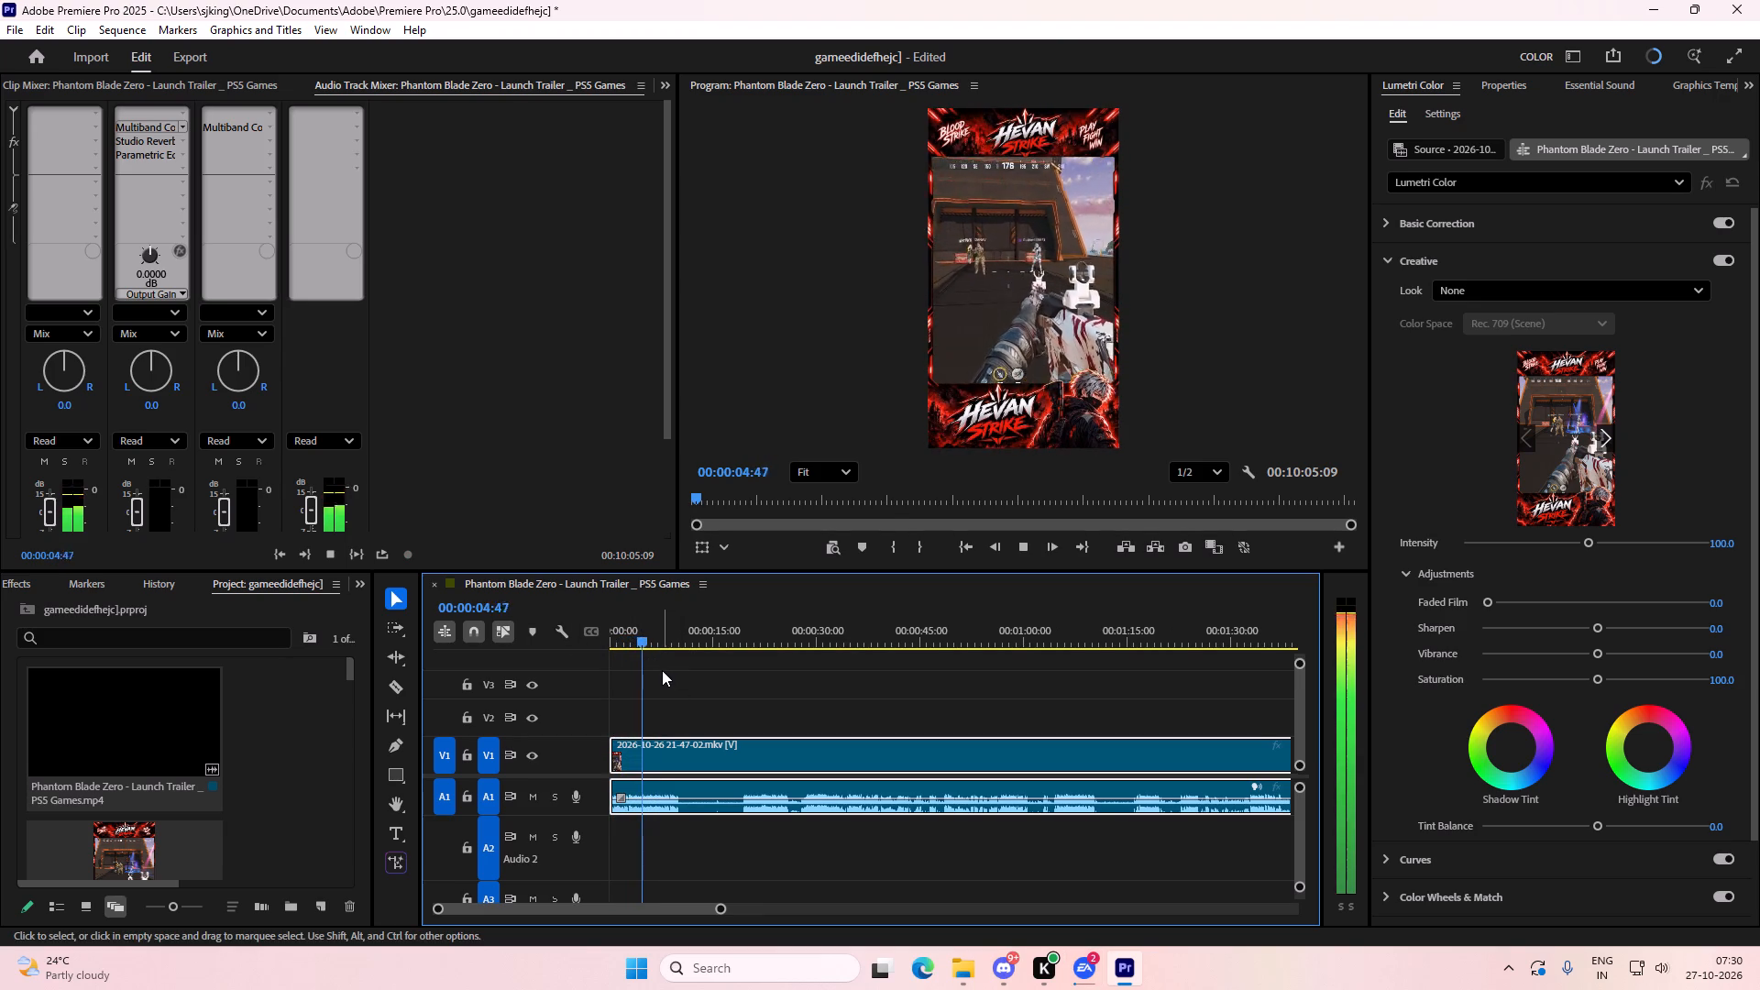
alt+scroll(712, 715, up, 2)
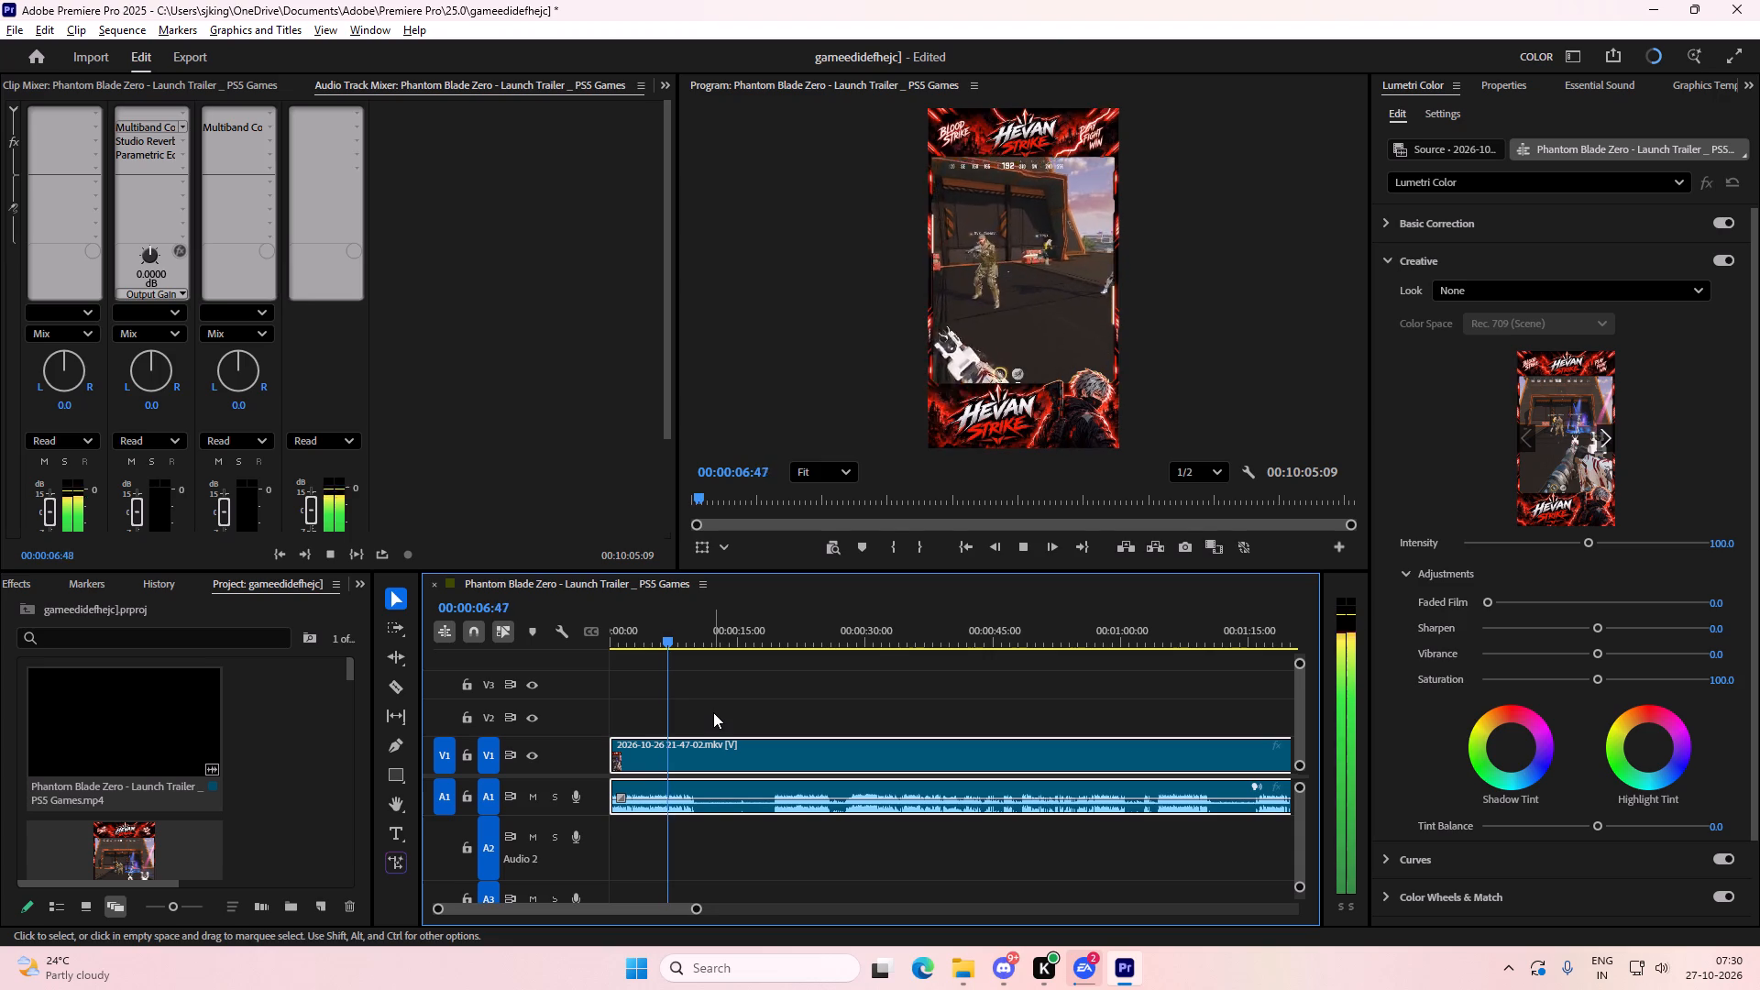
alt+scroll(724, 709, up, 2)
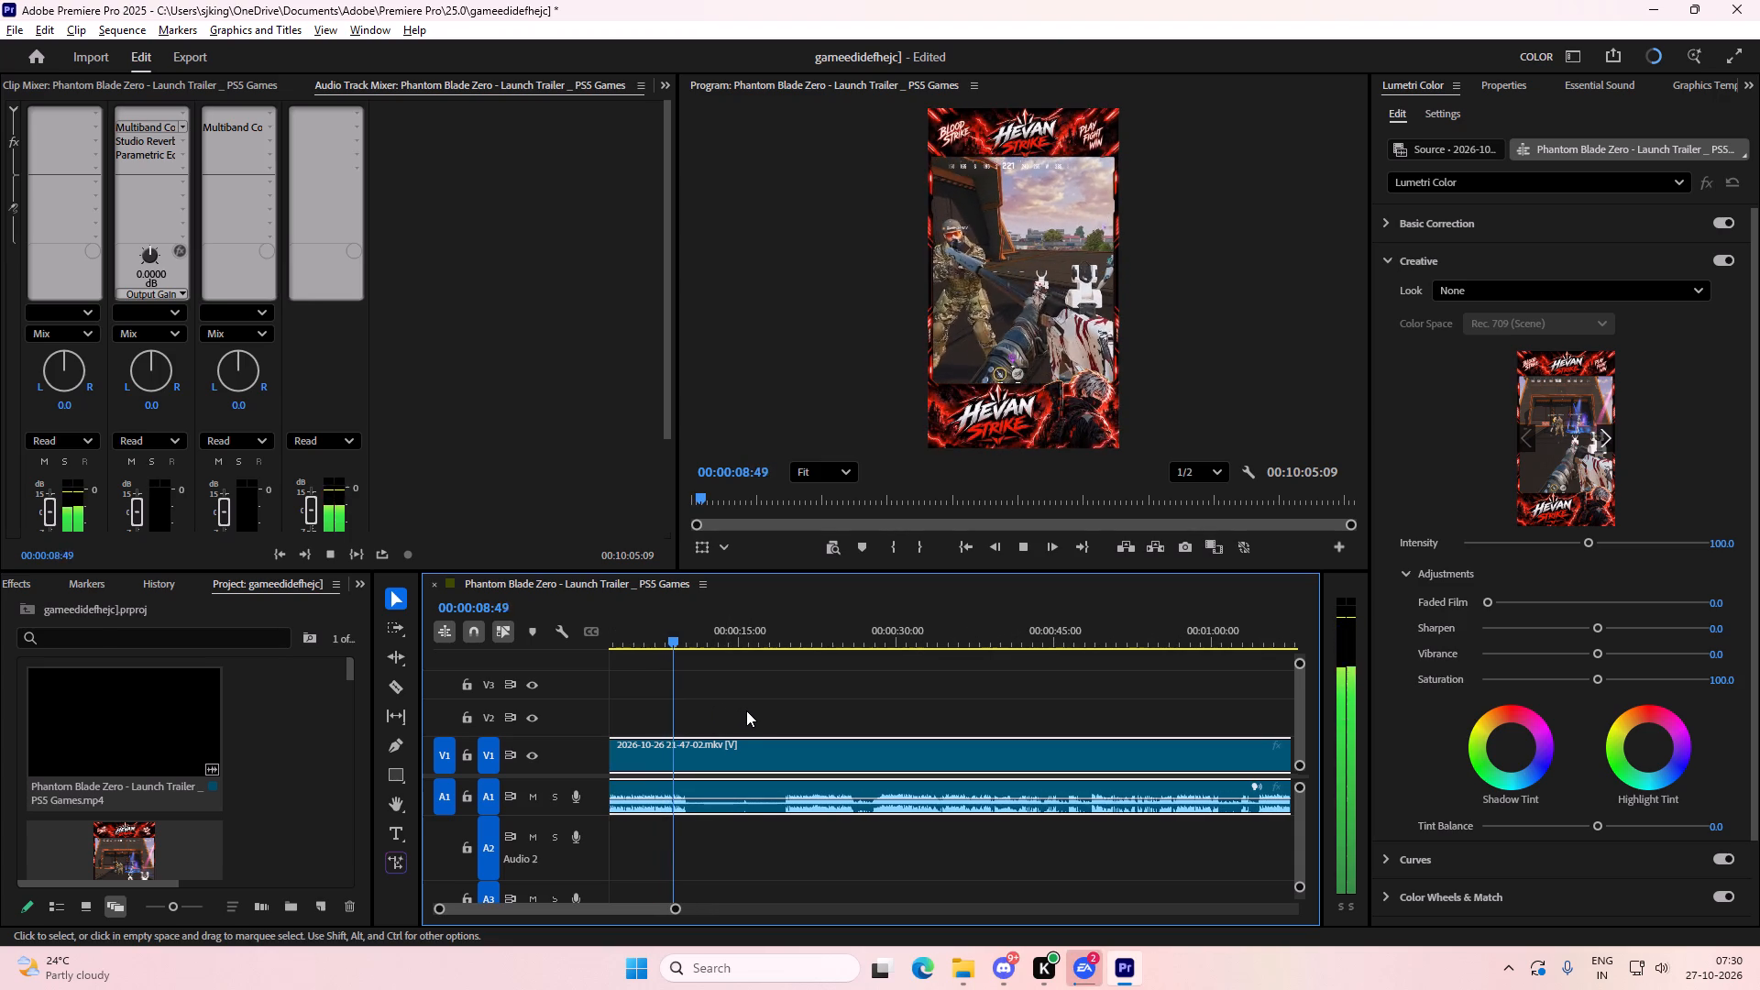
key(space)
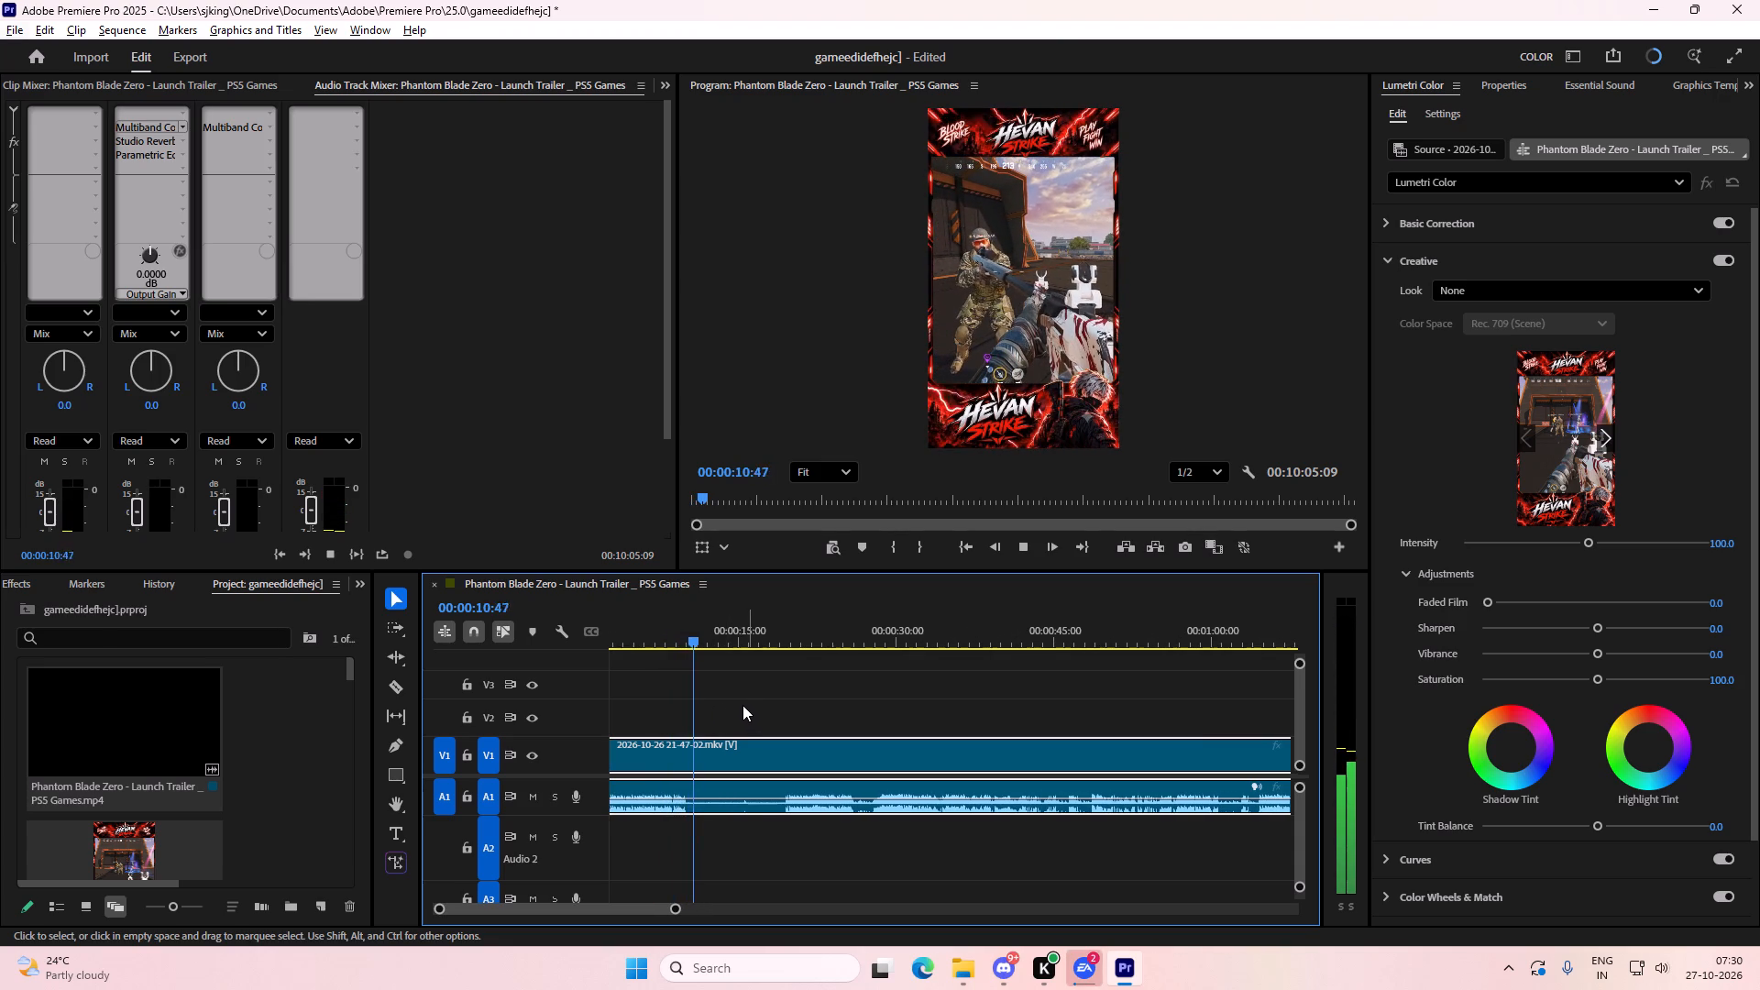
click(814, 709)
key(space)
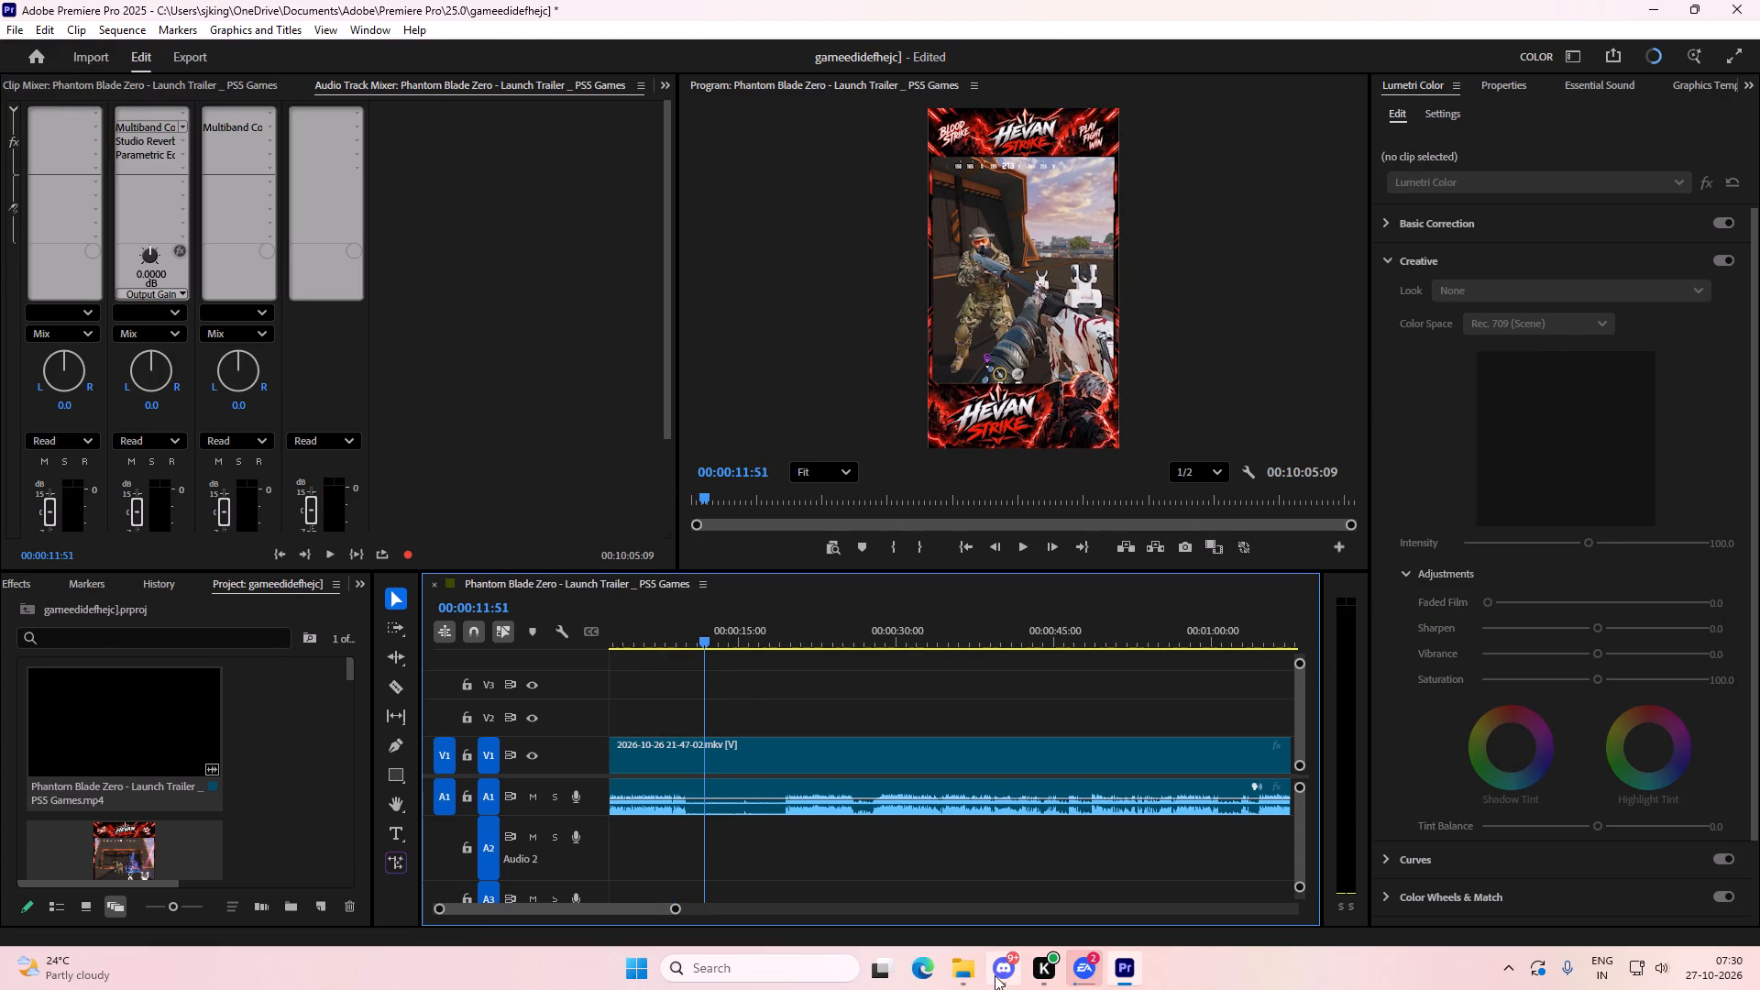
click(969, 975)
double_click(845, 305)
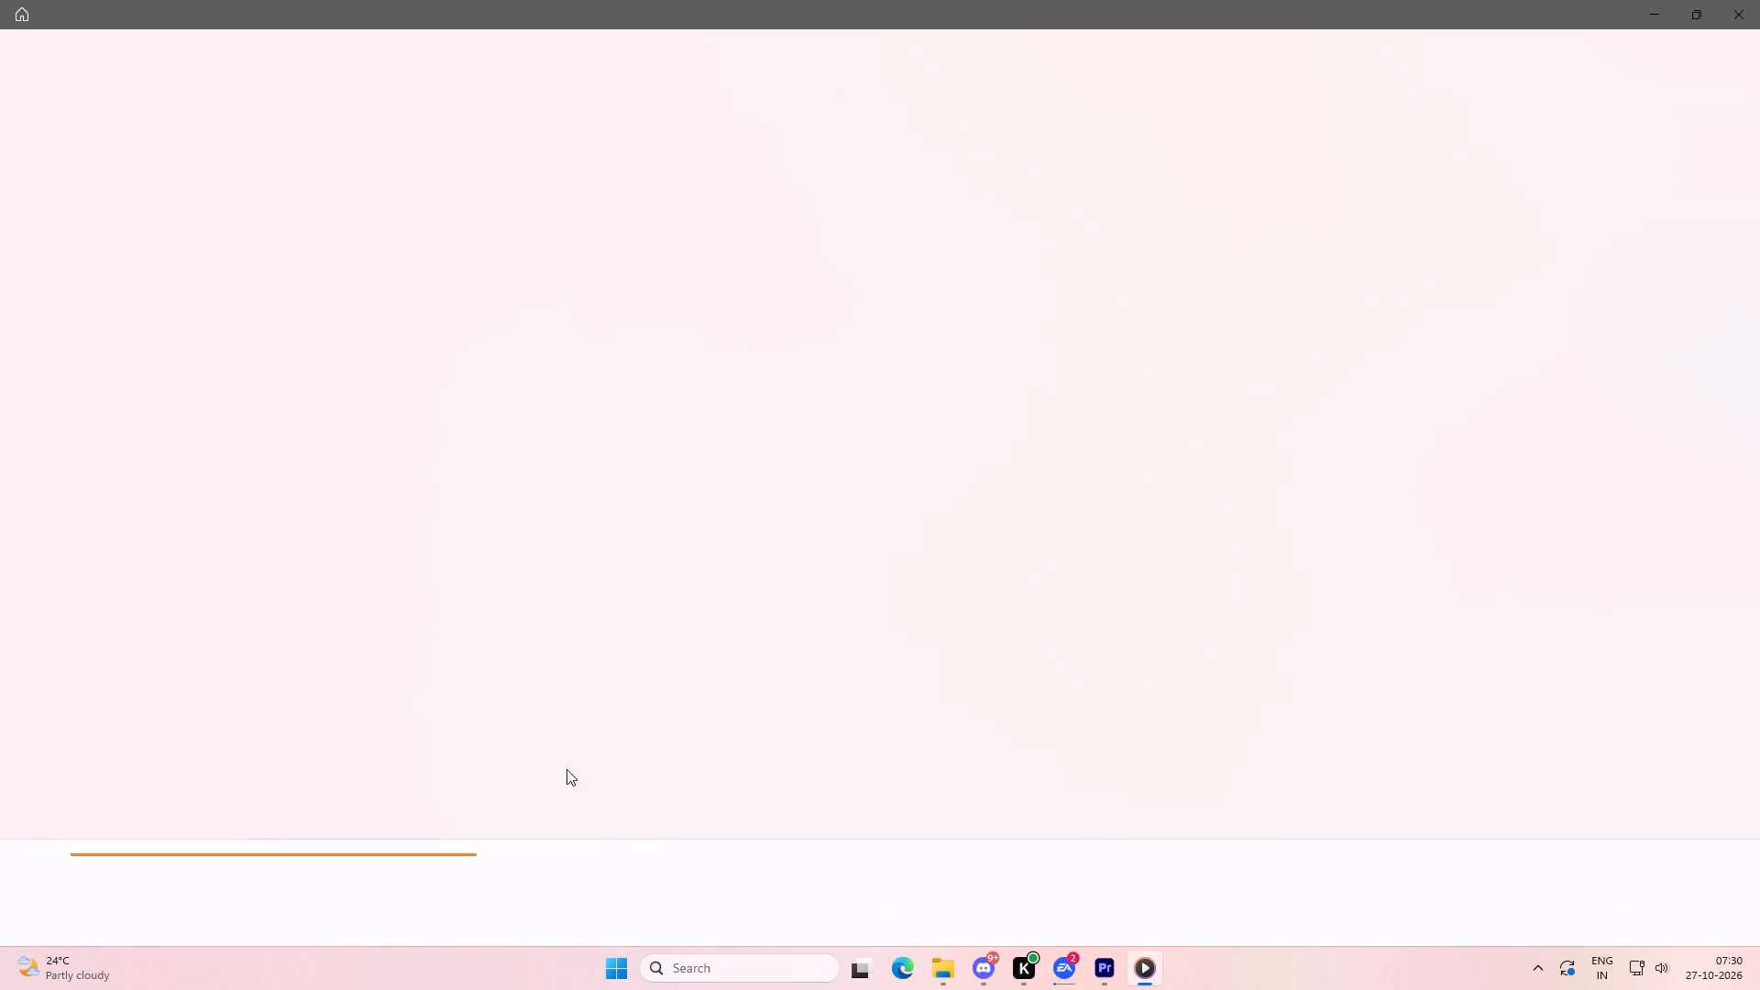
click(104, 854)
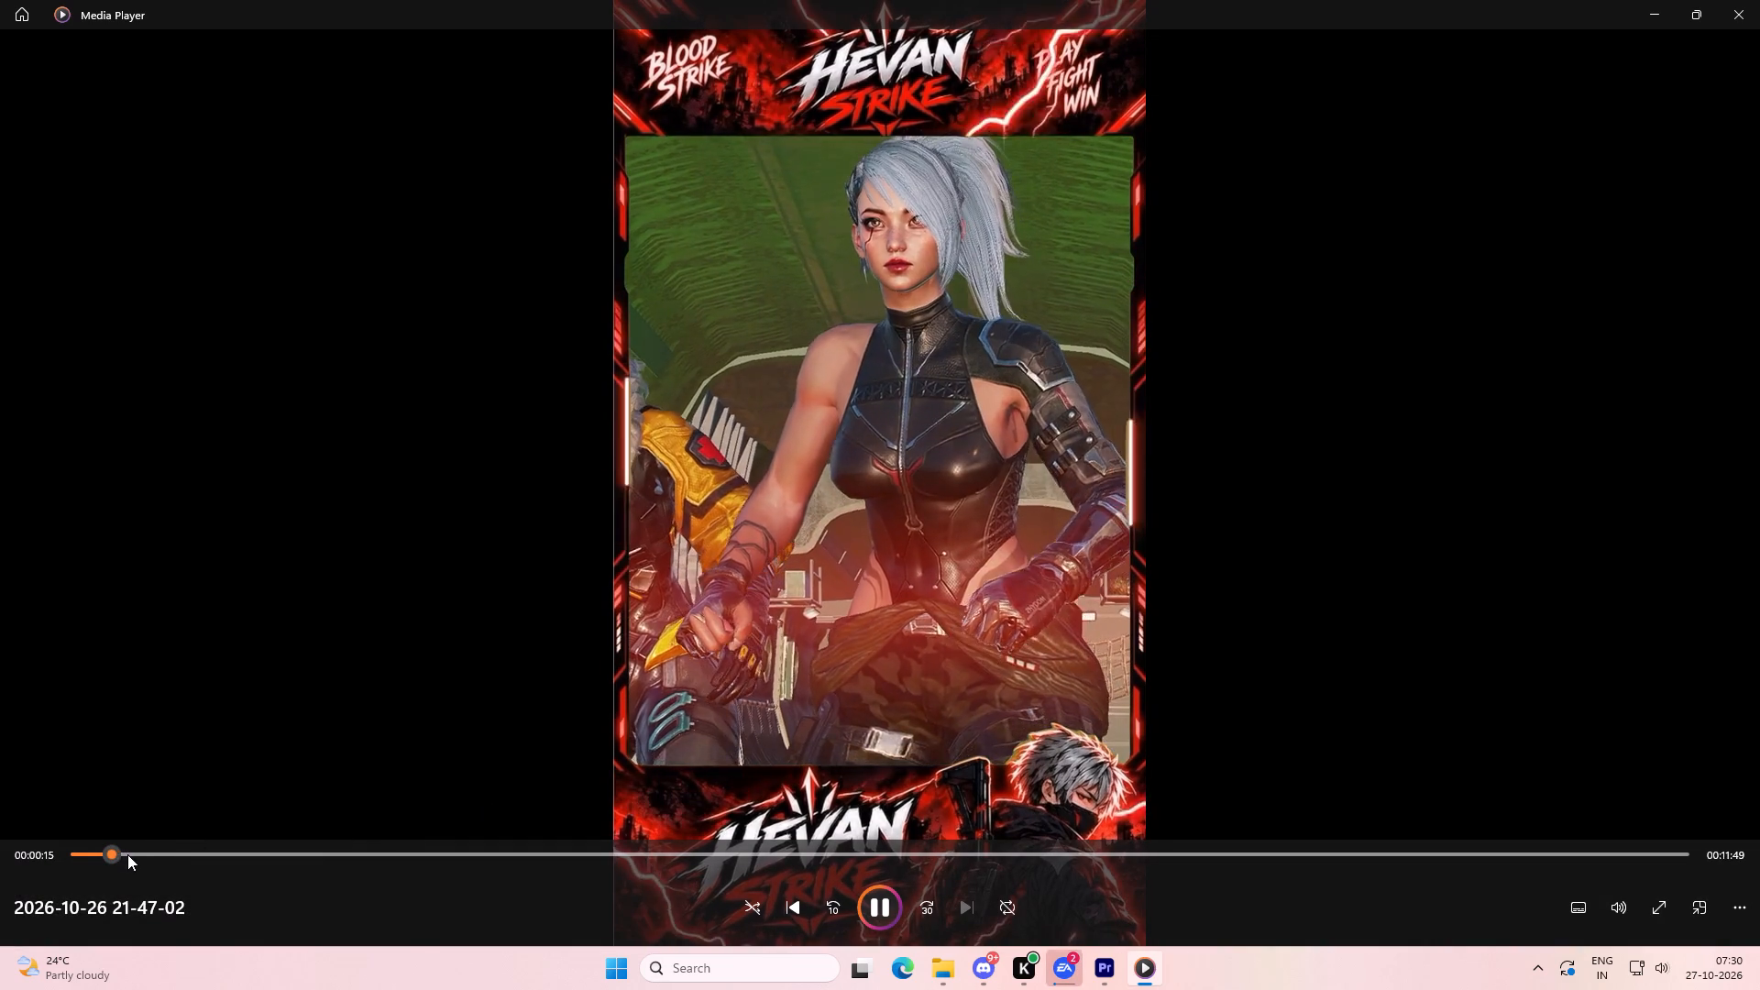
click(141, 851)
click(192, 849)
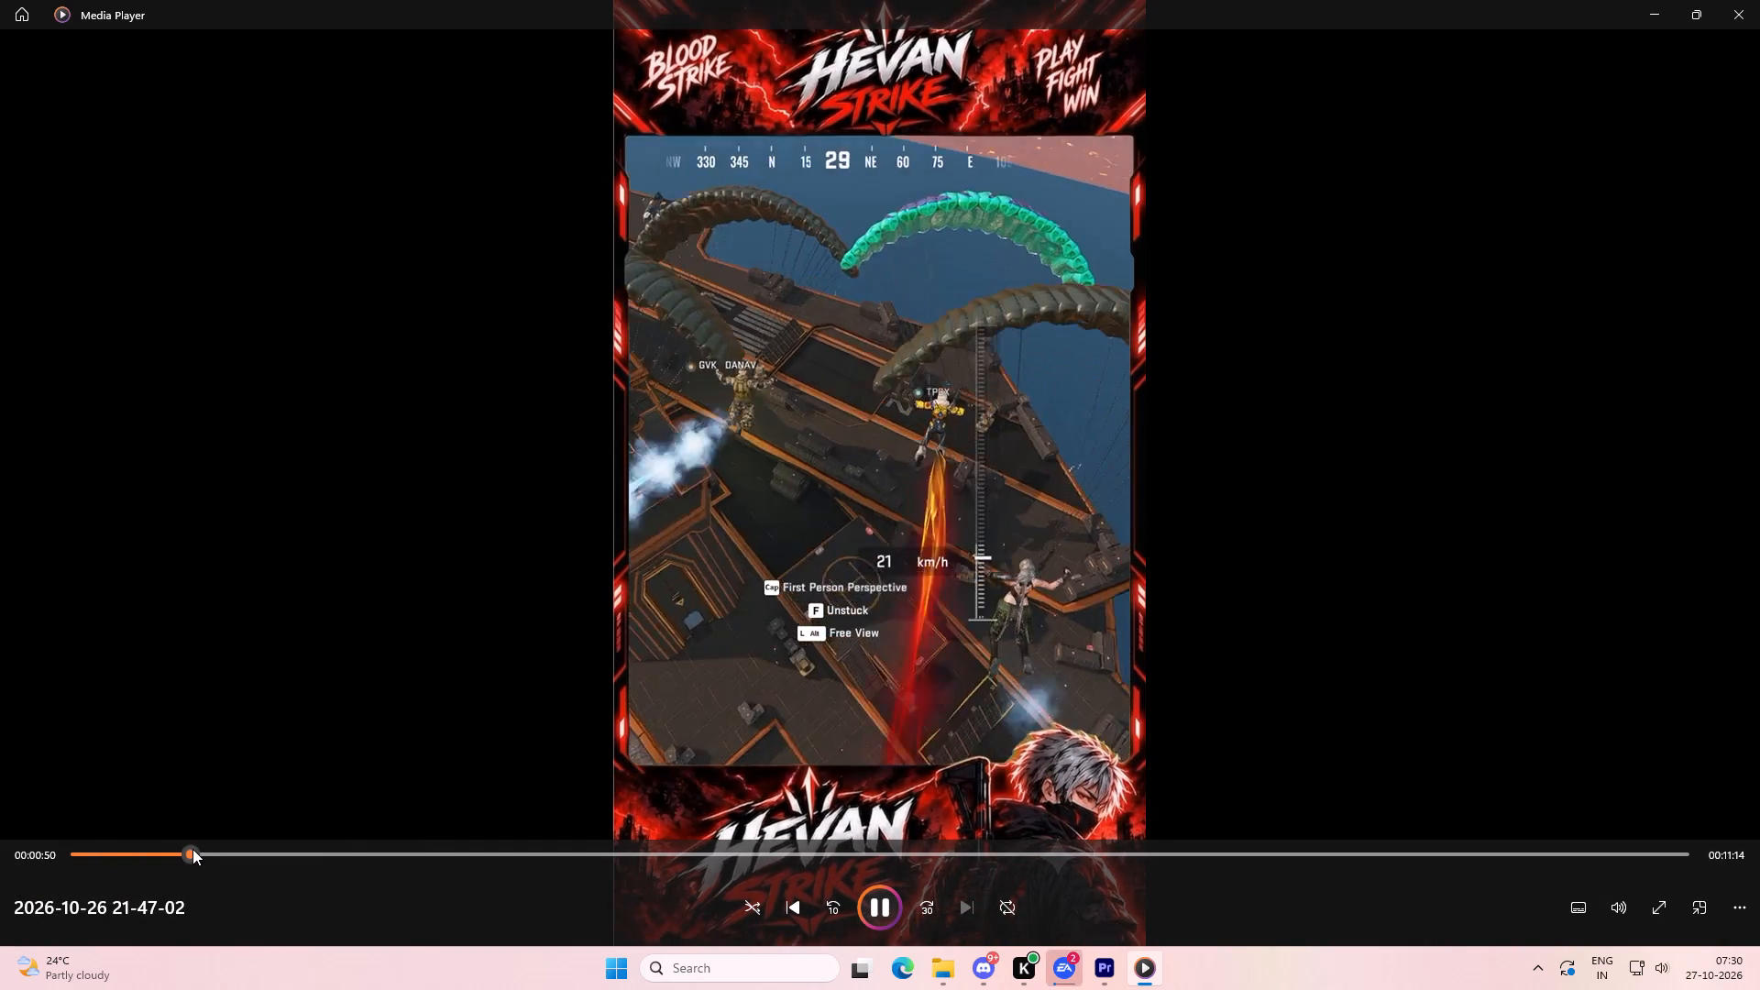
click(1759, 0)
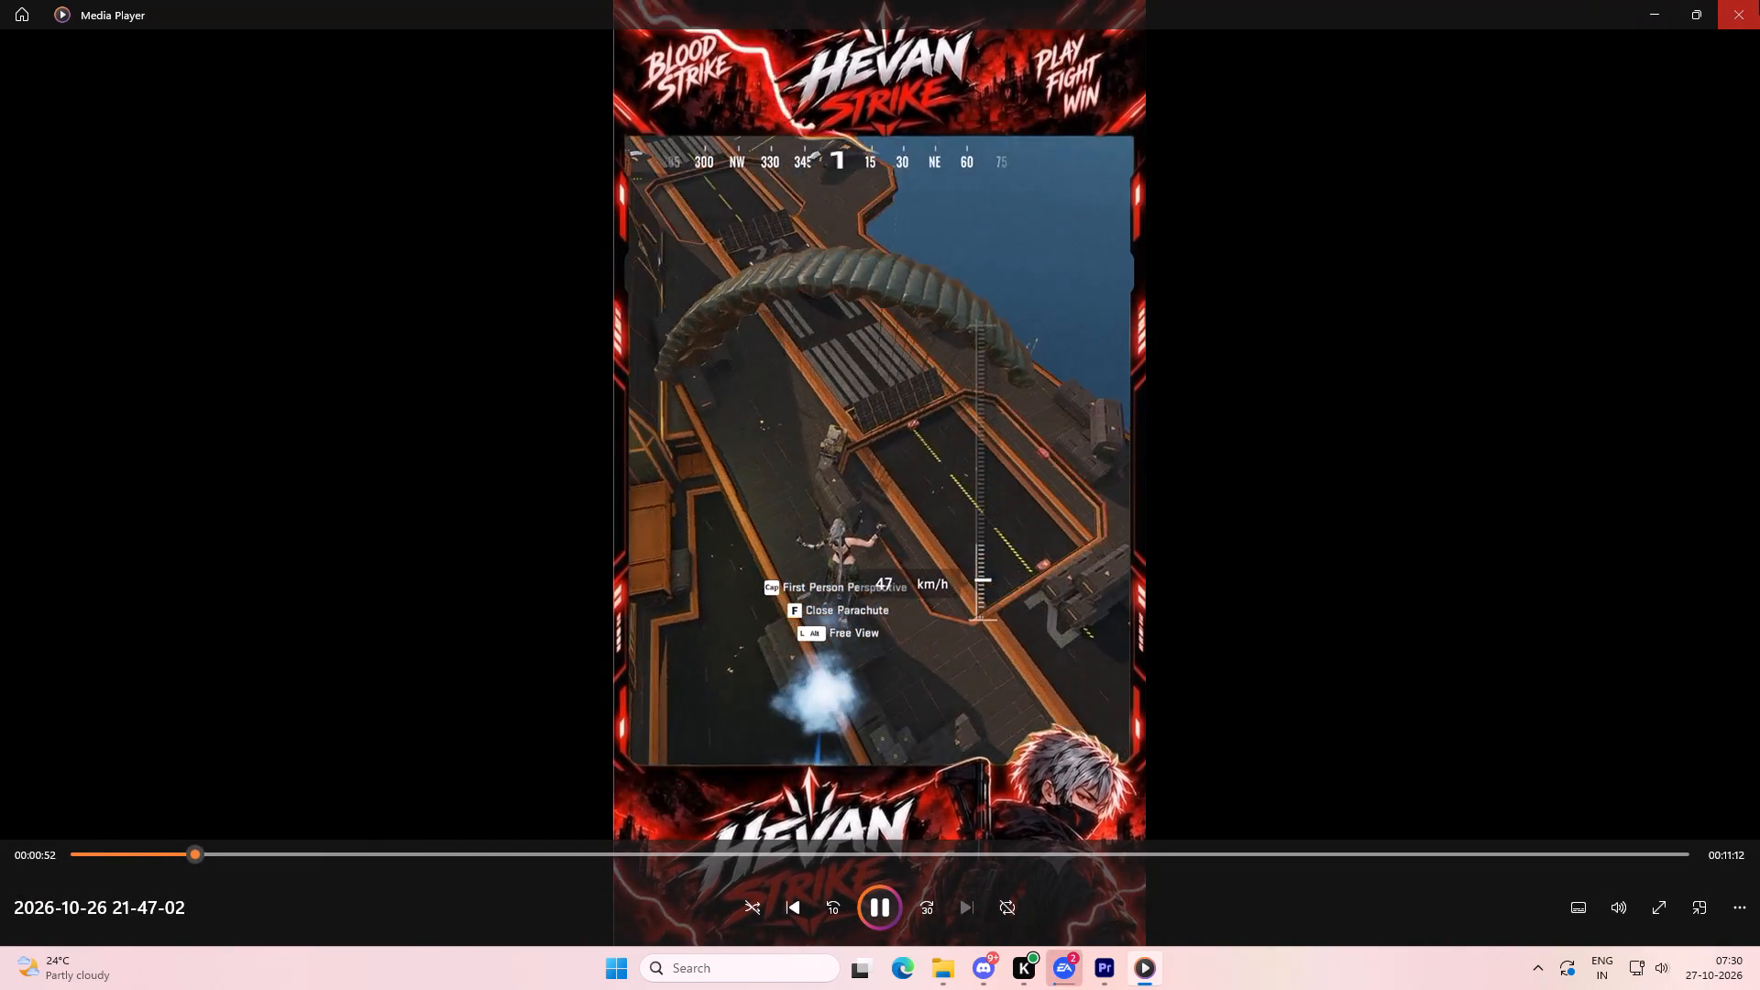
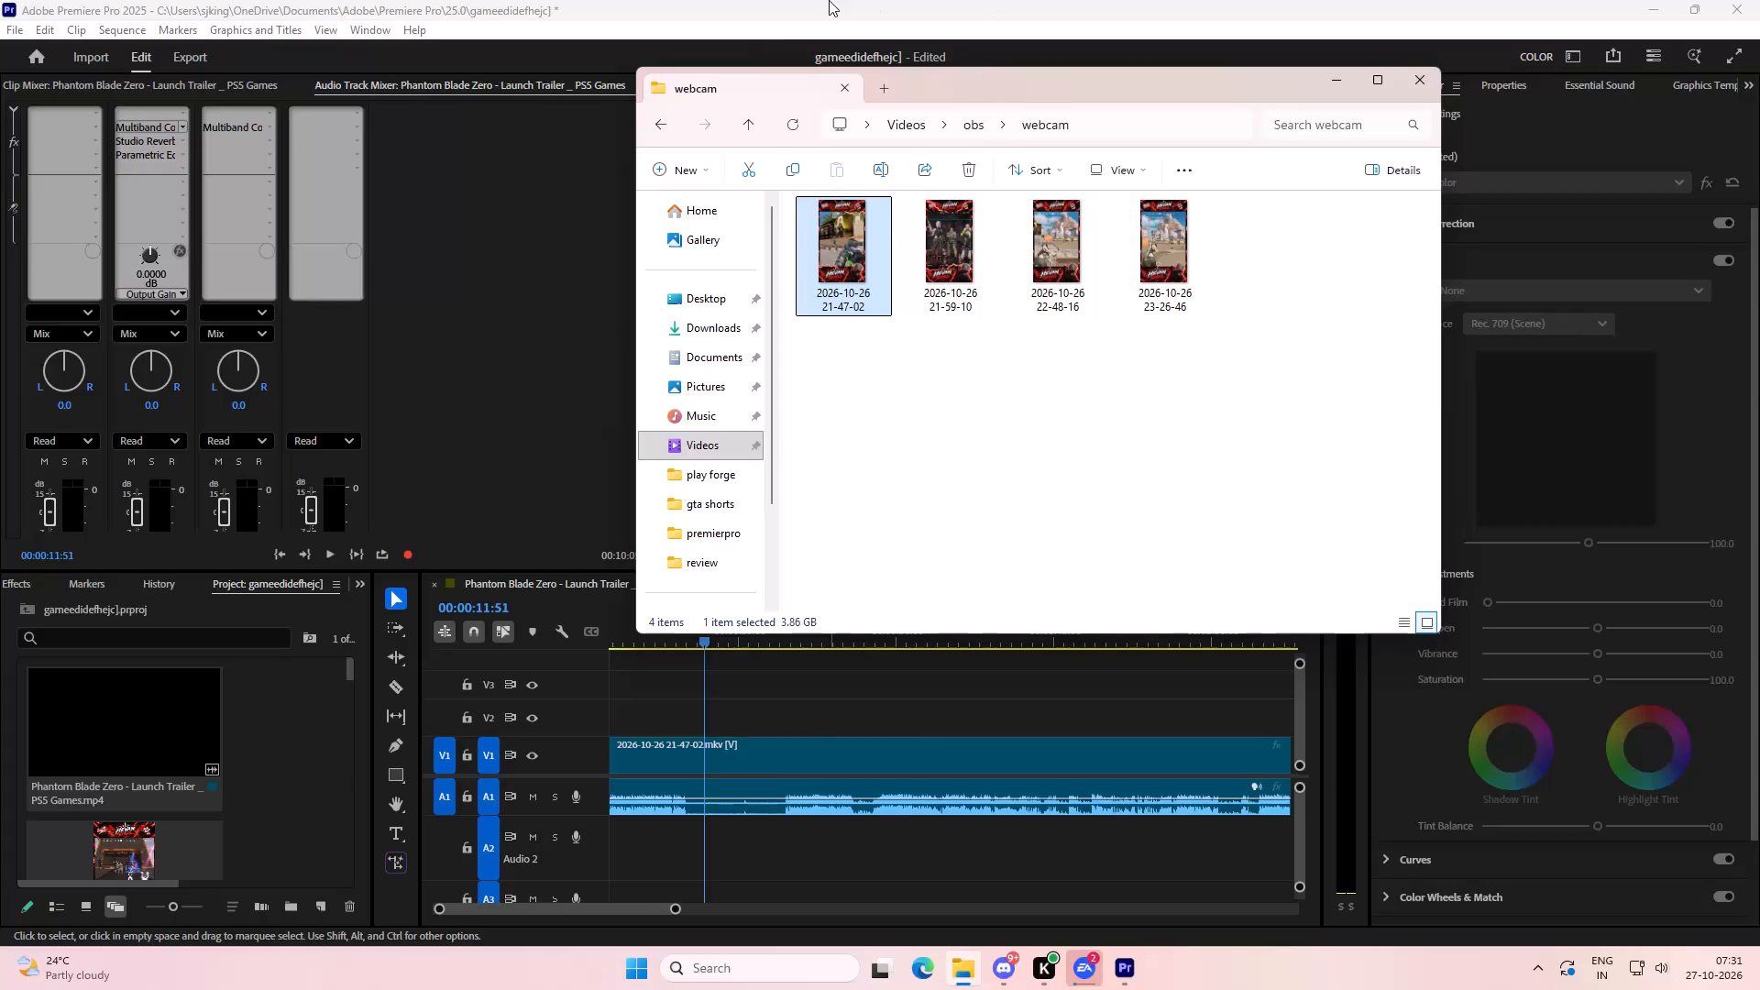
Play the 21-47-02 gameplay from about 00:00:19:53, and again from about 00:00:12, to find the section for commentary.
click(819, 679)
click(791, 646)
key(space)
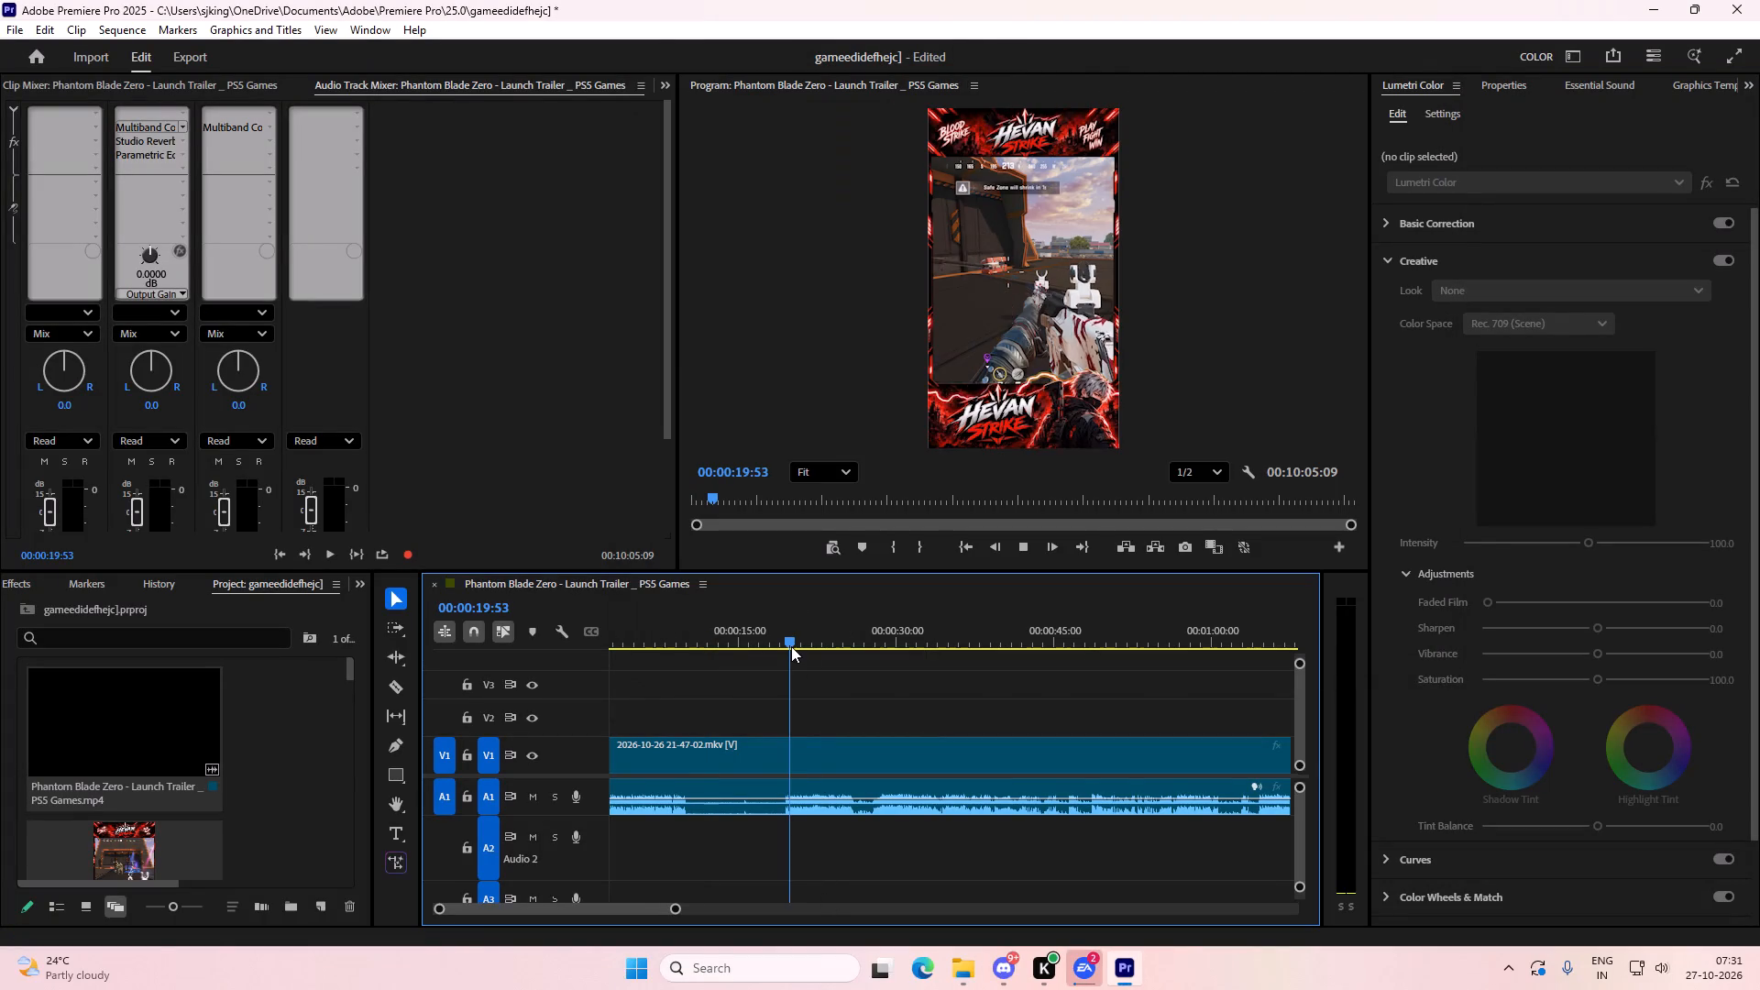
scroll(843, 673, down, 4)
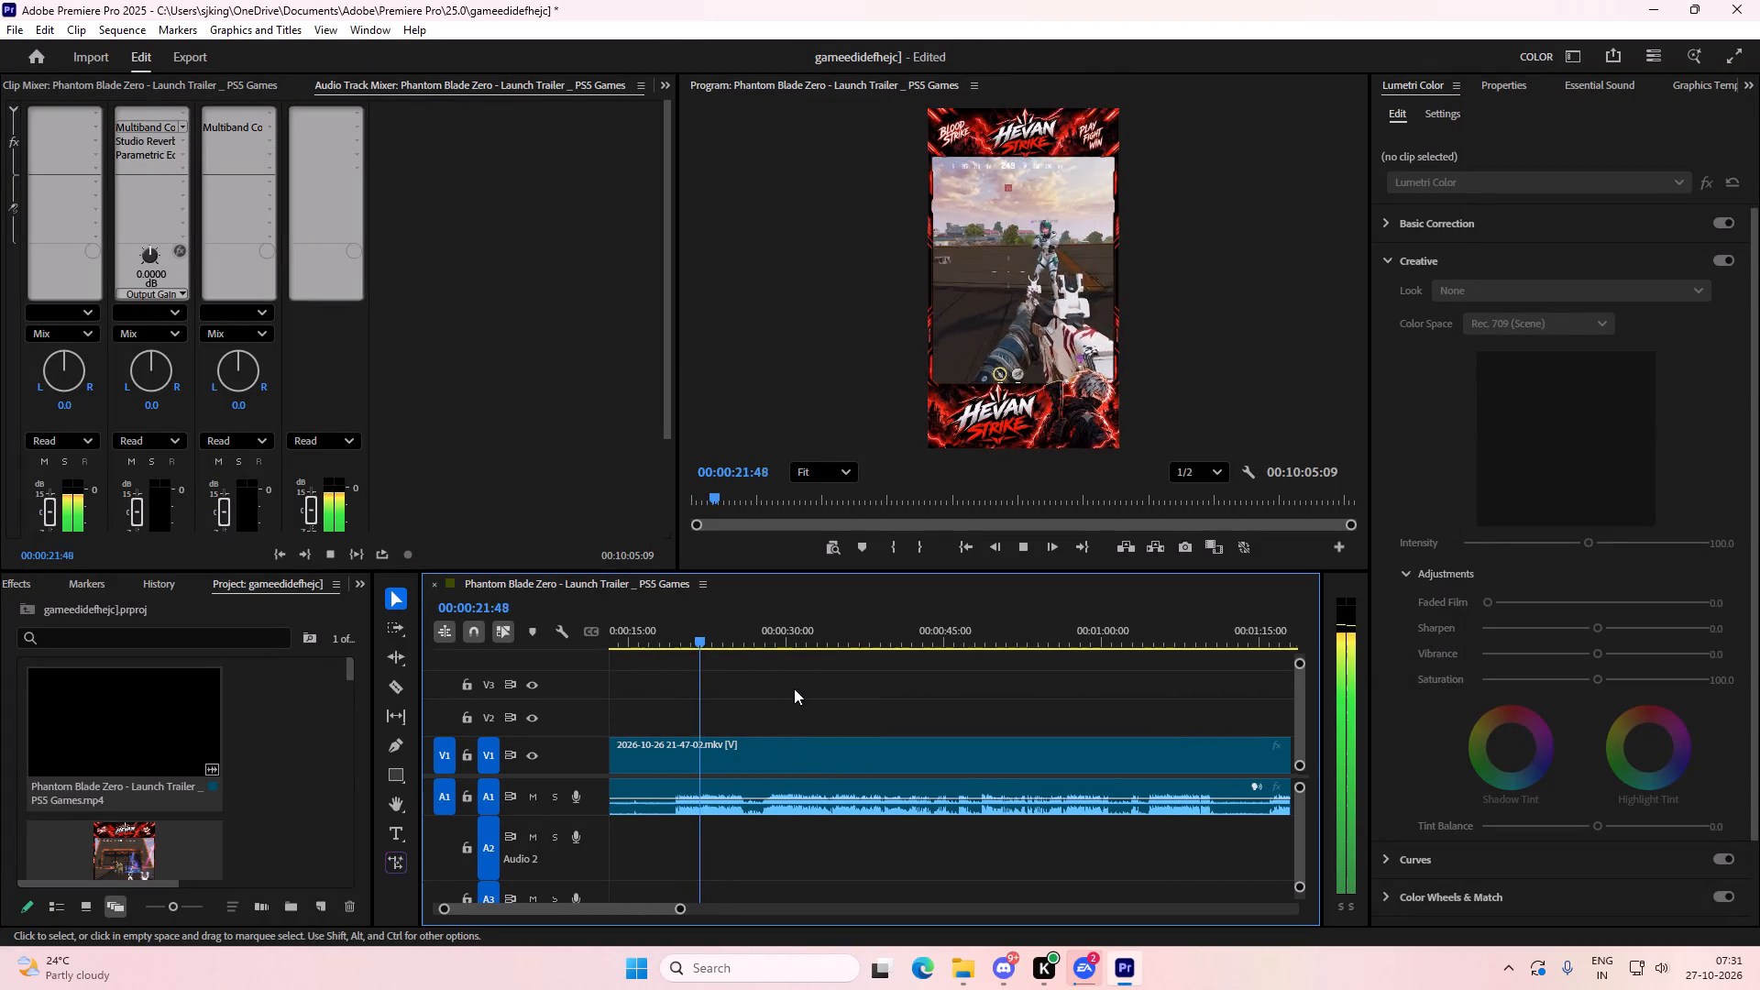
scroll(794, 688, up, 2)
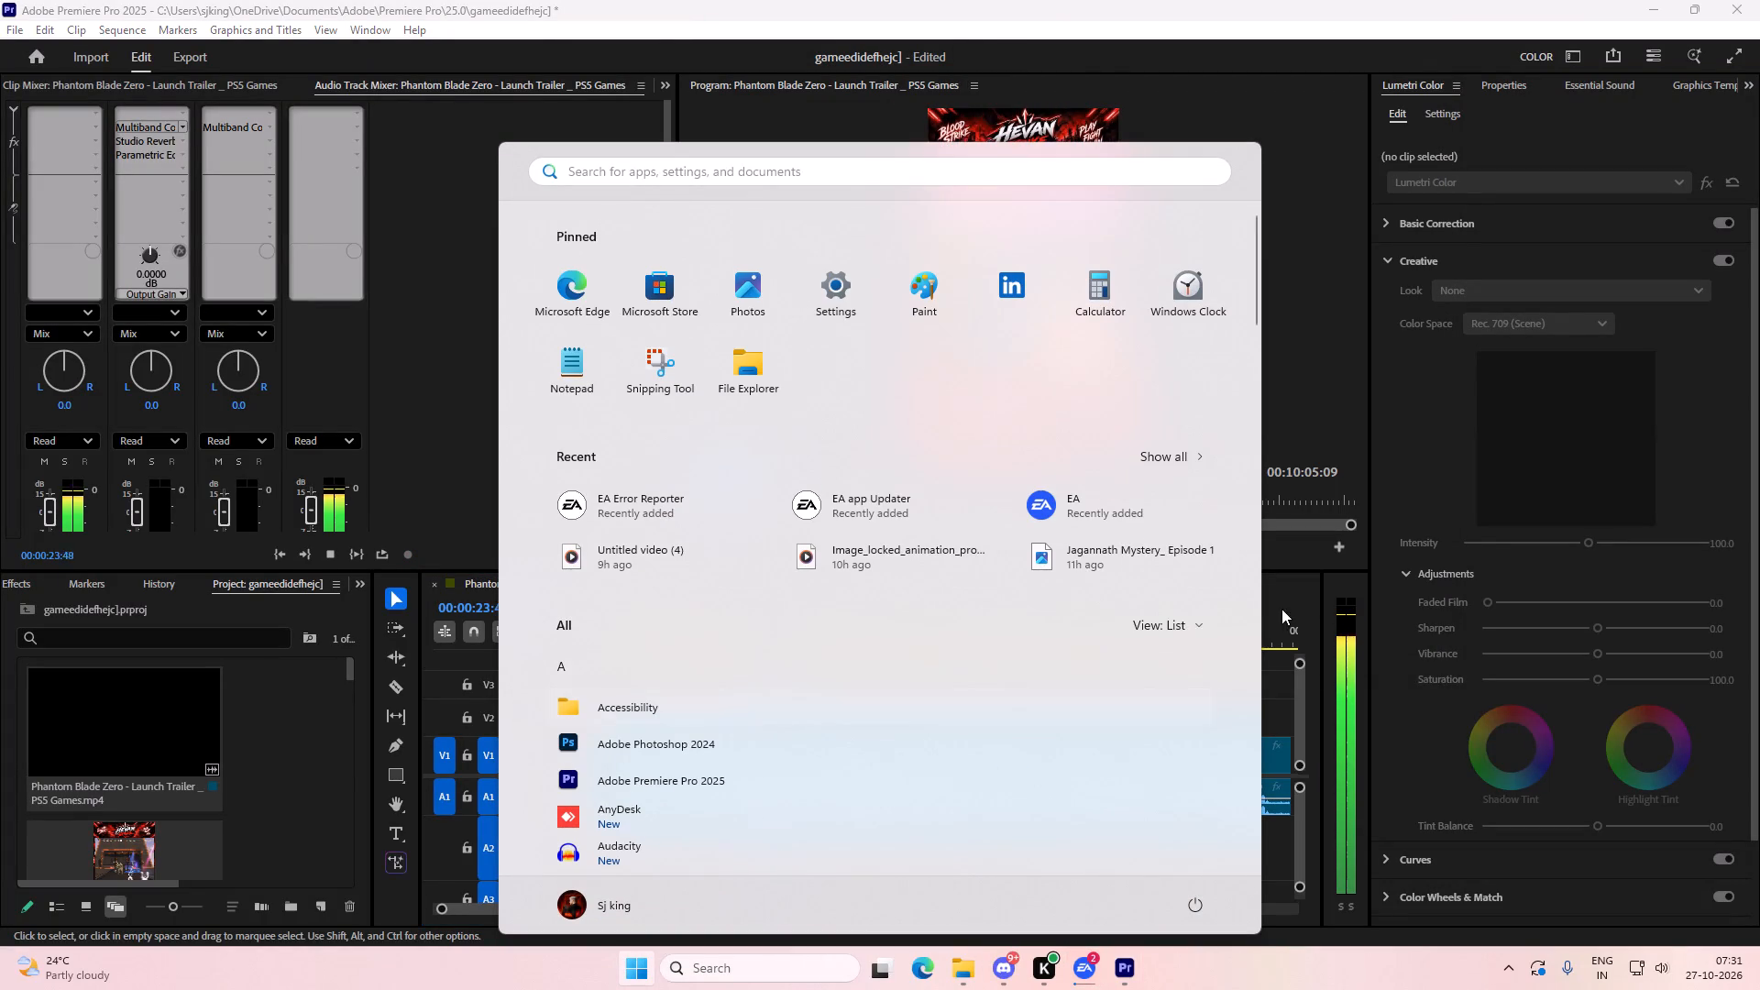
click(1270, 696)
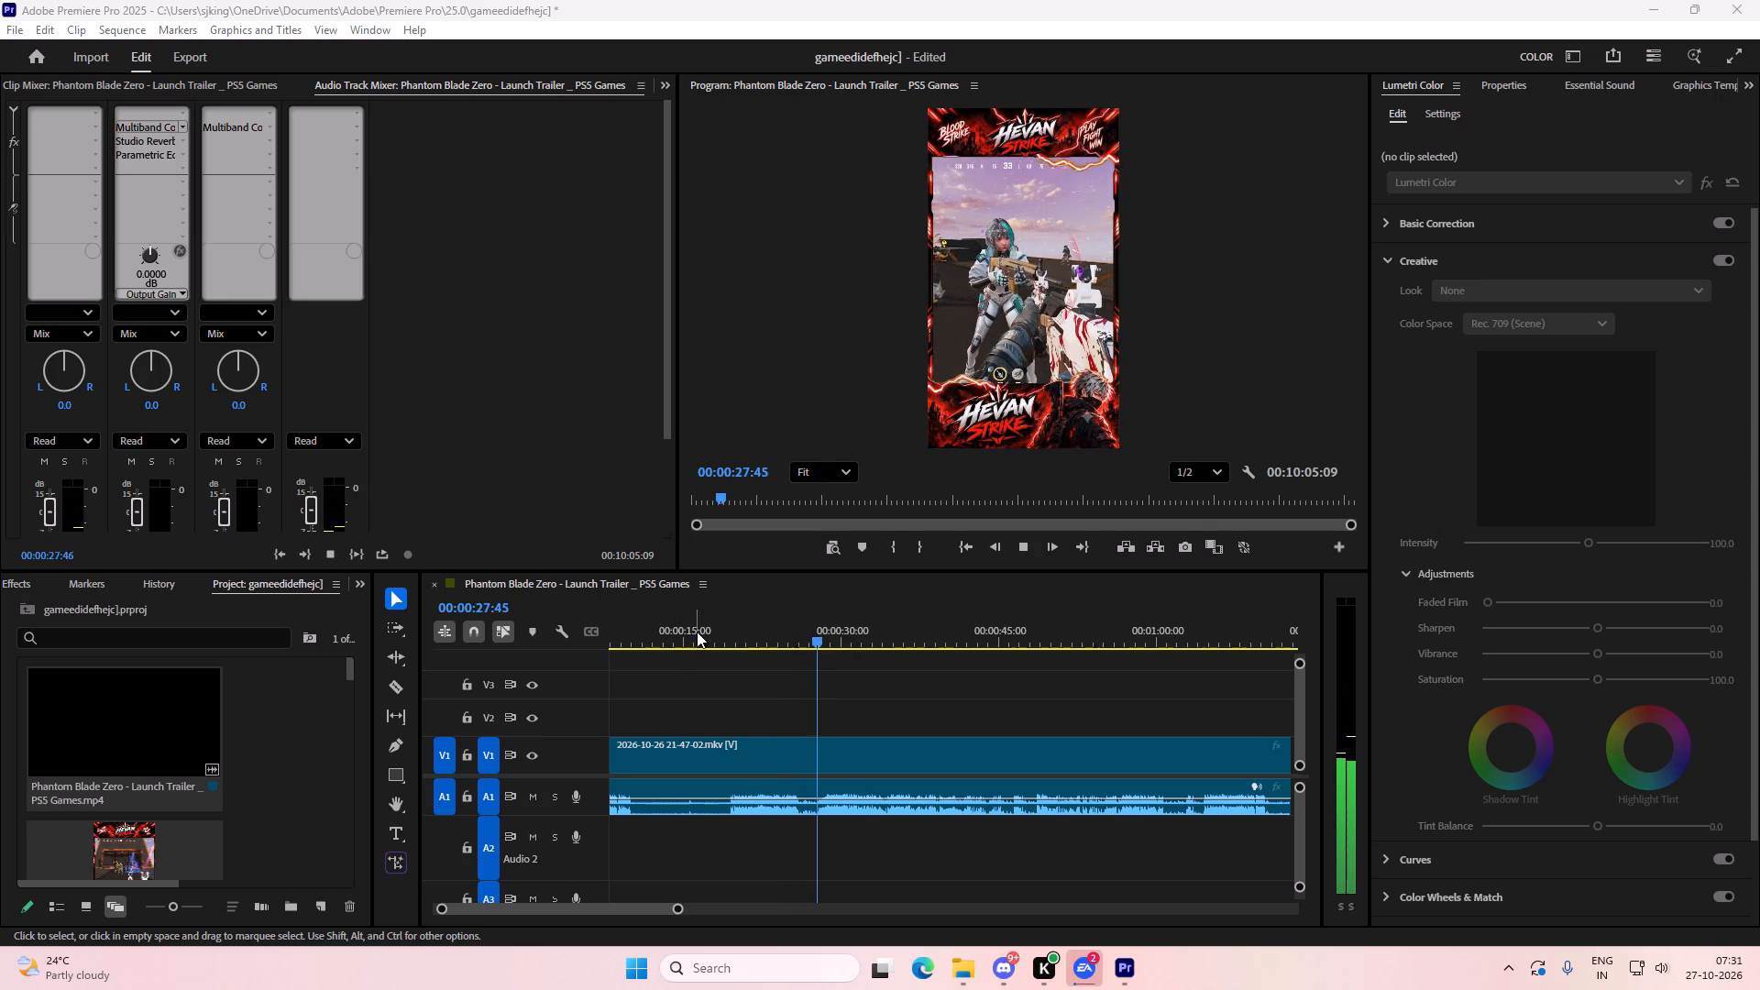
drag(677, 628, 652, 632)
key(space)
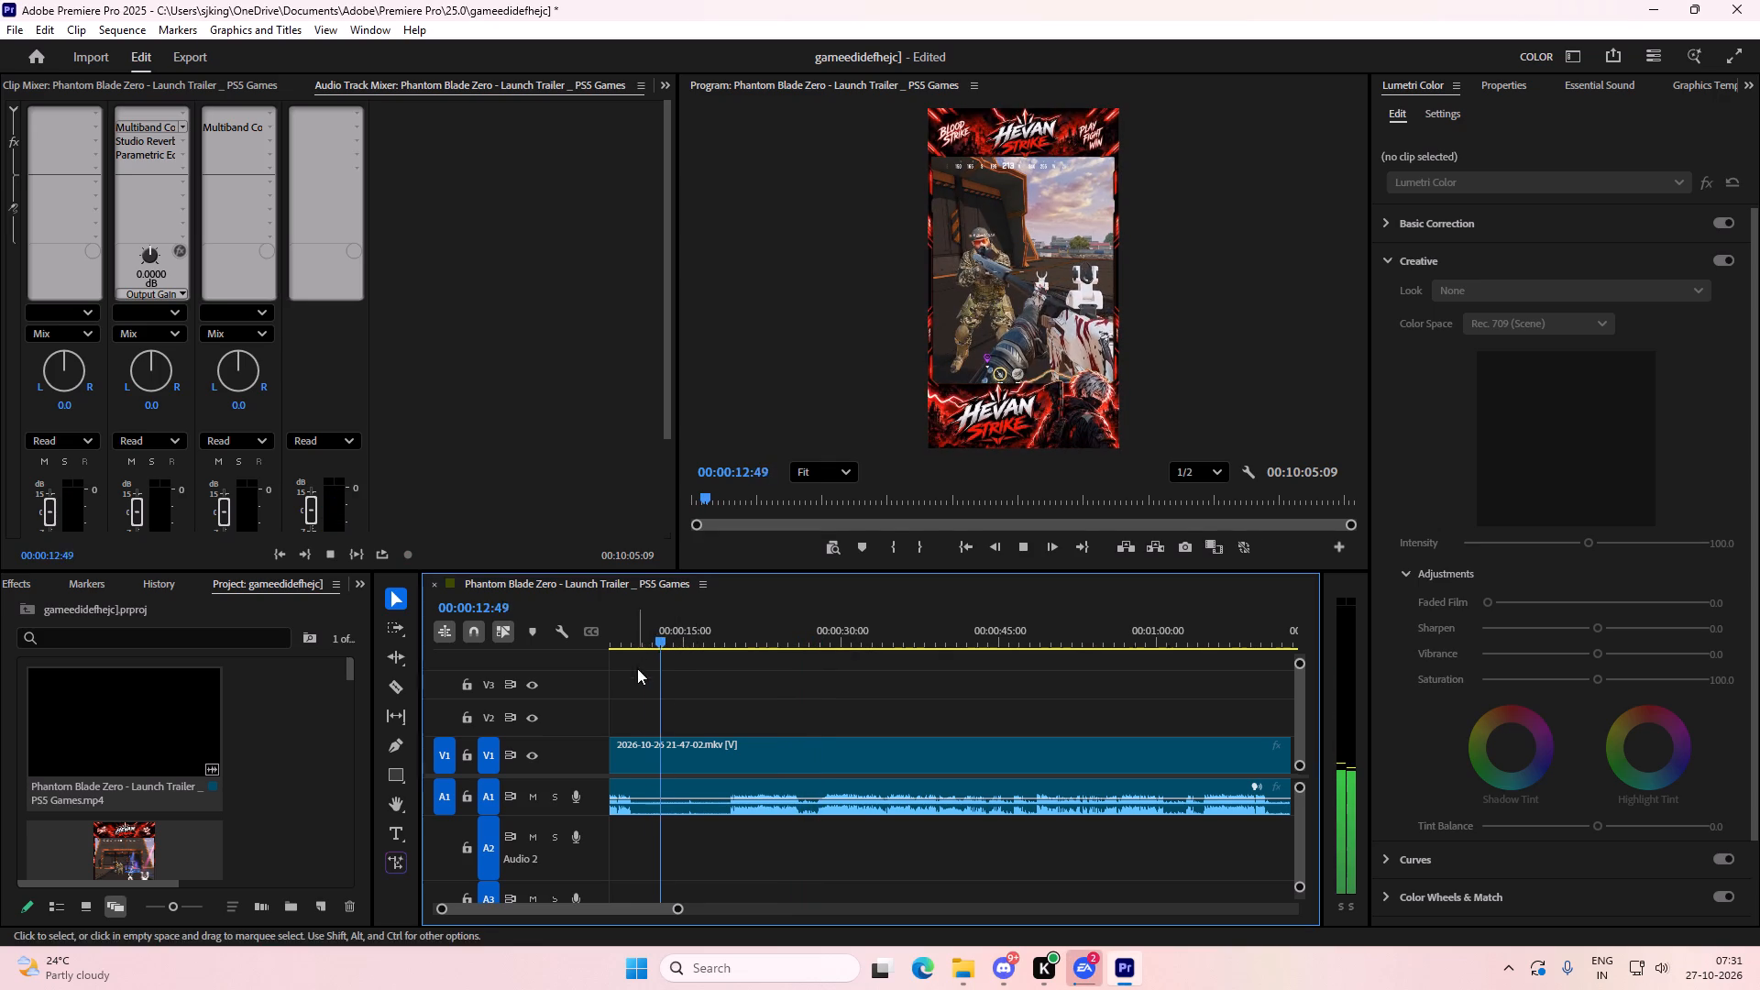
Split the 21-47-02 clip on V1 at 00:00:10:11.
alt+scroll(649, 658, up, 7)
scroll(760, 660, up, 3)
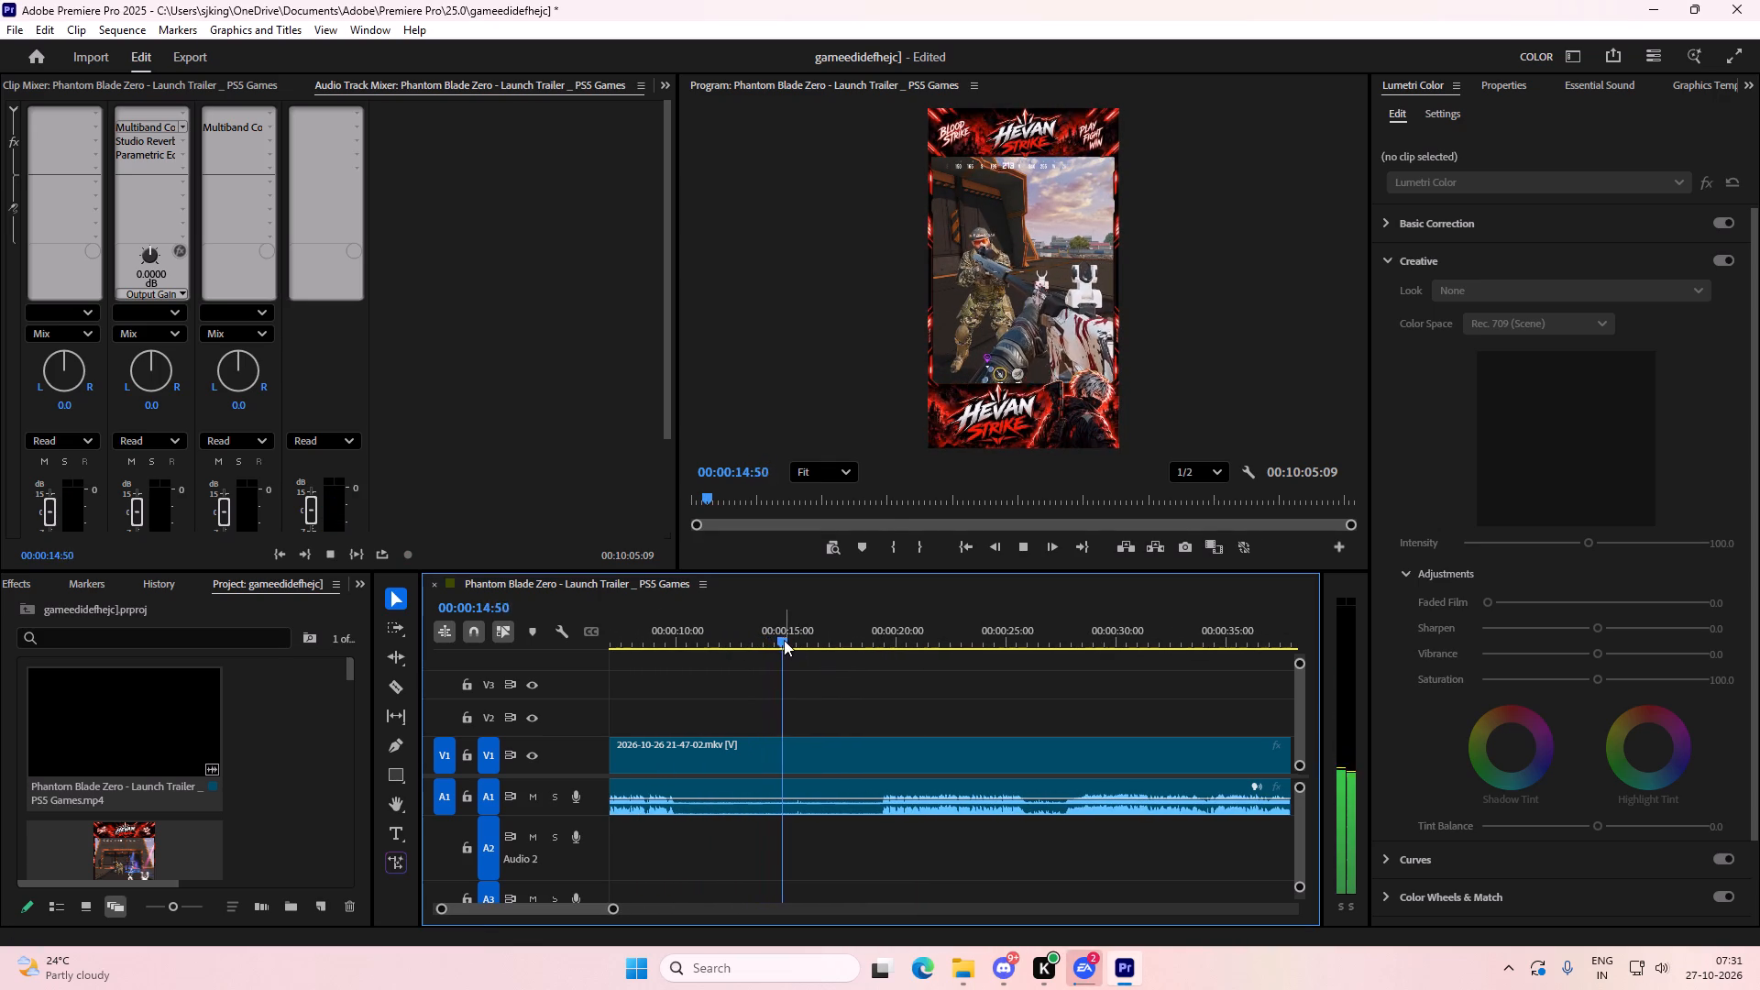
drag(724, 628, 683, 643)
click(791, 753)
key(ctrl+k)
ctrl+click(791, 752)
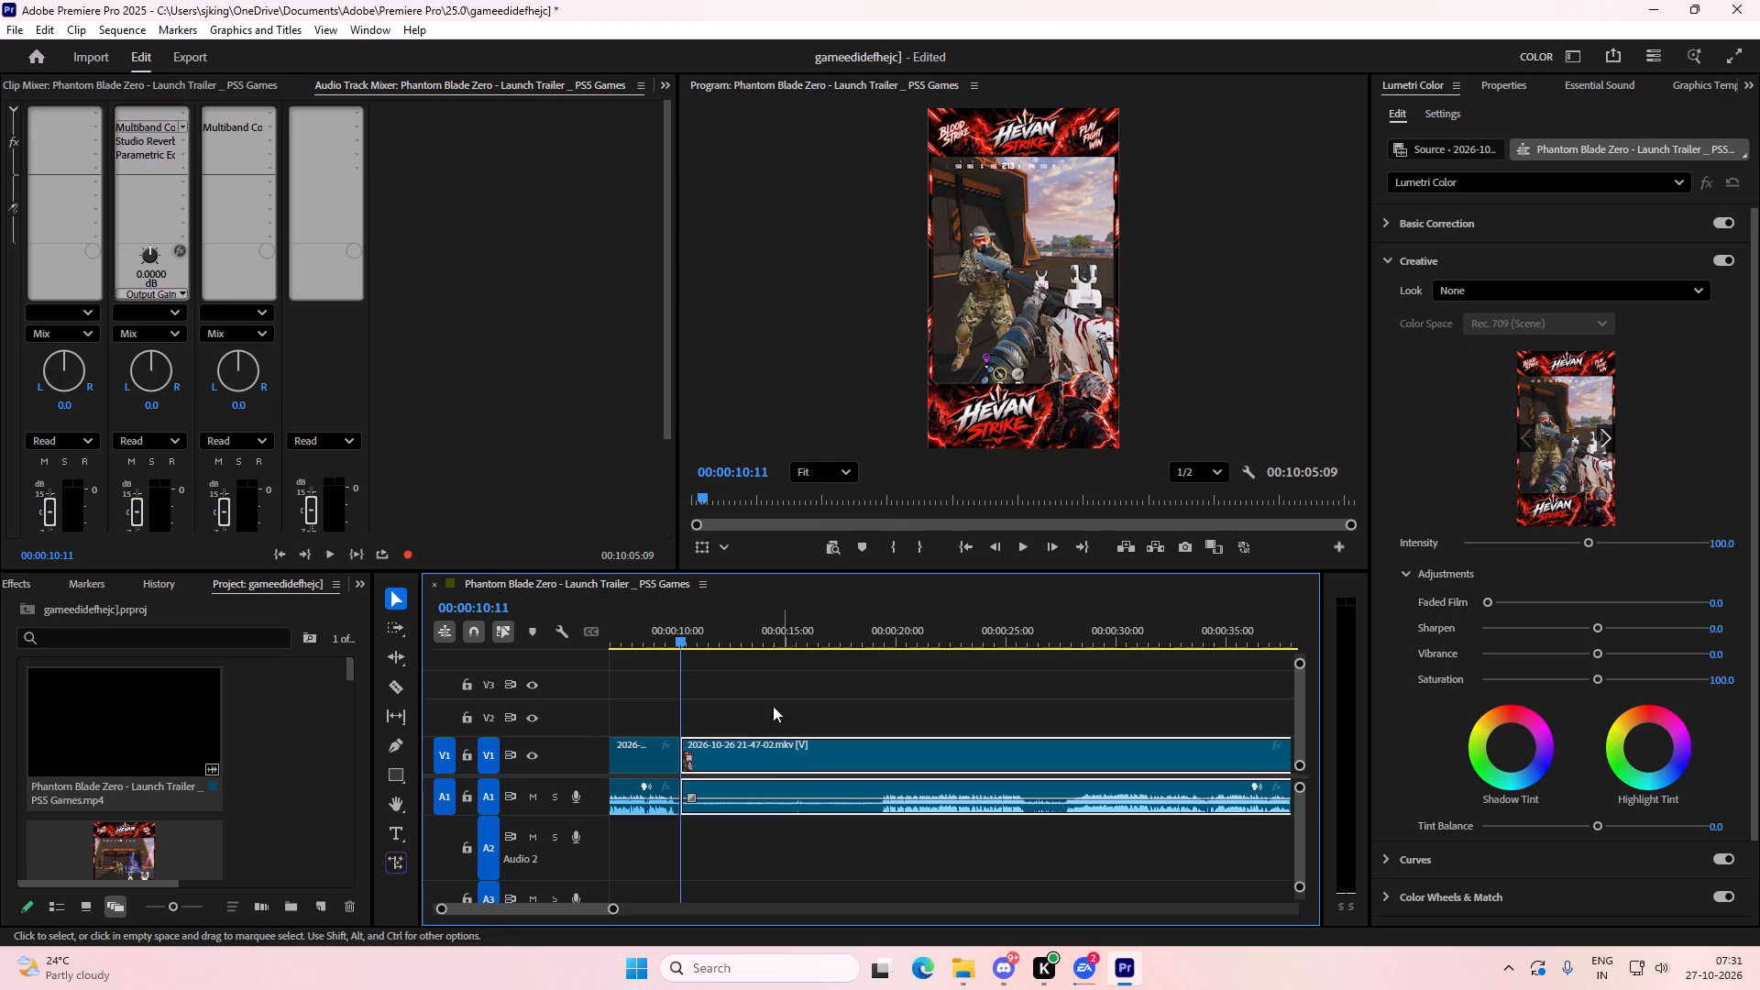
Split the 21-47-02 clip again at 00:00:19:11, isolating the section between the two cuts.
drag(694, 632, 881, 669)
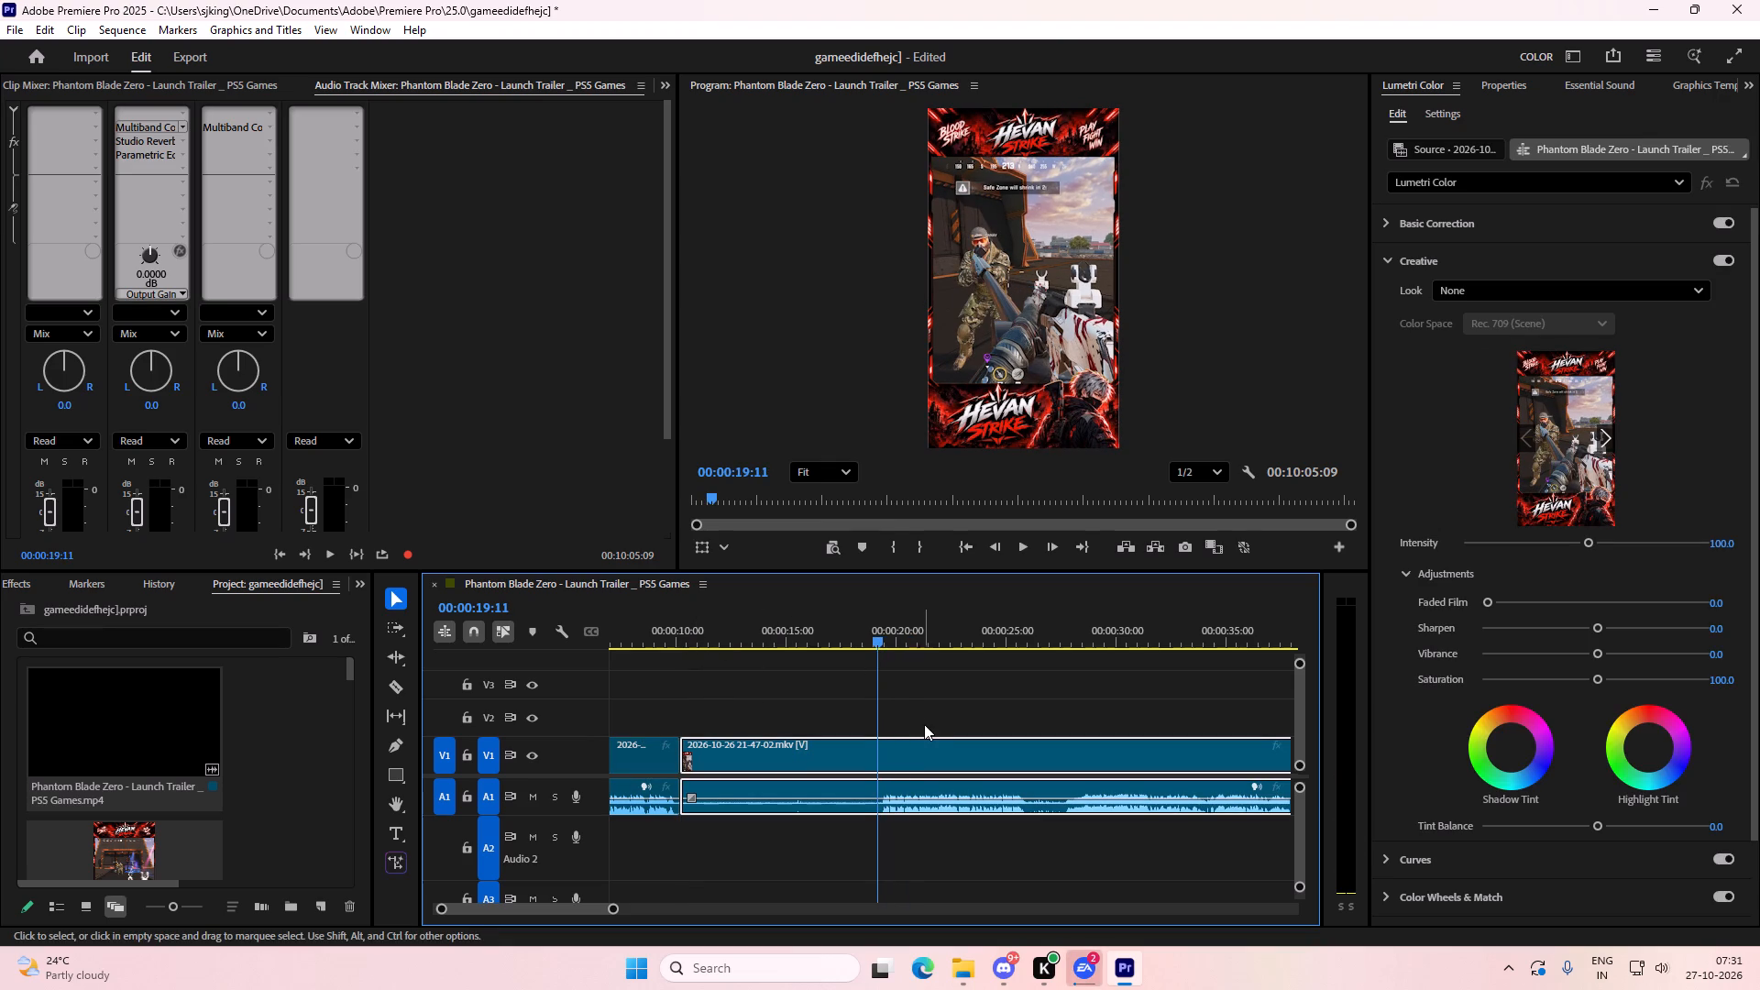
key(ctrl+k)
click(925, 726)
click(954, 750)
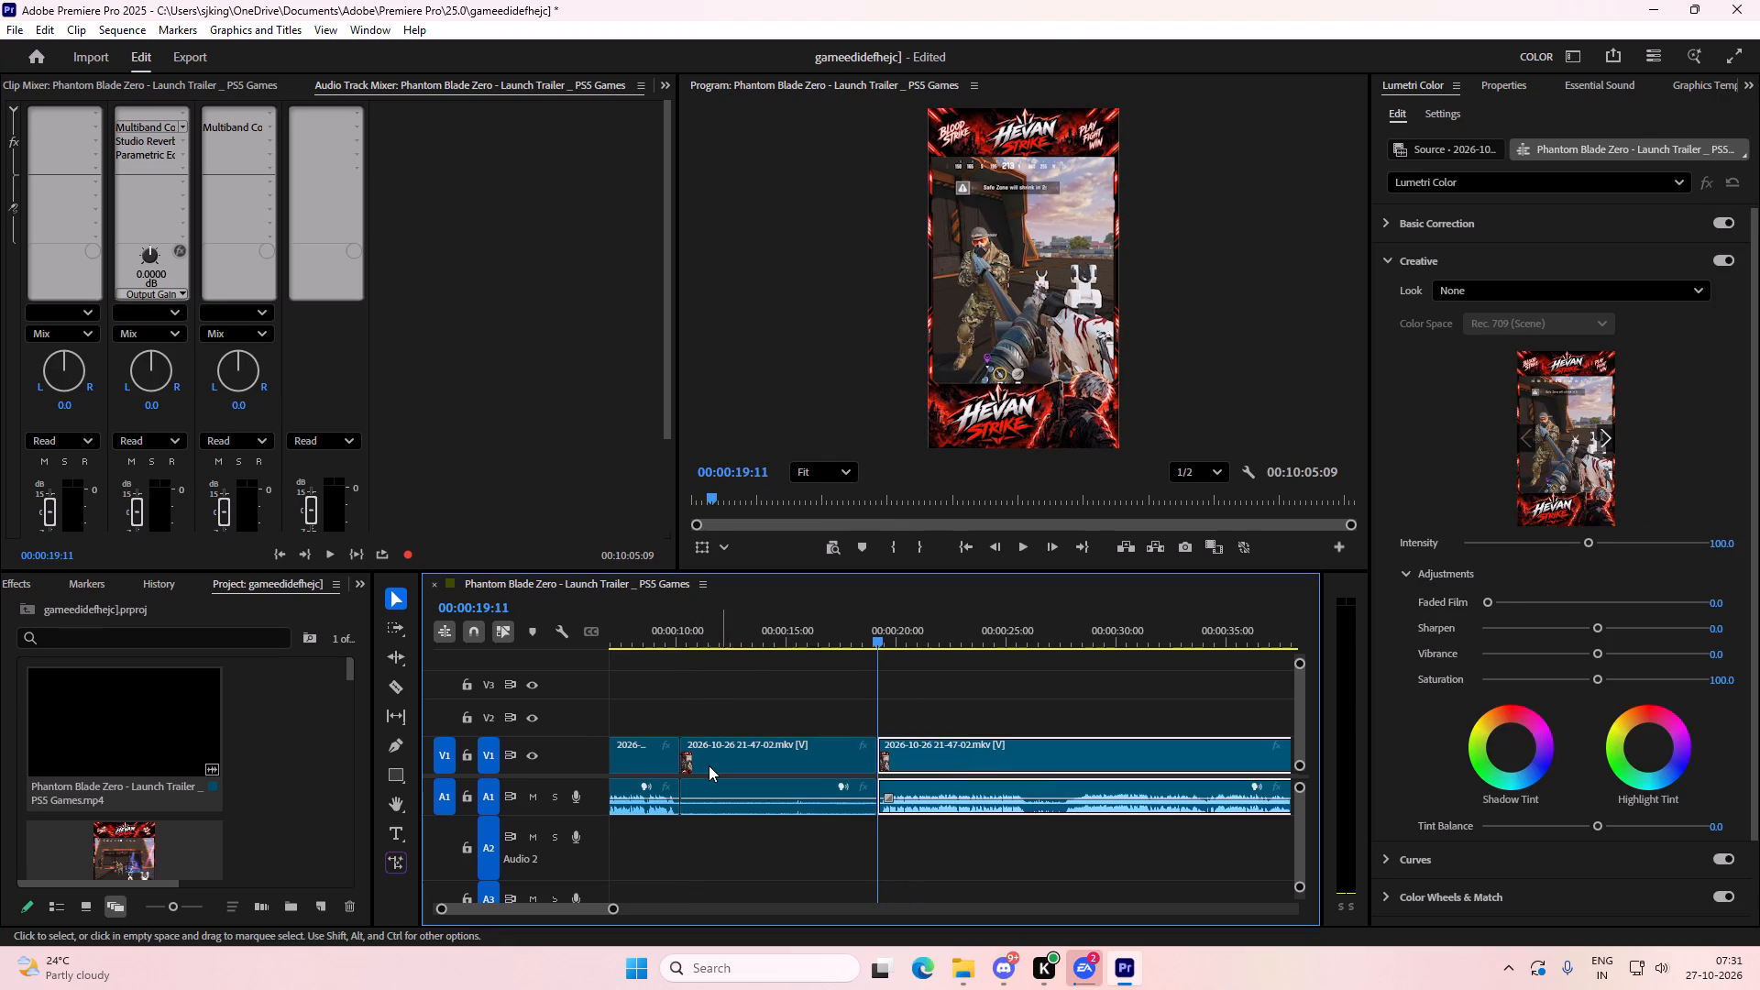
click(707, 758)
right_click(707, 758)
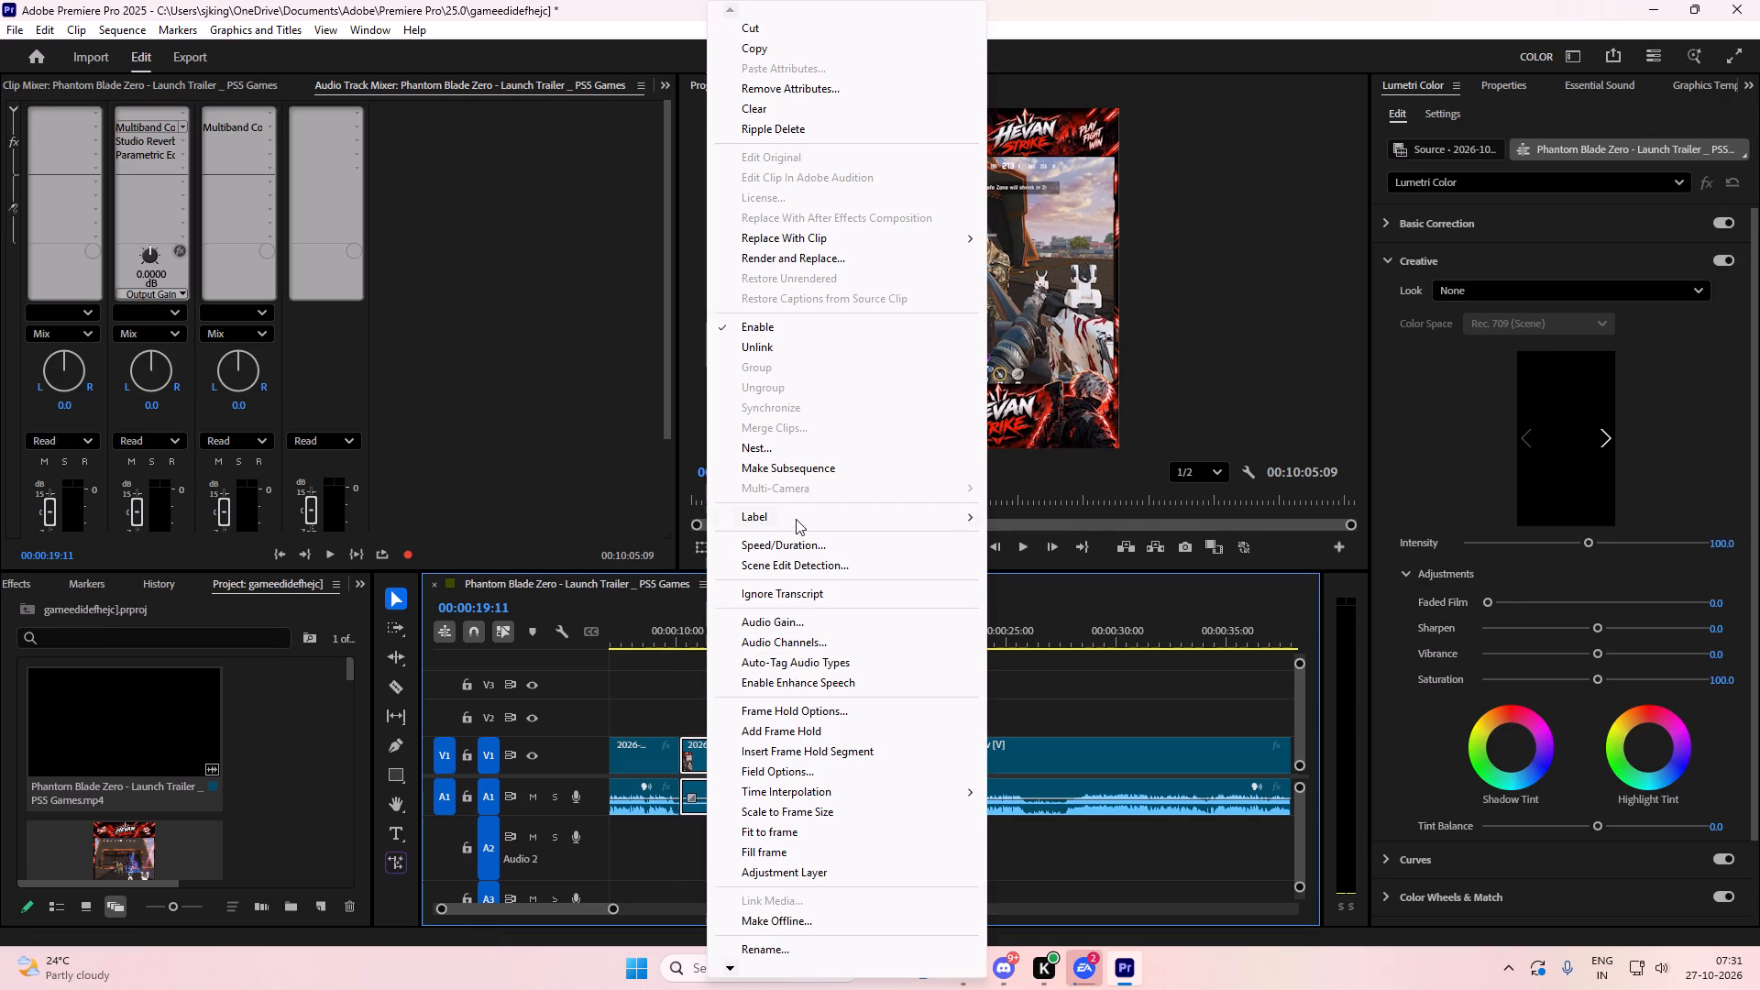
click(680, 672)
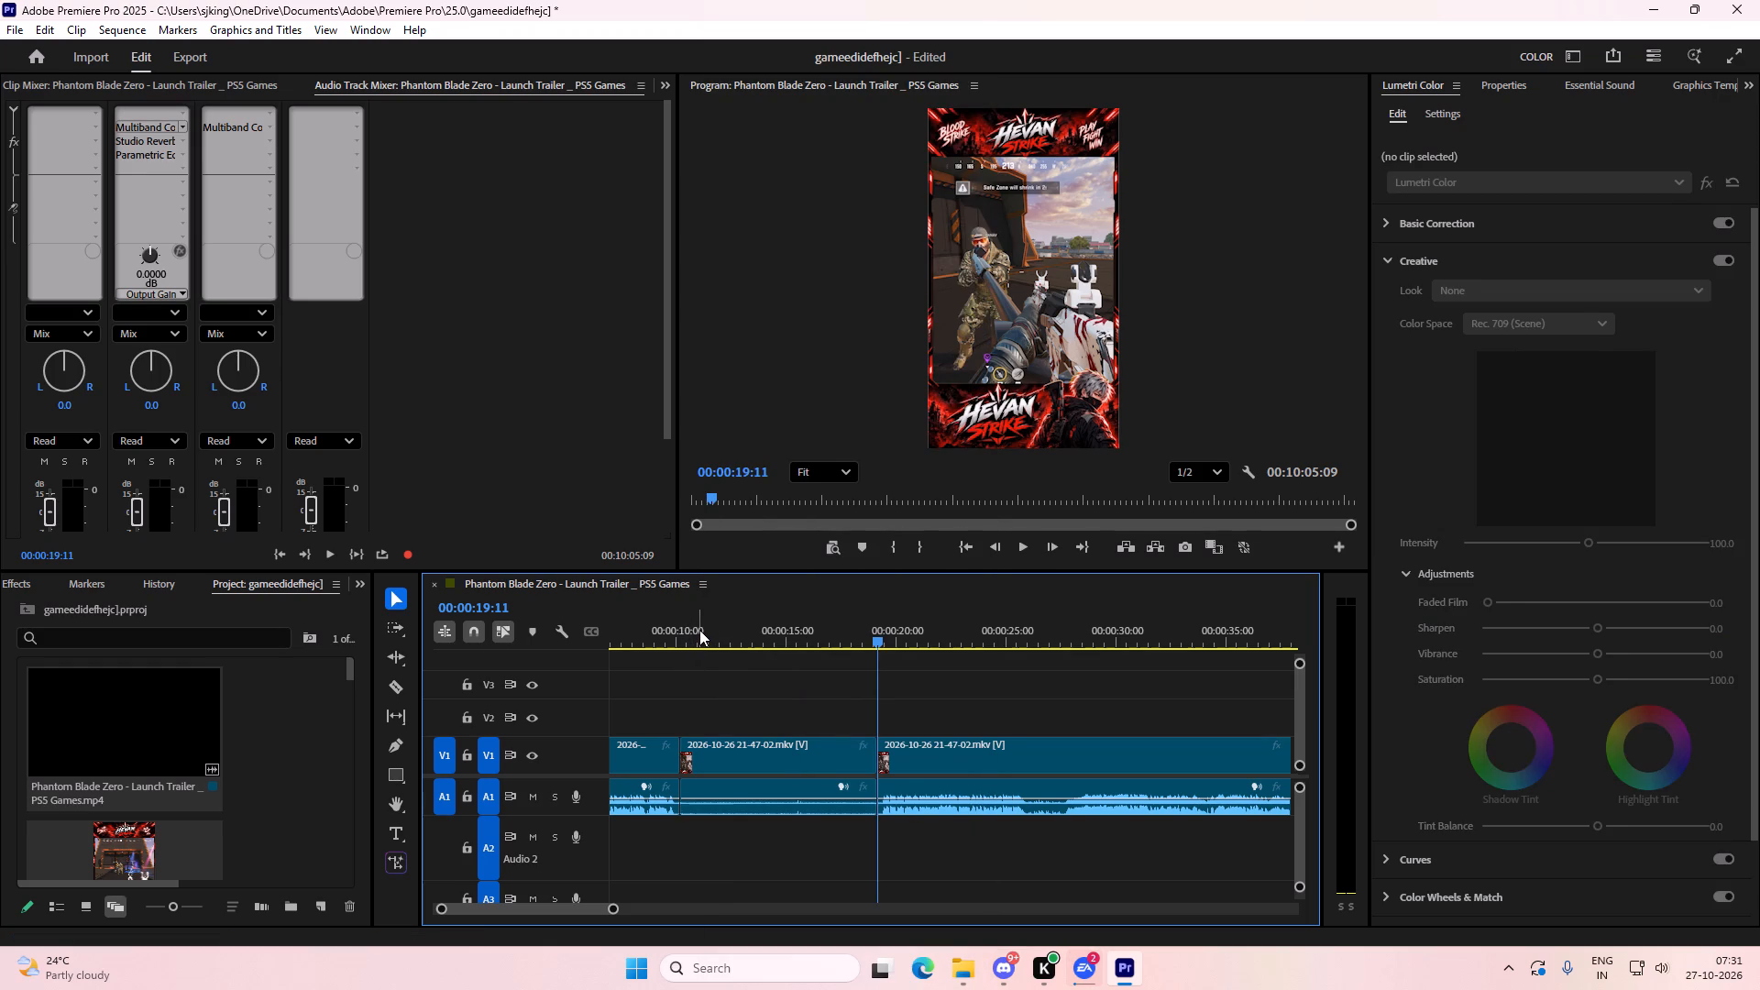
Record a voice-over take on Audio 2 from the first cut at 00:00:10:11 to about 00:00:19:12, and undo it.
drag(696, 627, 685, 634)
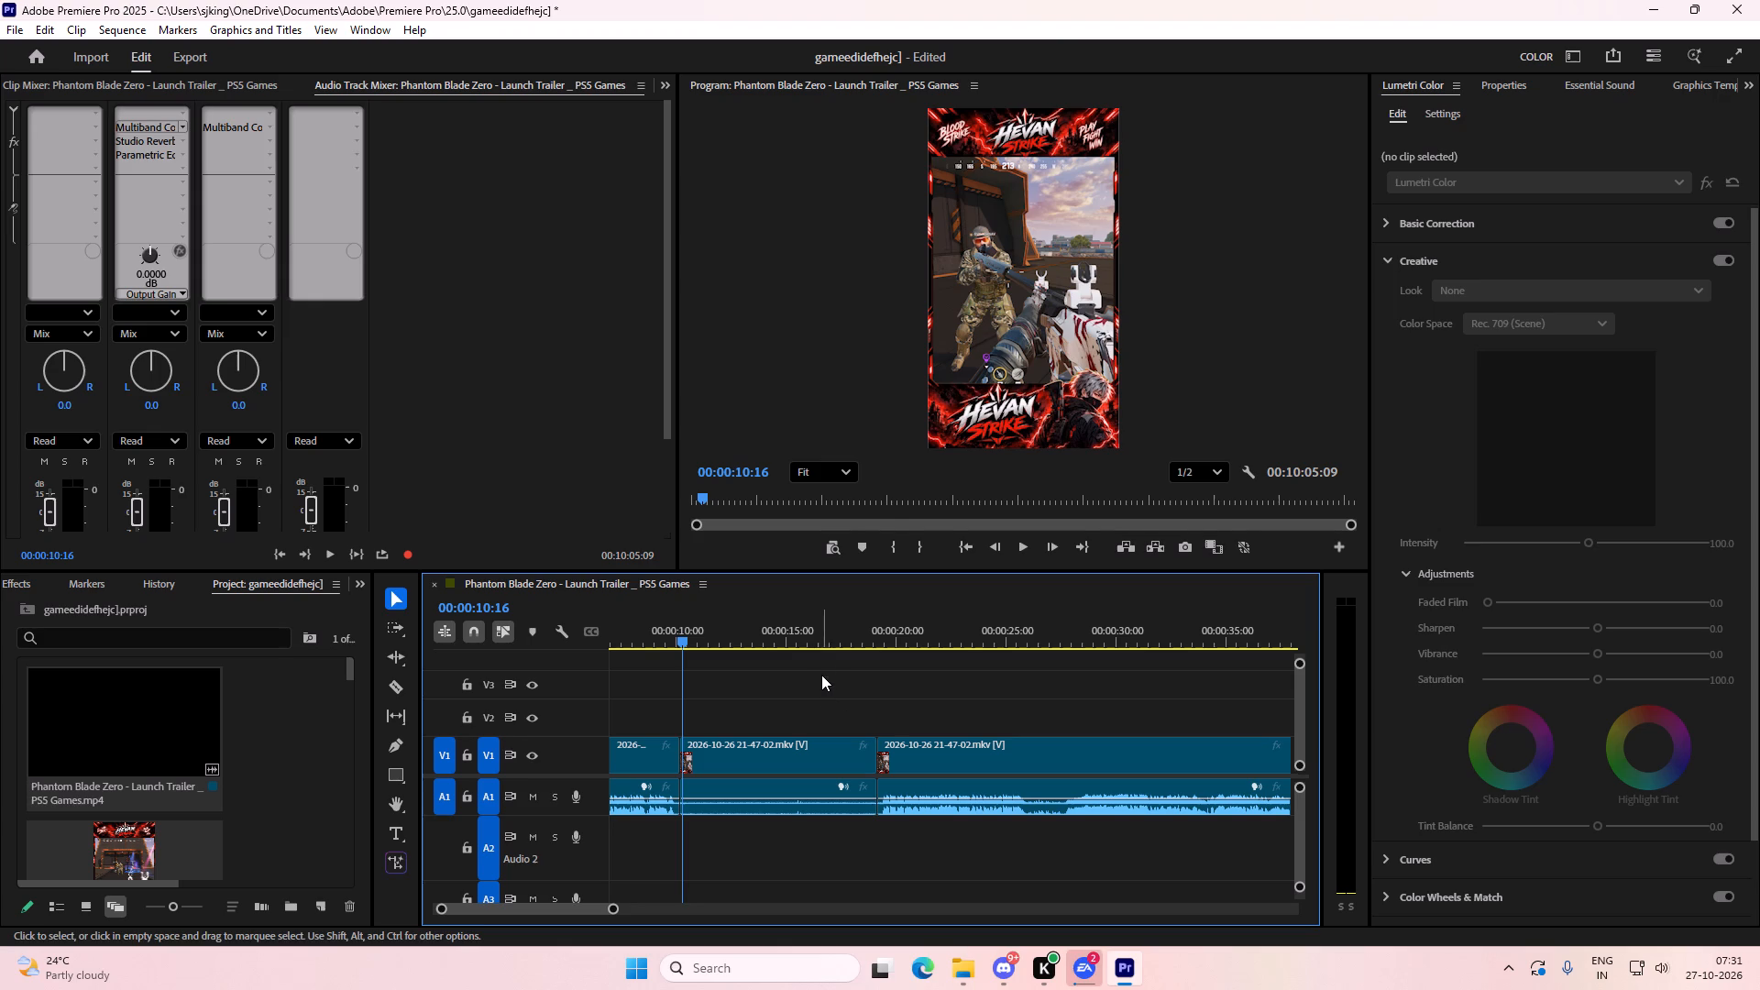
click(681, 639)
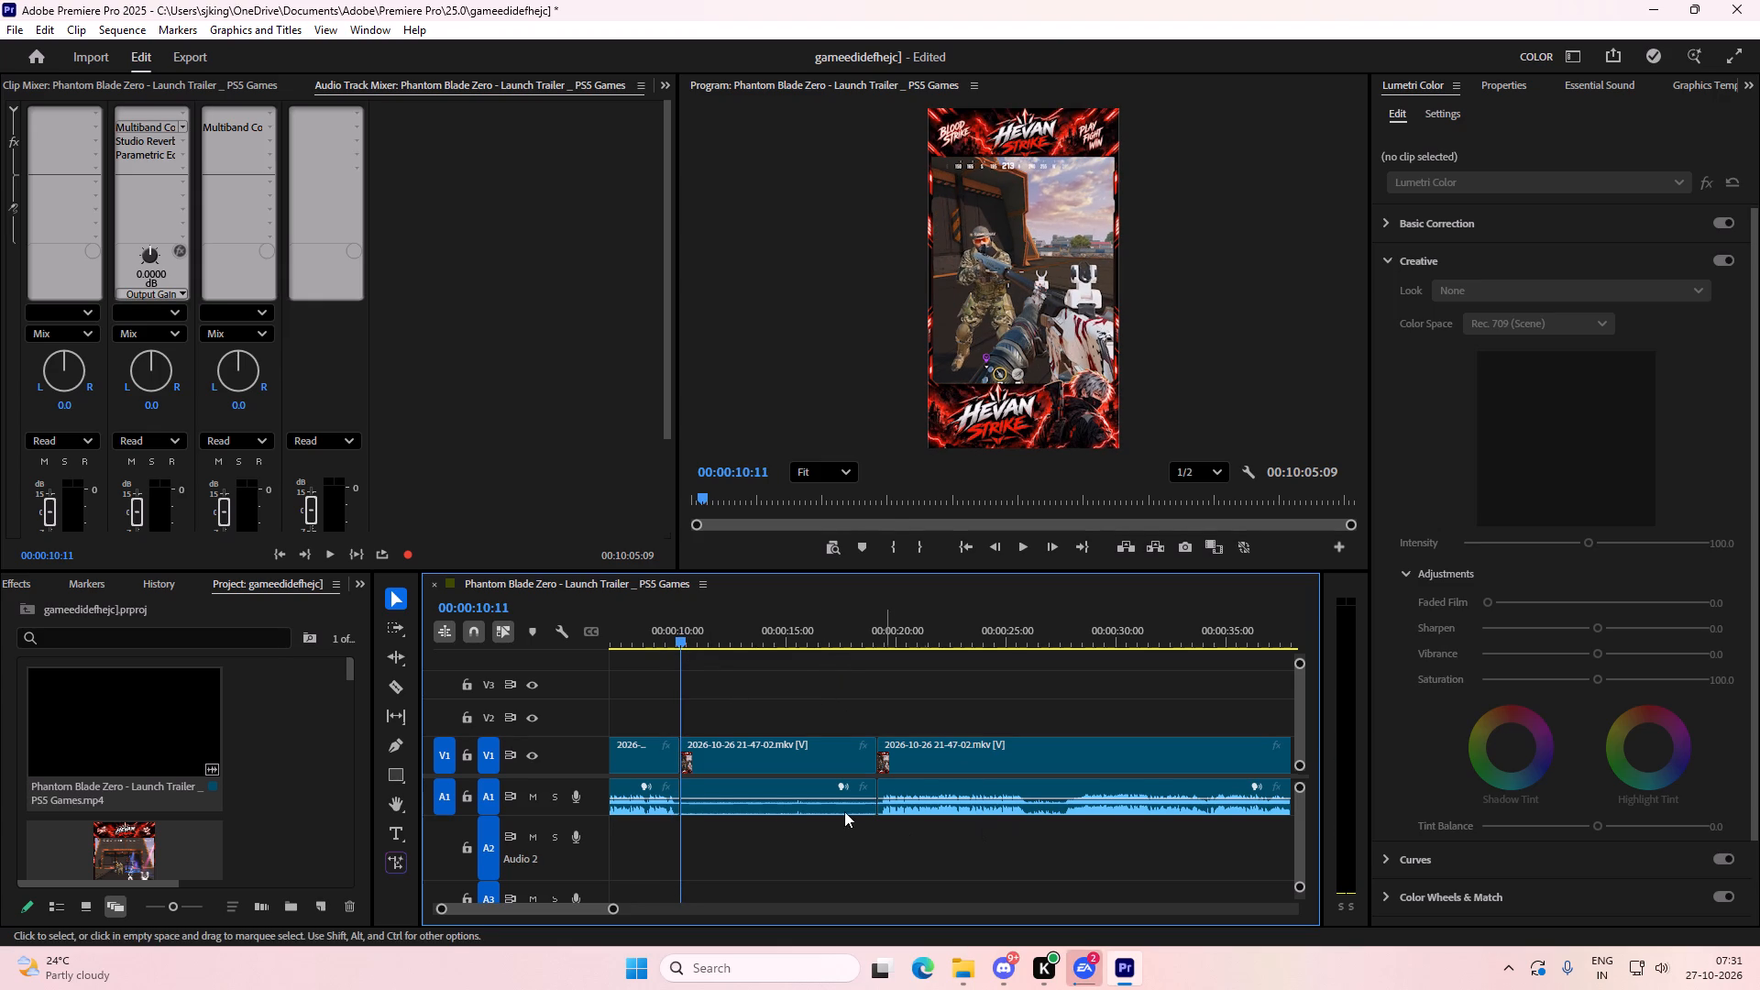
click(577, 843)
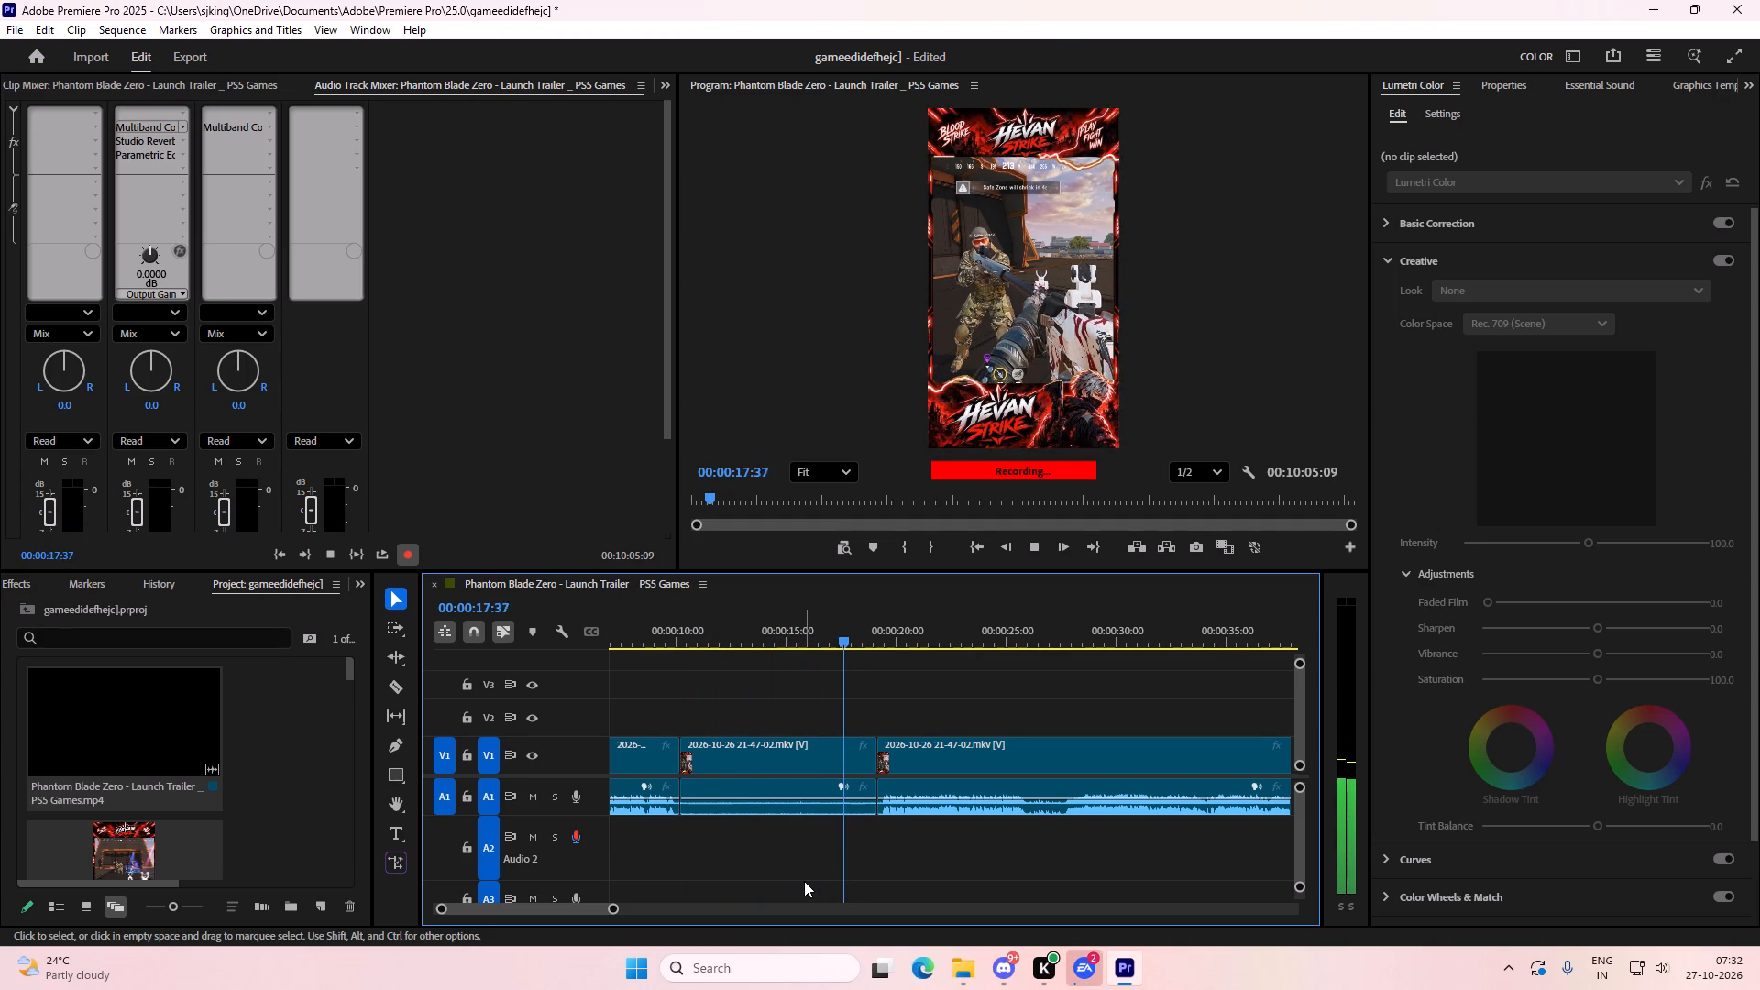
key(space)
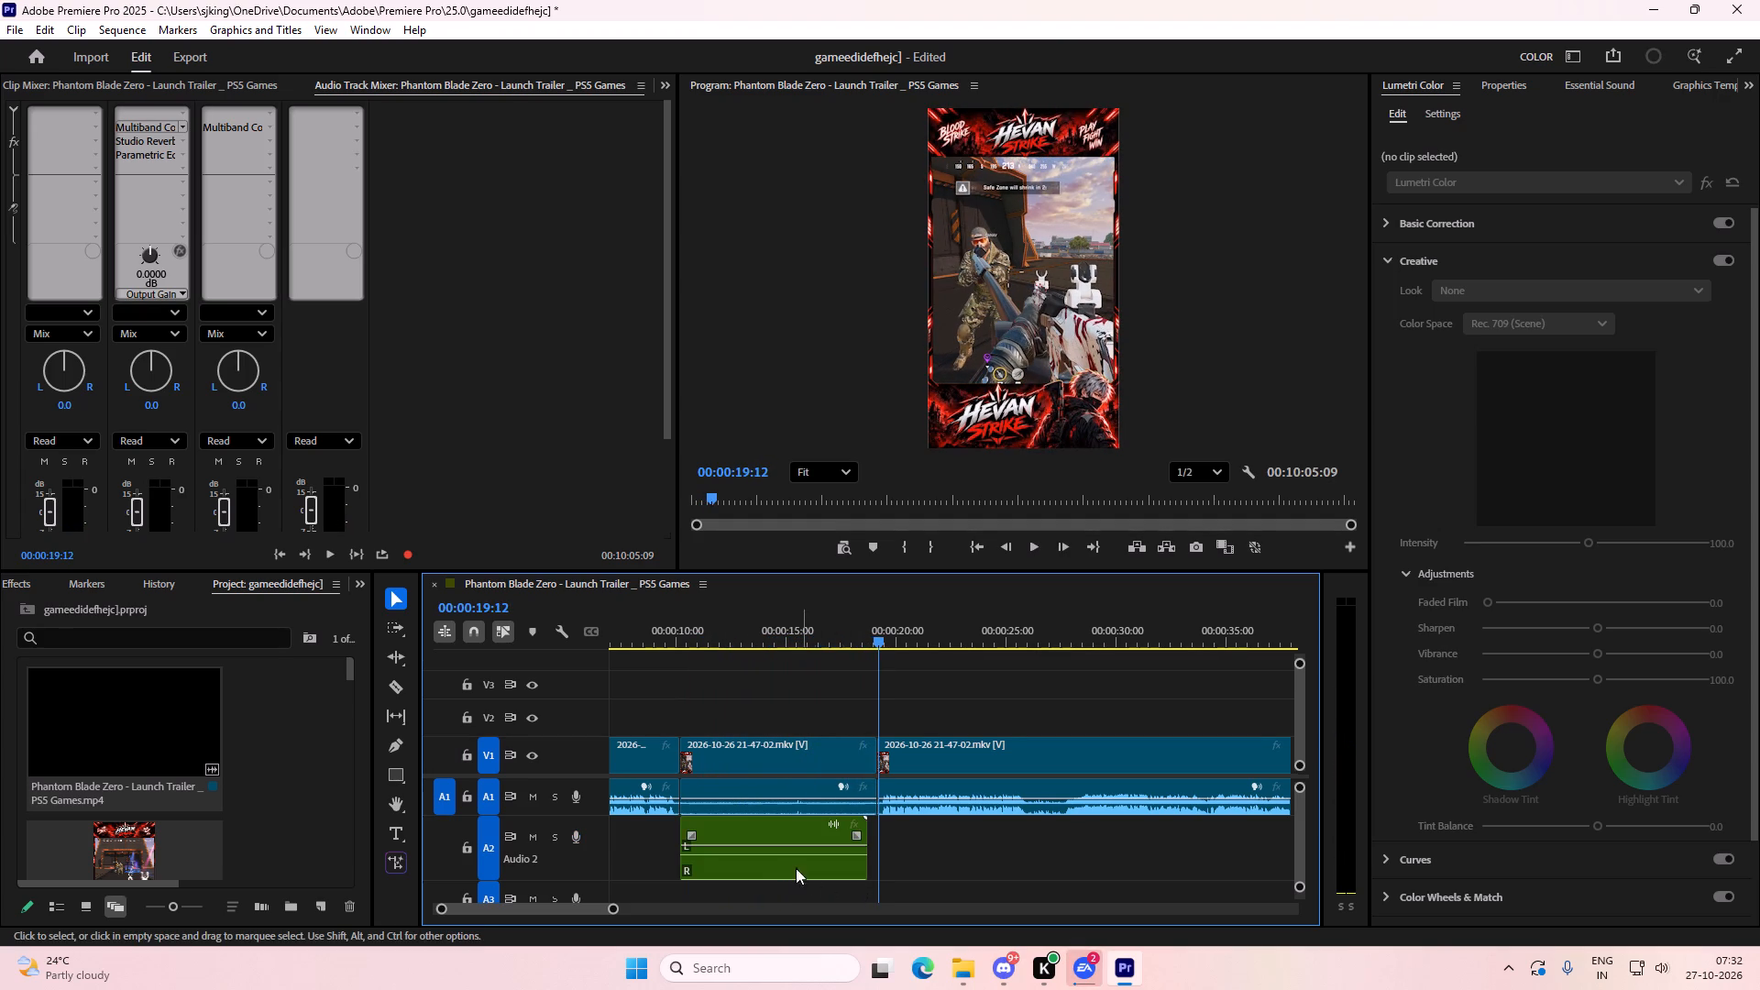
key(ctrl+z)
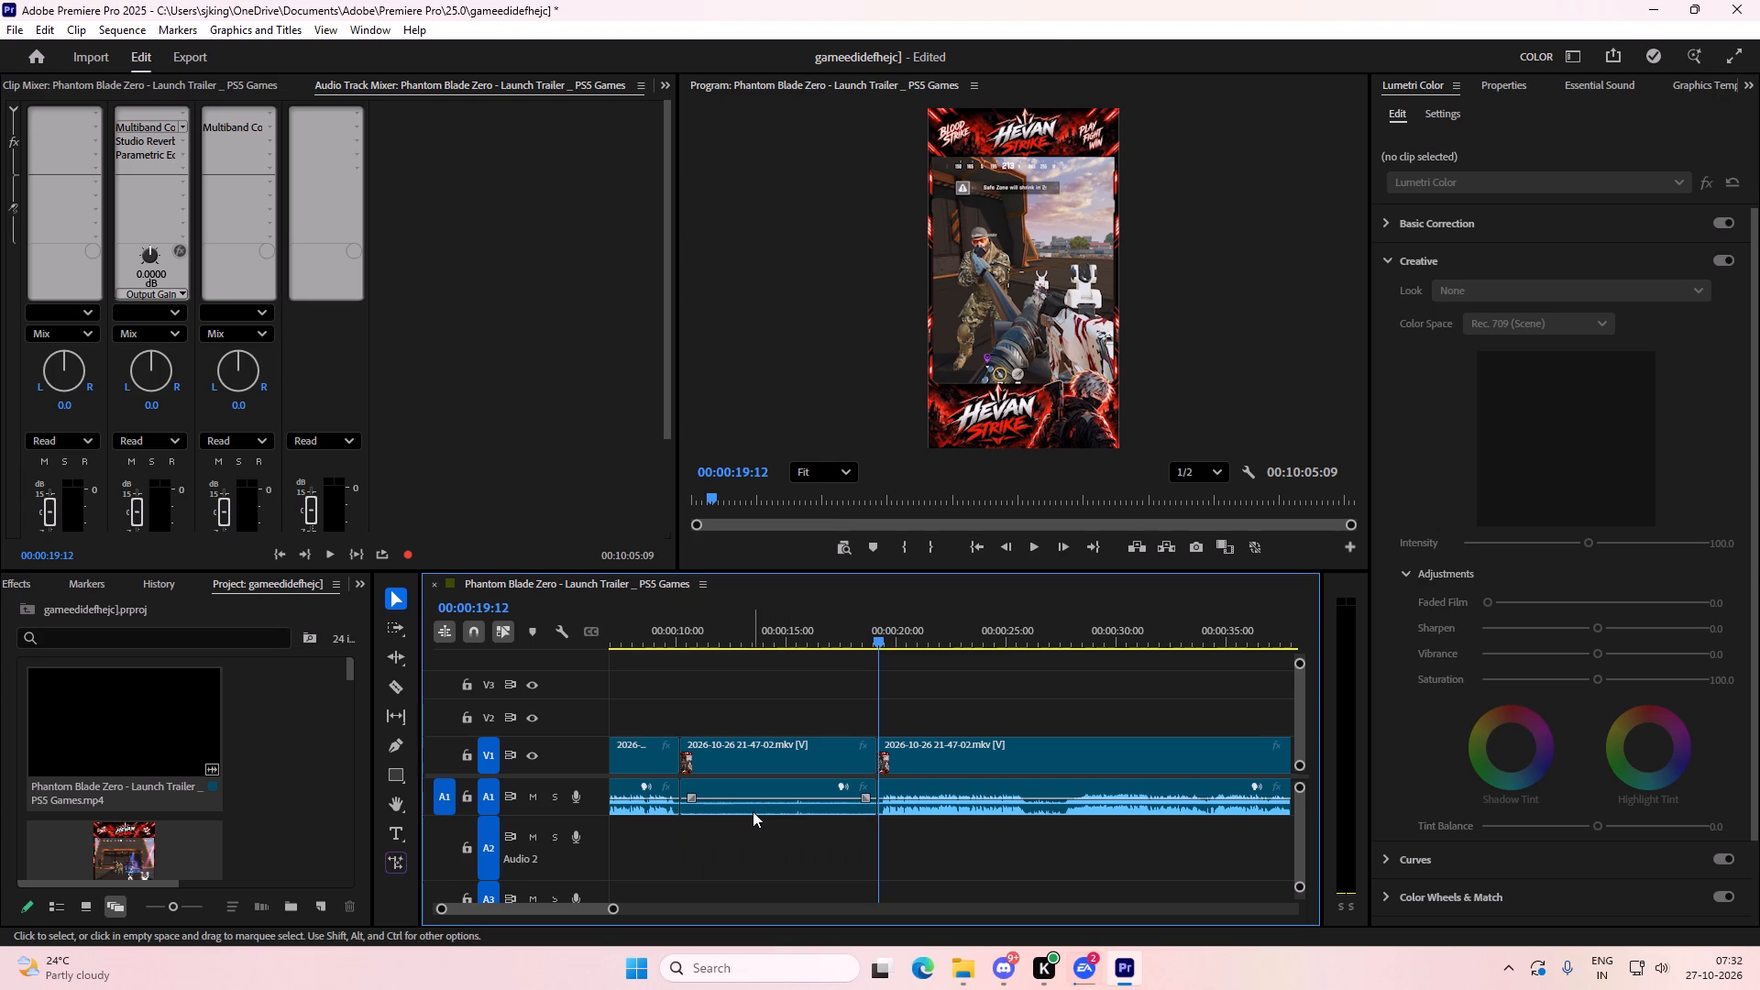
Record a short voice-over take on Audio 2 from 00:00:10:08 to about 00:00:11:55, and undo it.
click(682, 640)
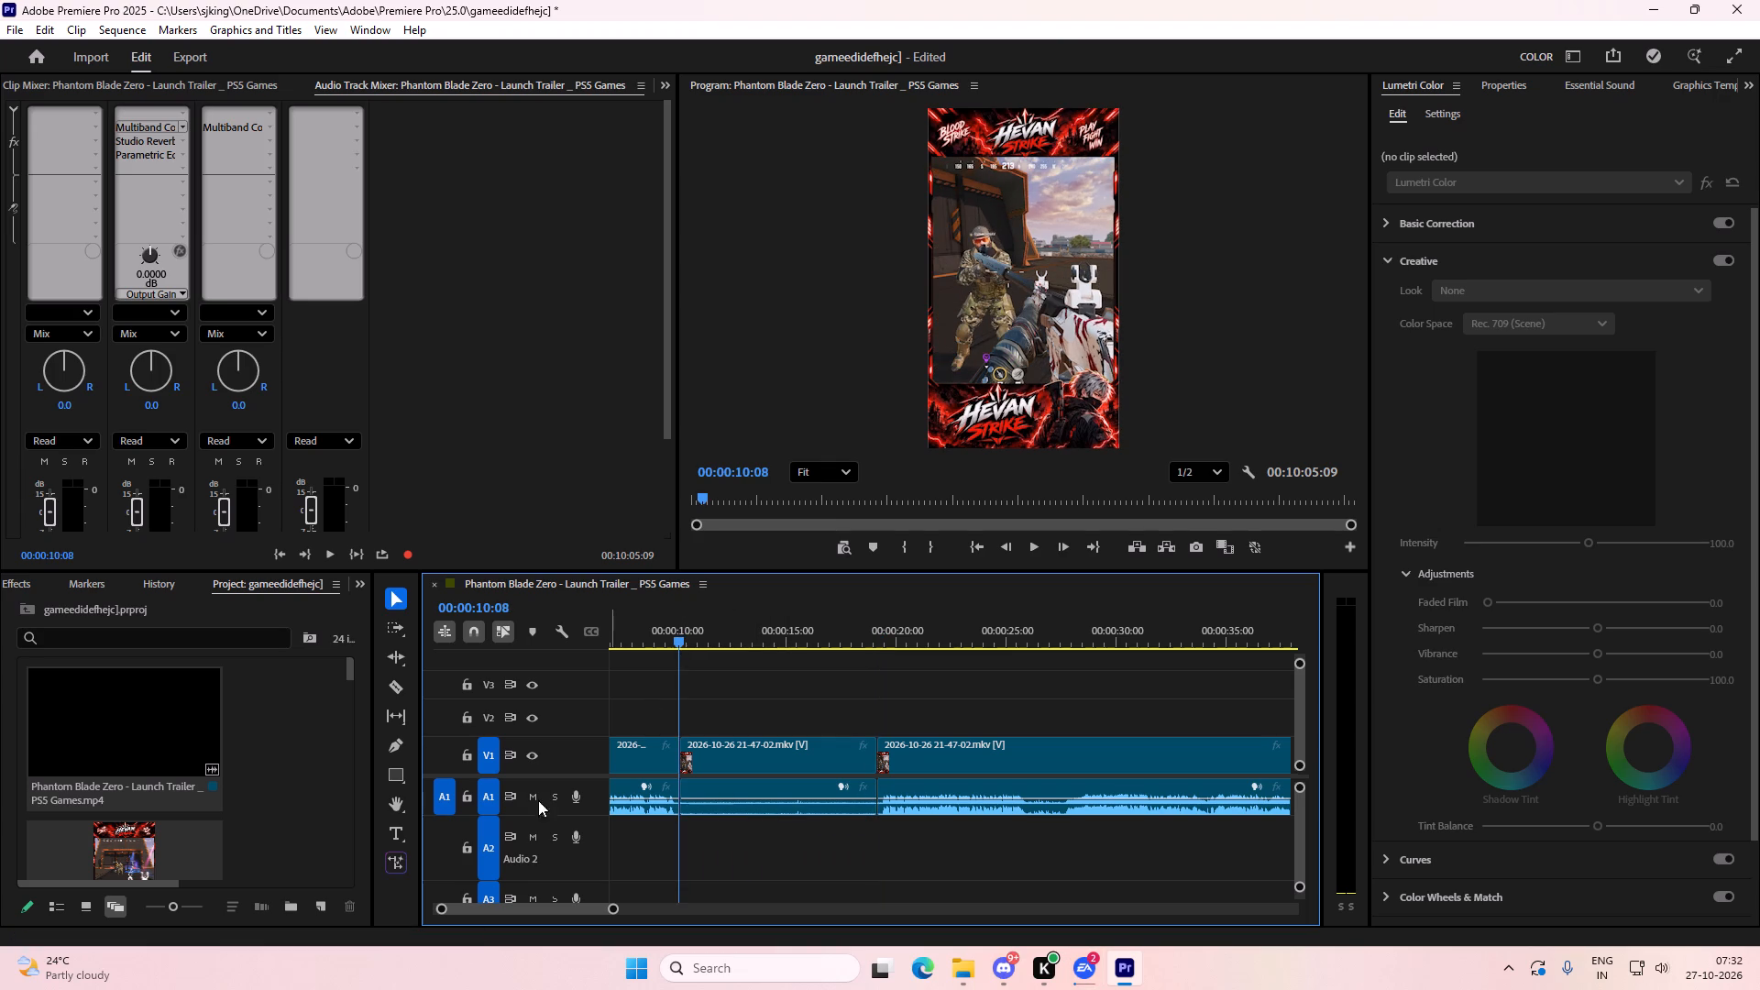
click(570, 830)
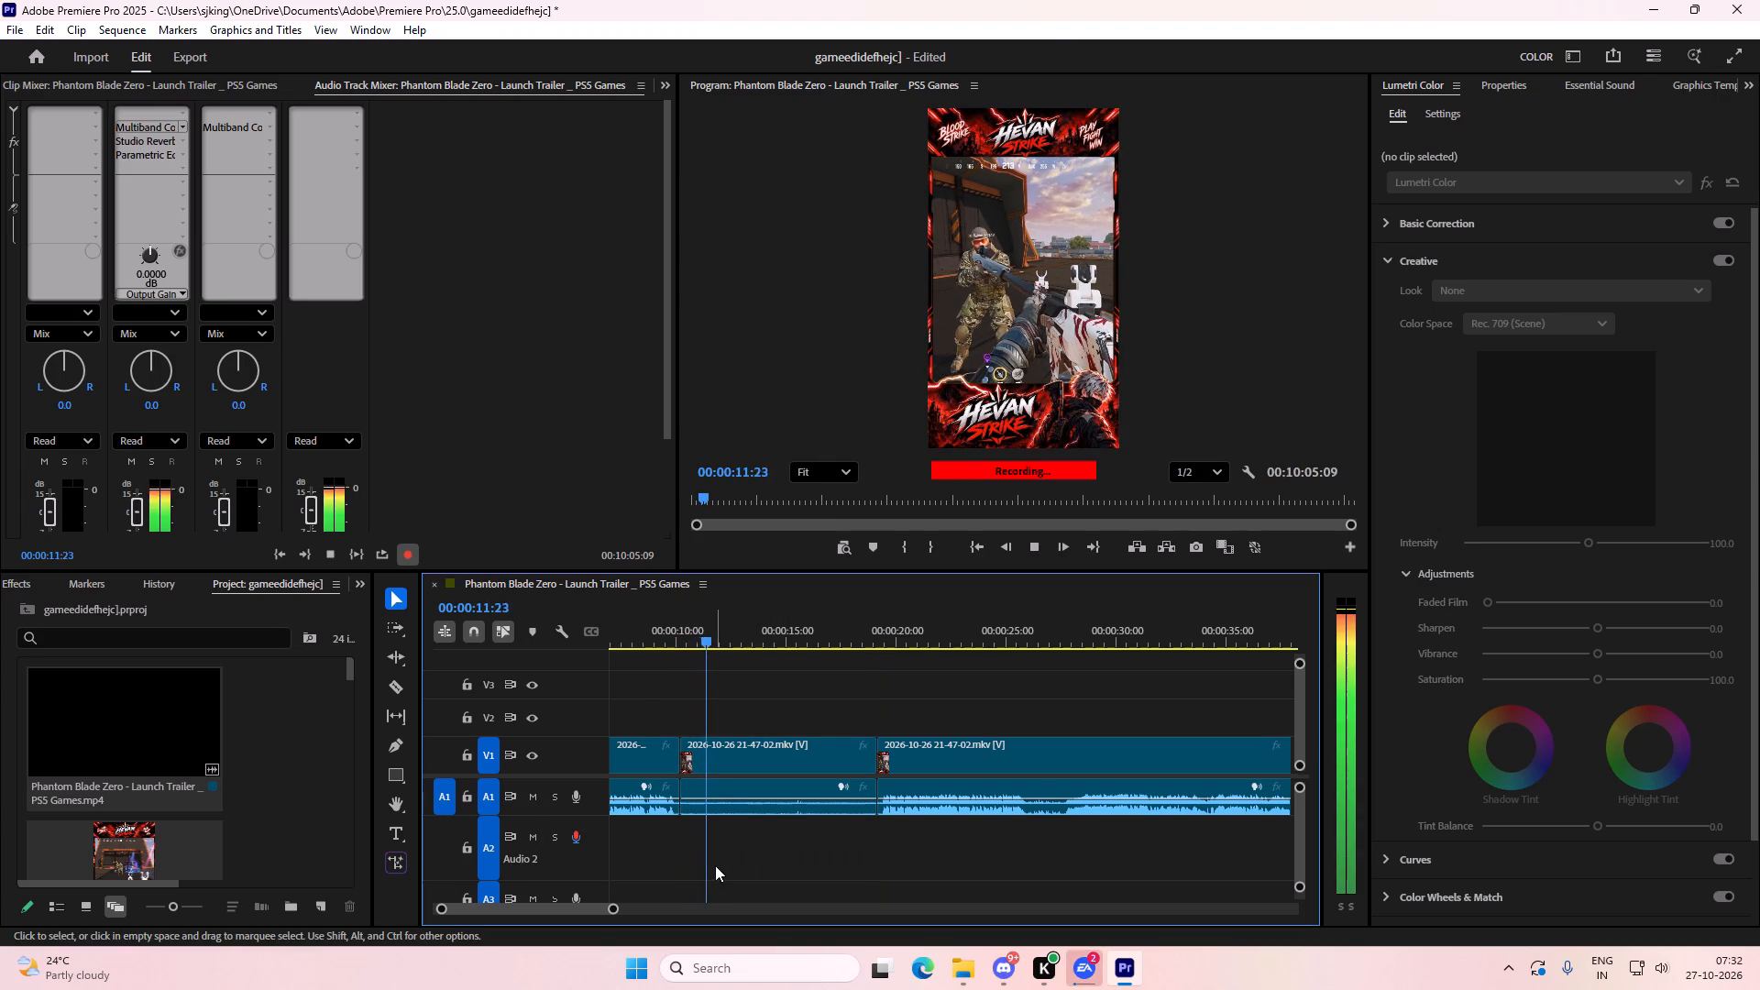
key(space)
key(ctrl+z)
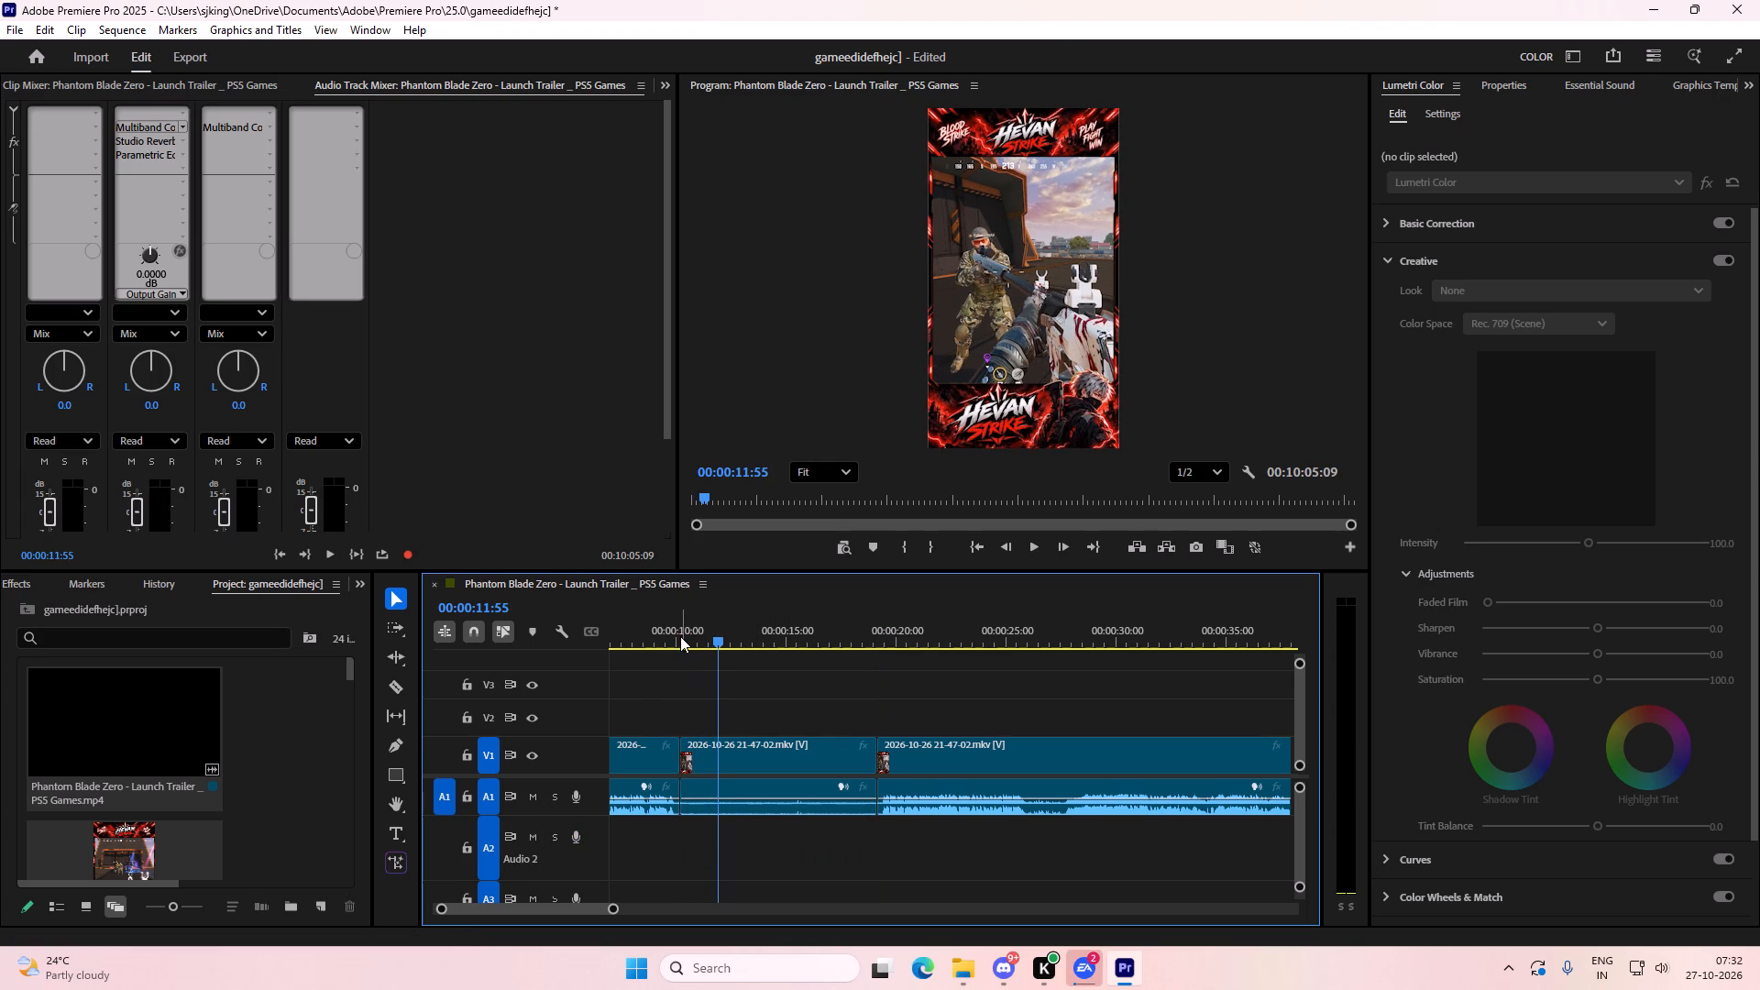
Record a voice-over on Audio 2 from the first cut near 00:00:10:11 to about 00:00:19:01.
click(680, 636)
click(577, 834)
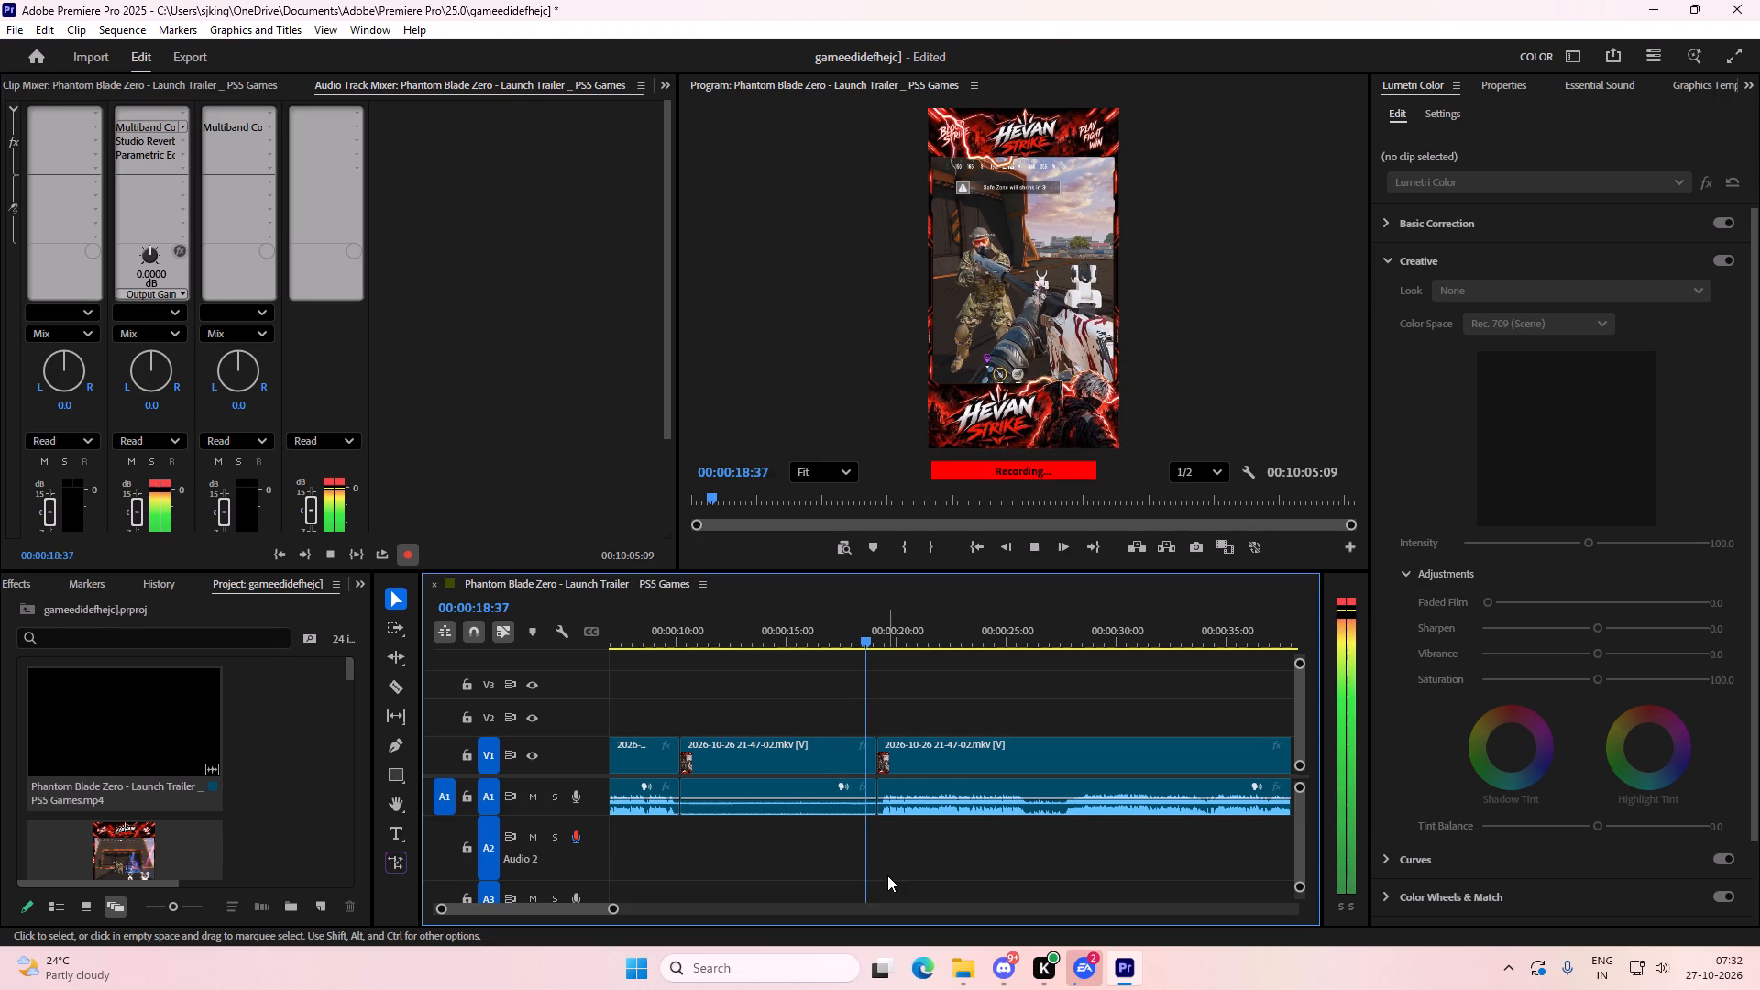
key(space)
Extend the voice-over clip's start slightly and move the clip so it begins at the first cut, 00:00:10:11.
alt+scroll(695, 797, up, 6)
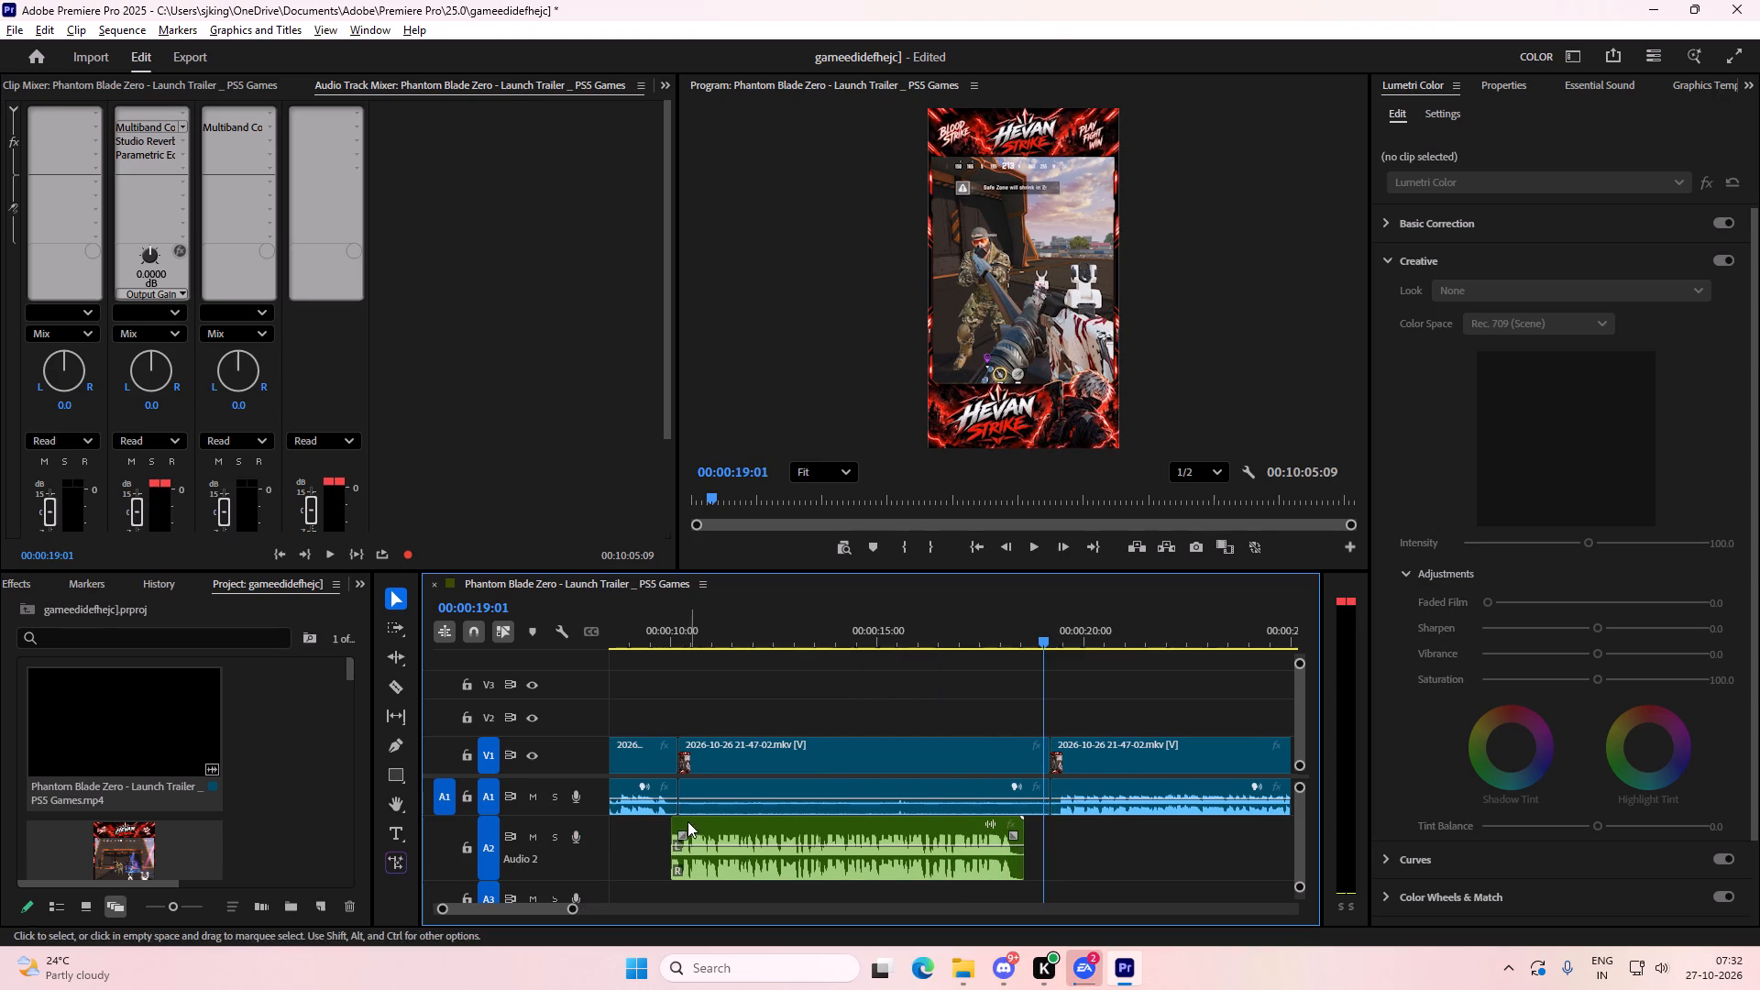
drag(673, 822, 662, 824)
drag(710, 823, 722, 823)
Play the voice-over section from just before the first cut to about 00:00:18:10 to check the recorded sound.
click(658, 640)
key(space)
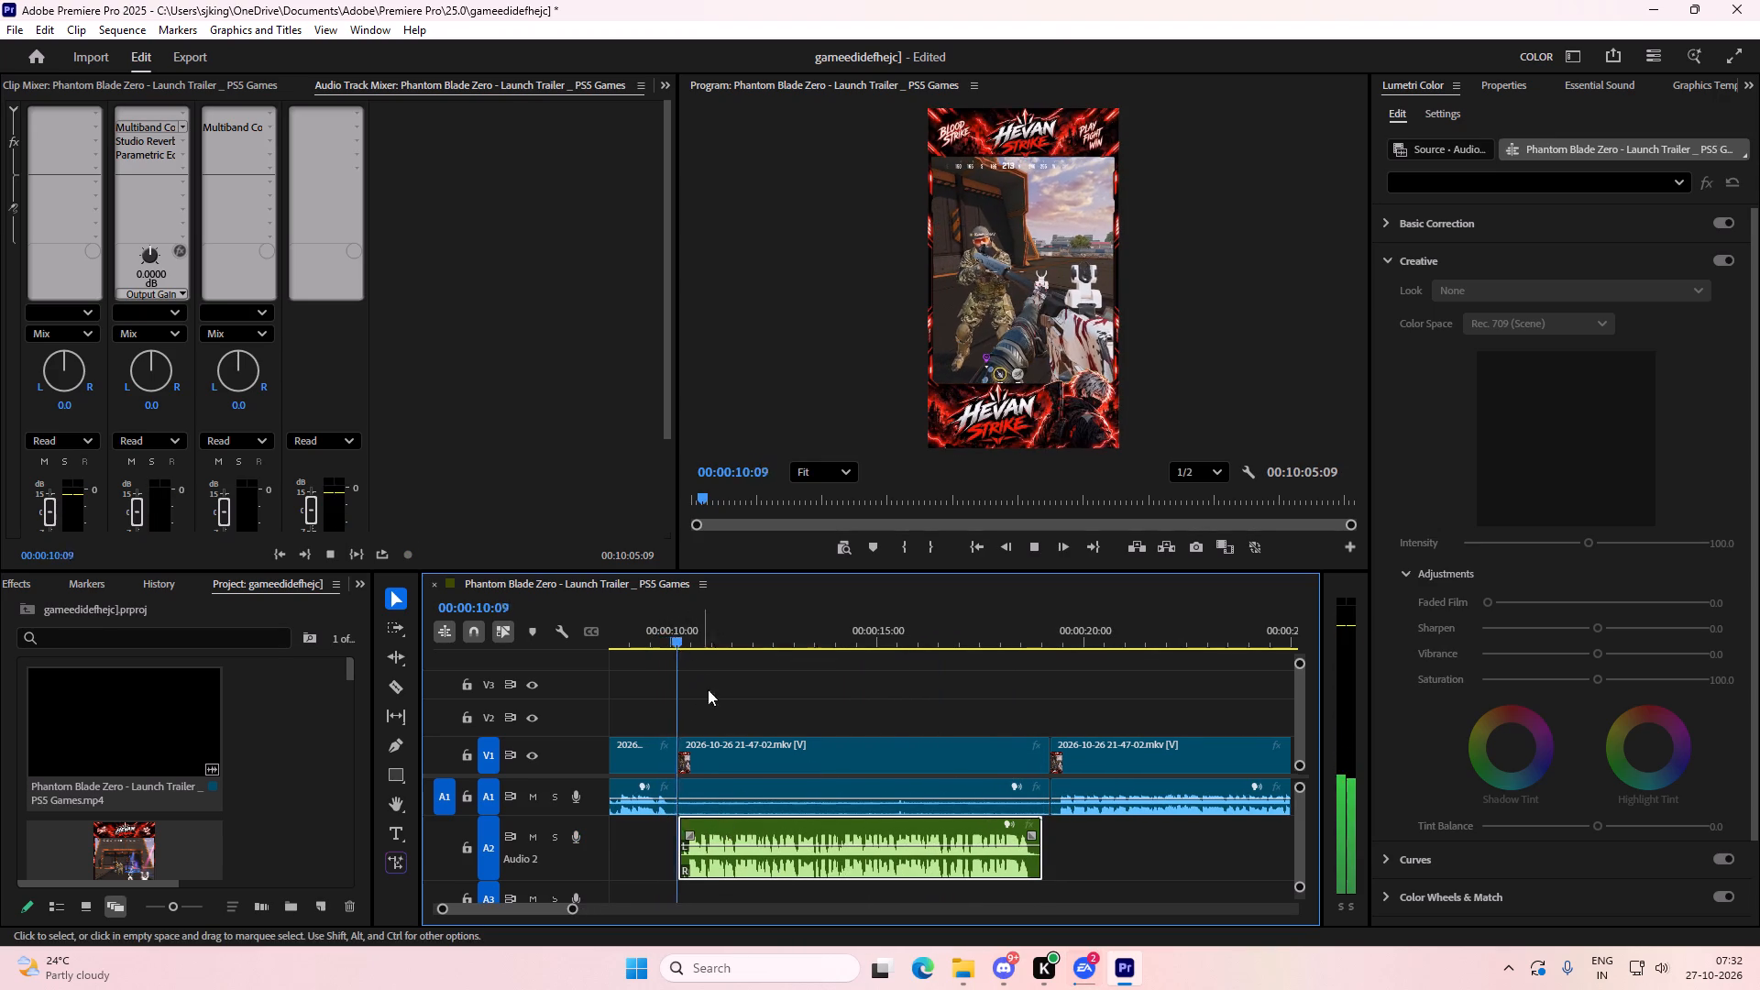
alt+scroll(1079, 872, down, 3)
alt+scroll(1078, 874, up, 4)
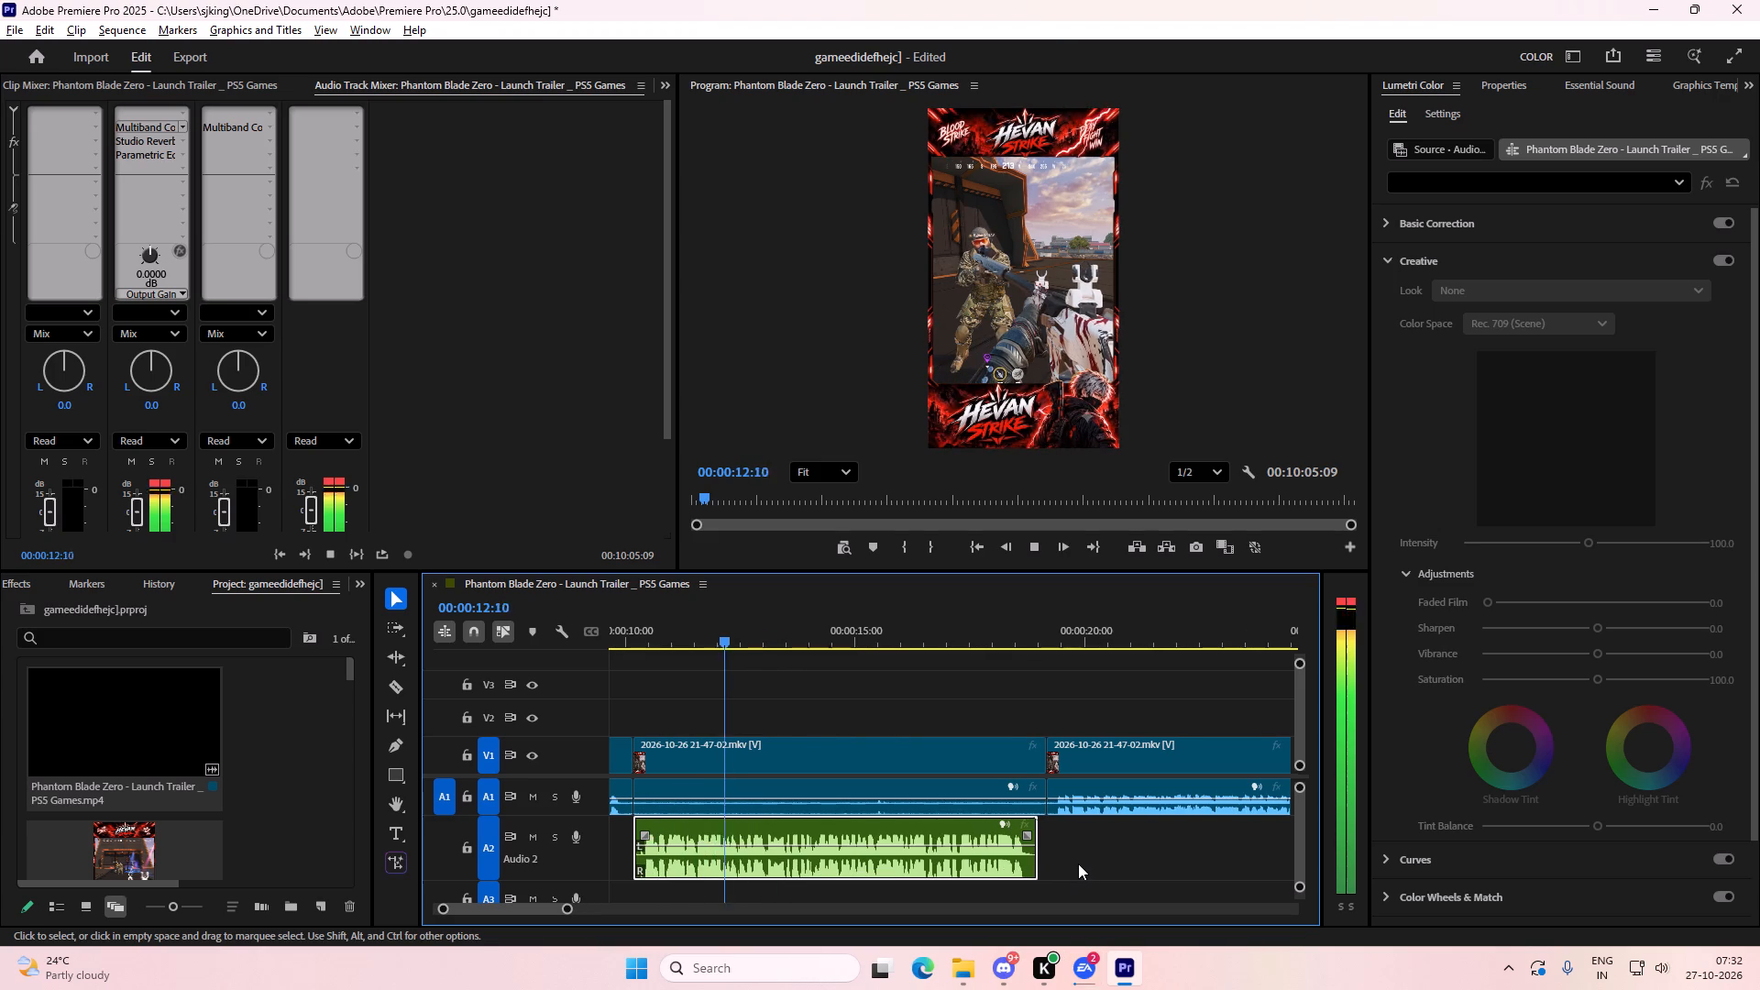
alt+scroll(1078, 860, down, 2)
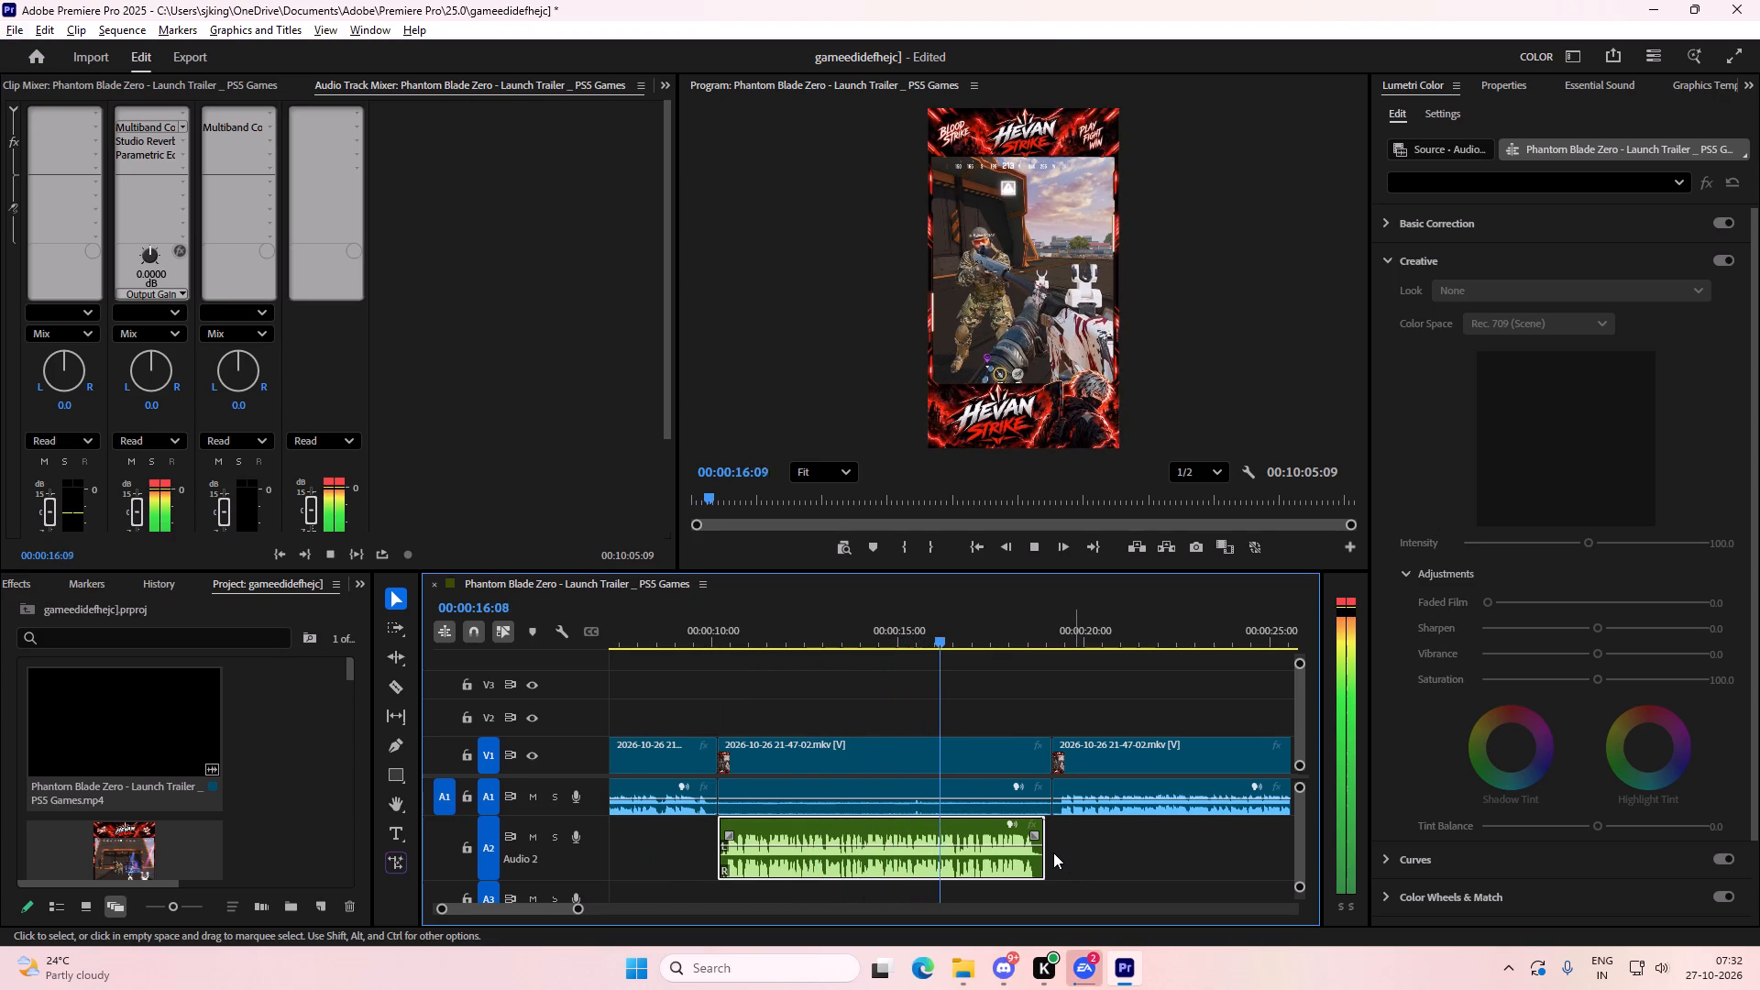
key(space)
Remove the Studio Reverb effect from the Audio 2 track, replay the voice-over, and return the playhead to 00:00:10:09.
click(180, 143)
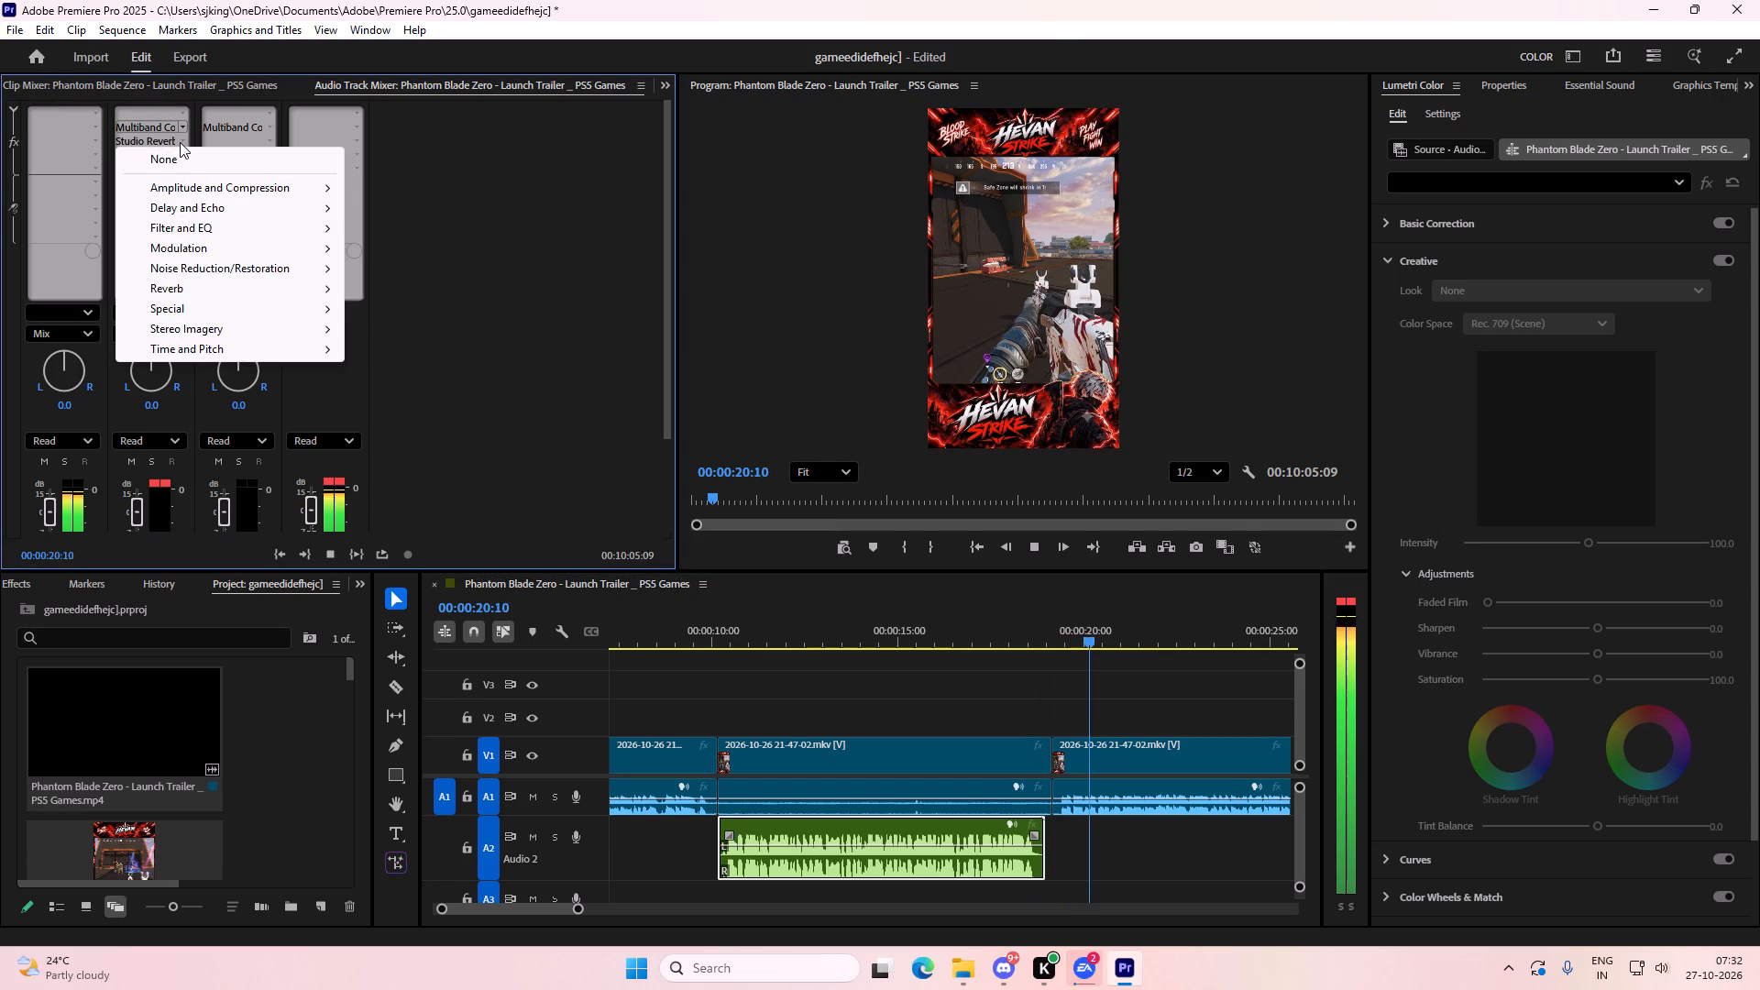
click(183, 160)
drag(737, 599, 722, 611)
click(722, 615)
key(space)
alt+scroll(902, 725, down, 5)
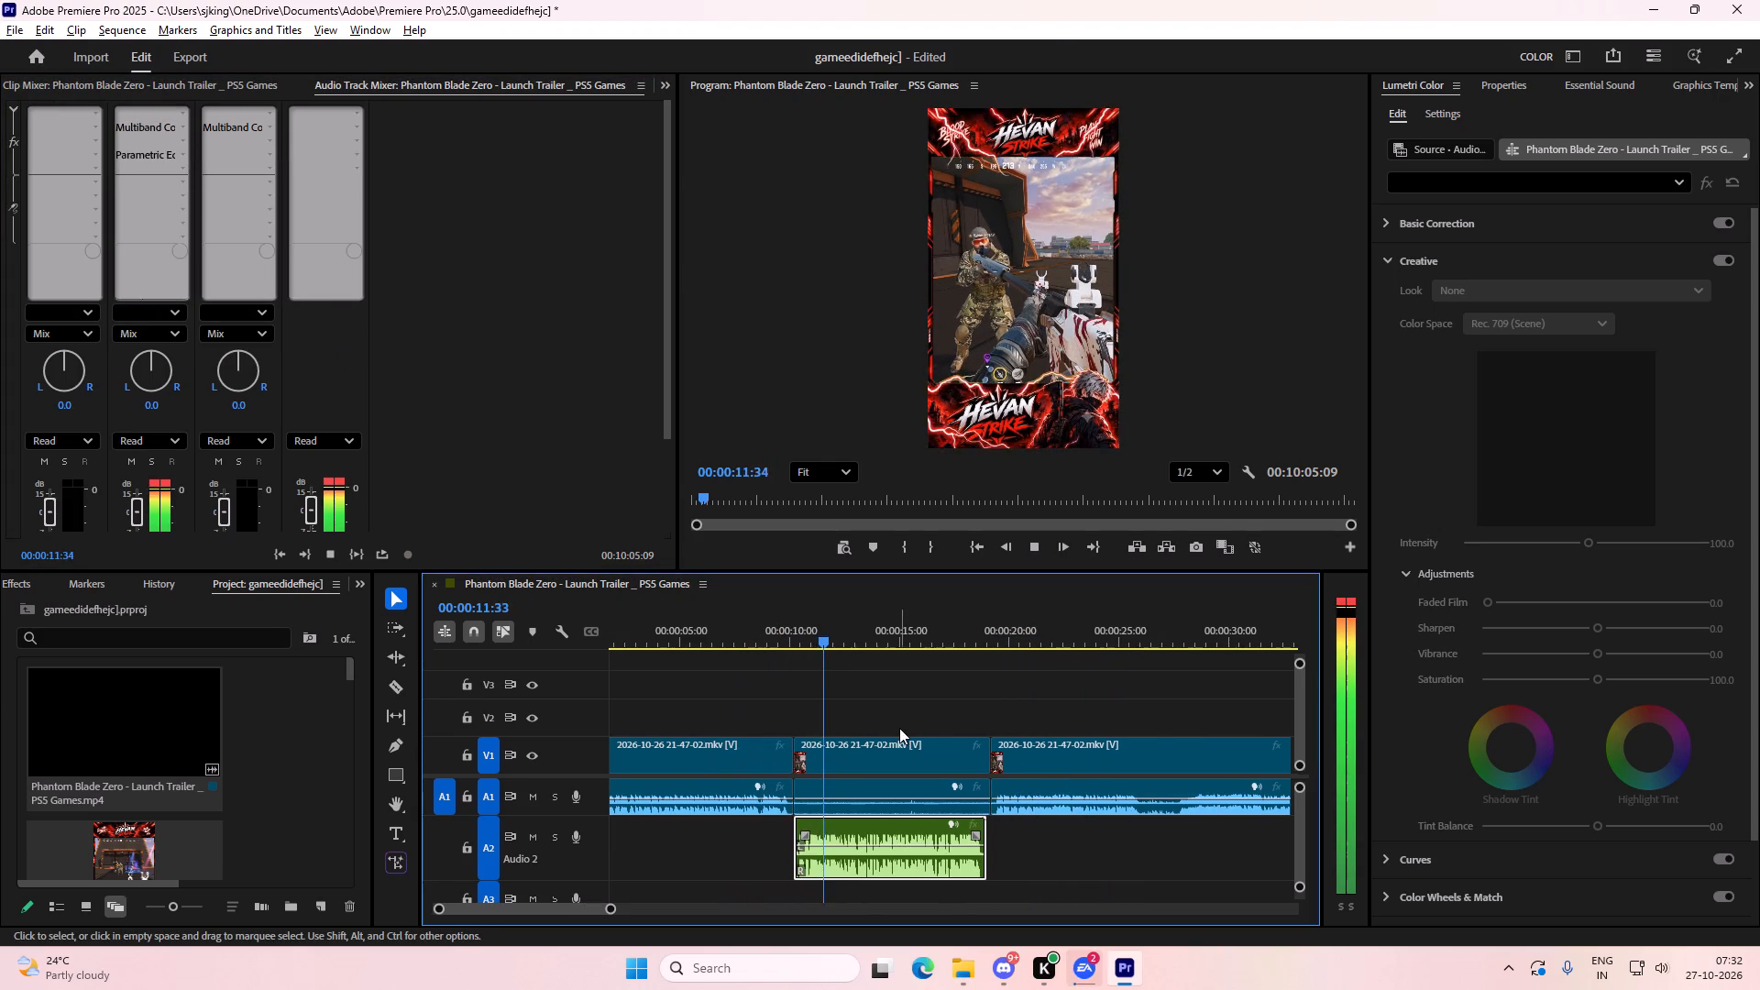
key(space)
click(796, 640)
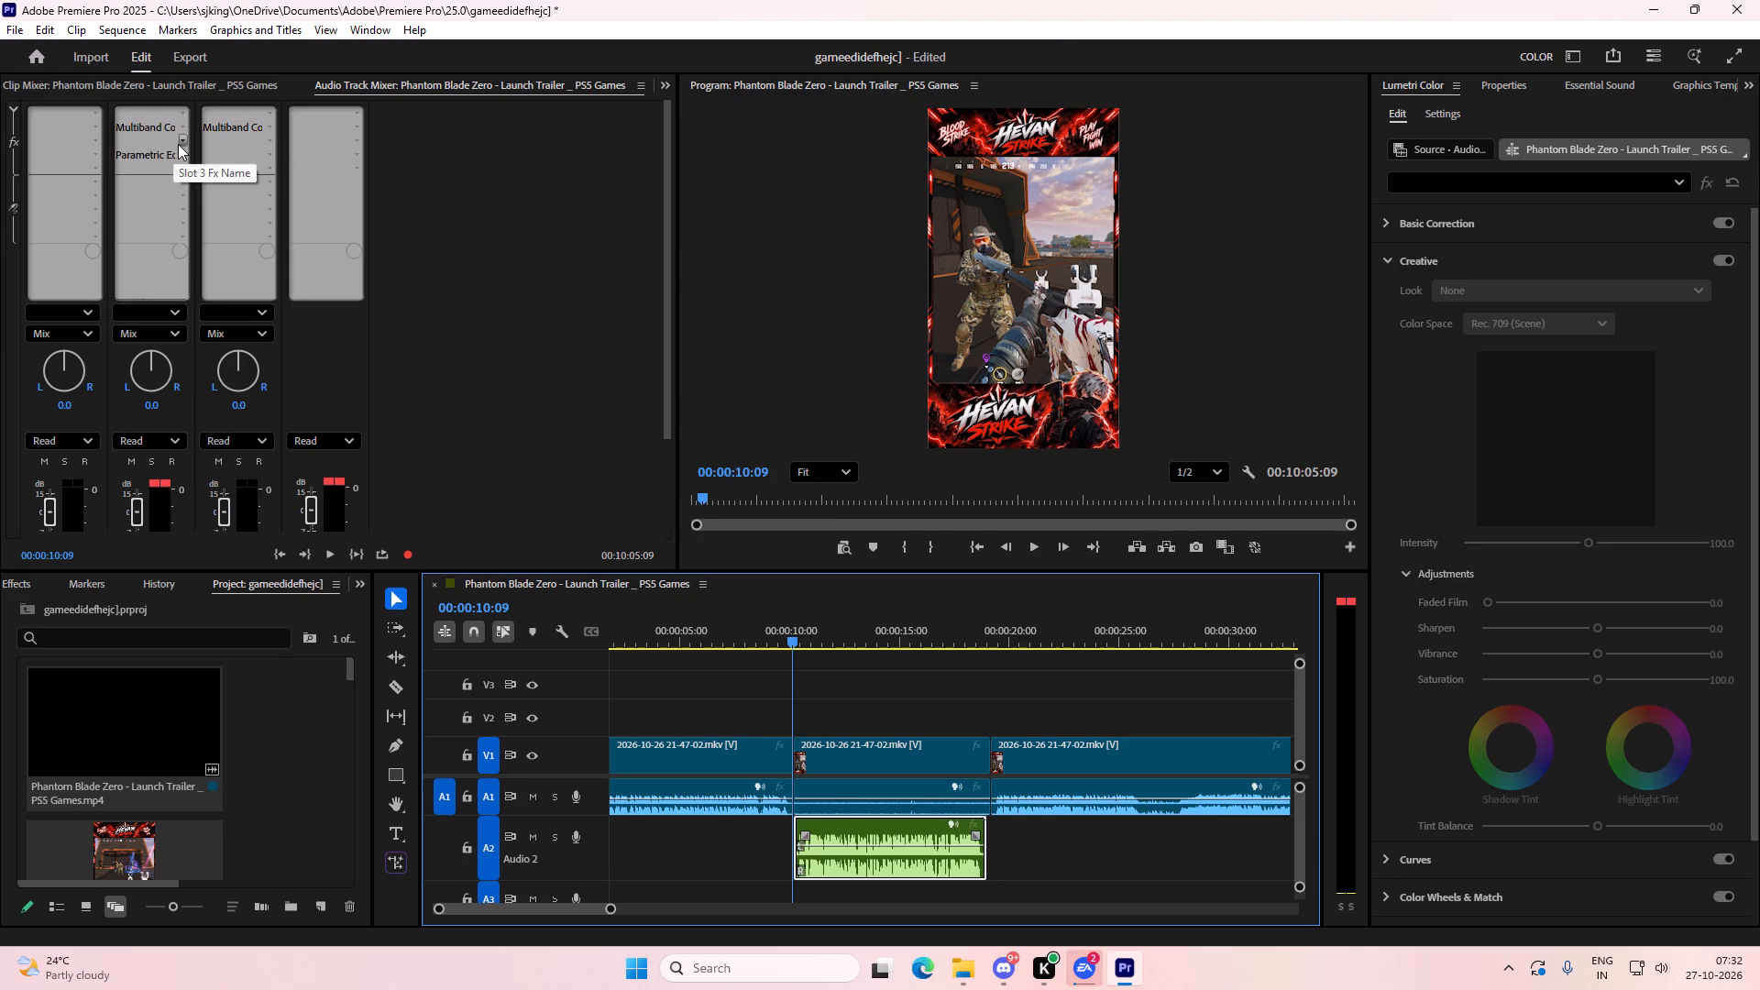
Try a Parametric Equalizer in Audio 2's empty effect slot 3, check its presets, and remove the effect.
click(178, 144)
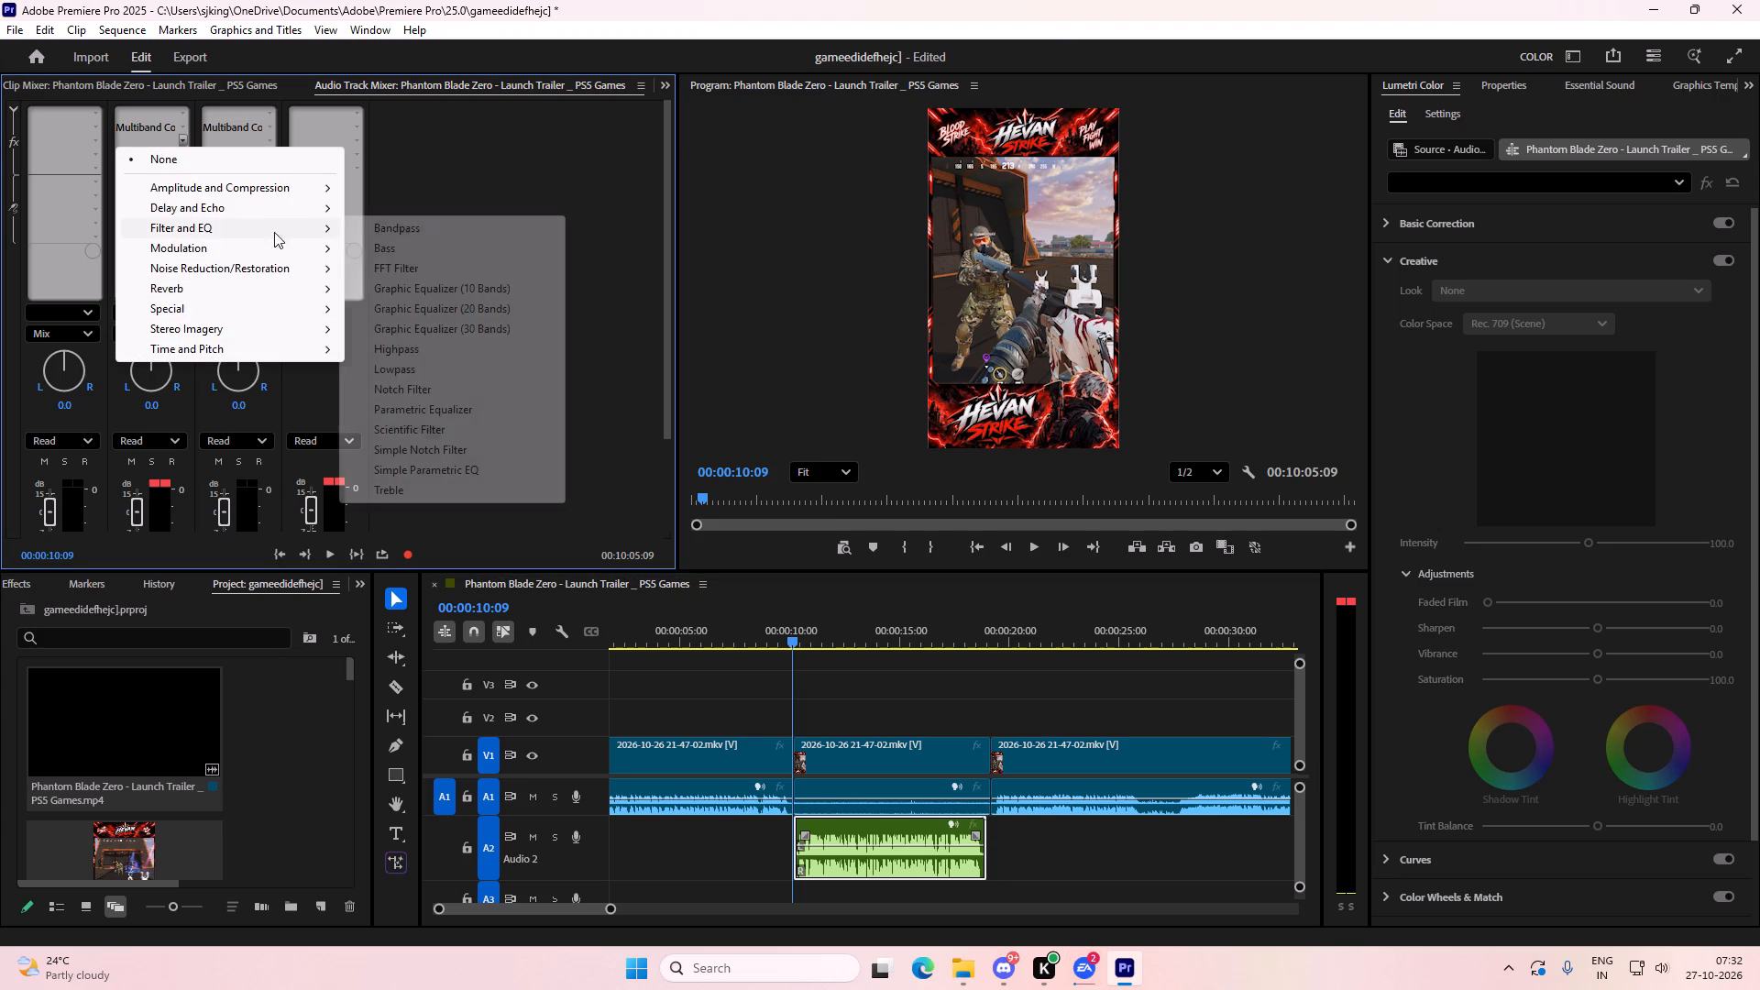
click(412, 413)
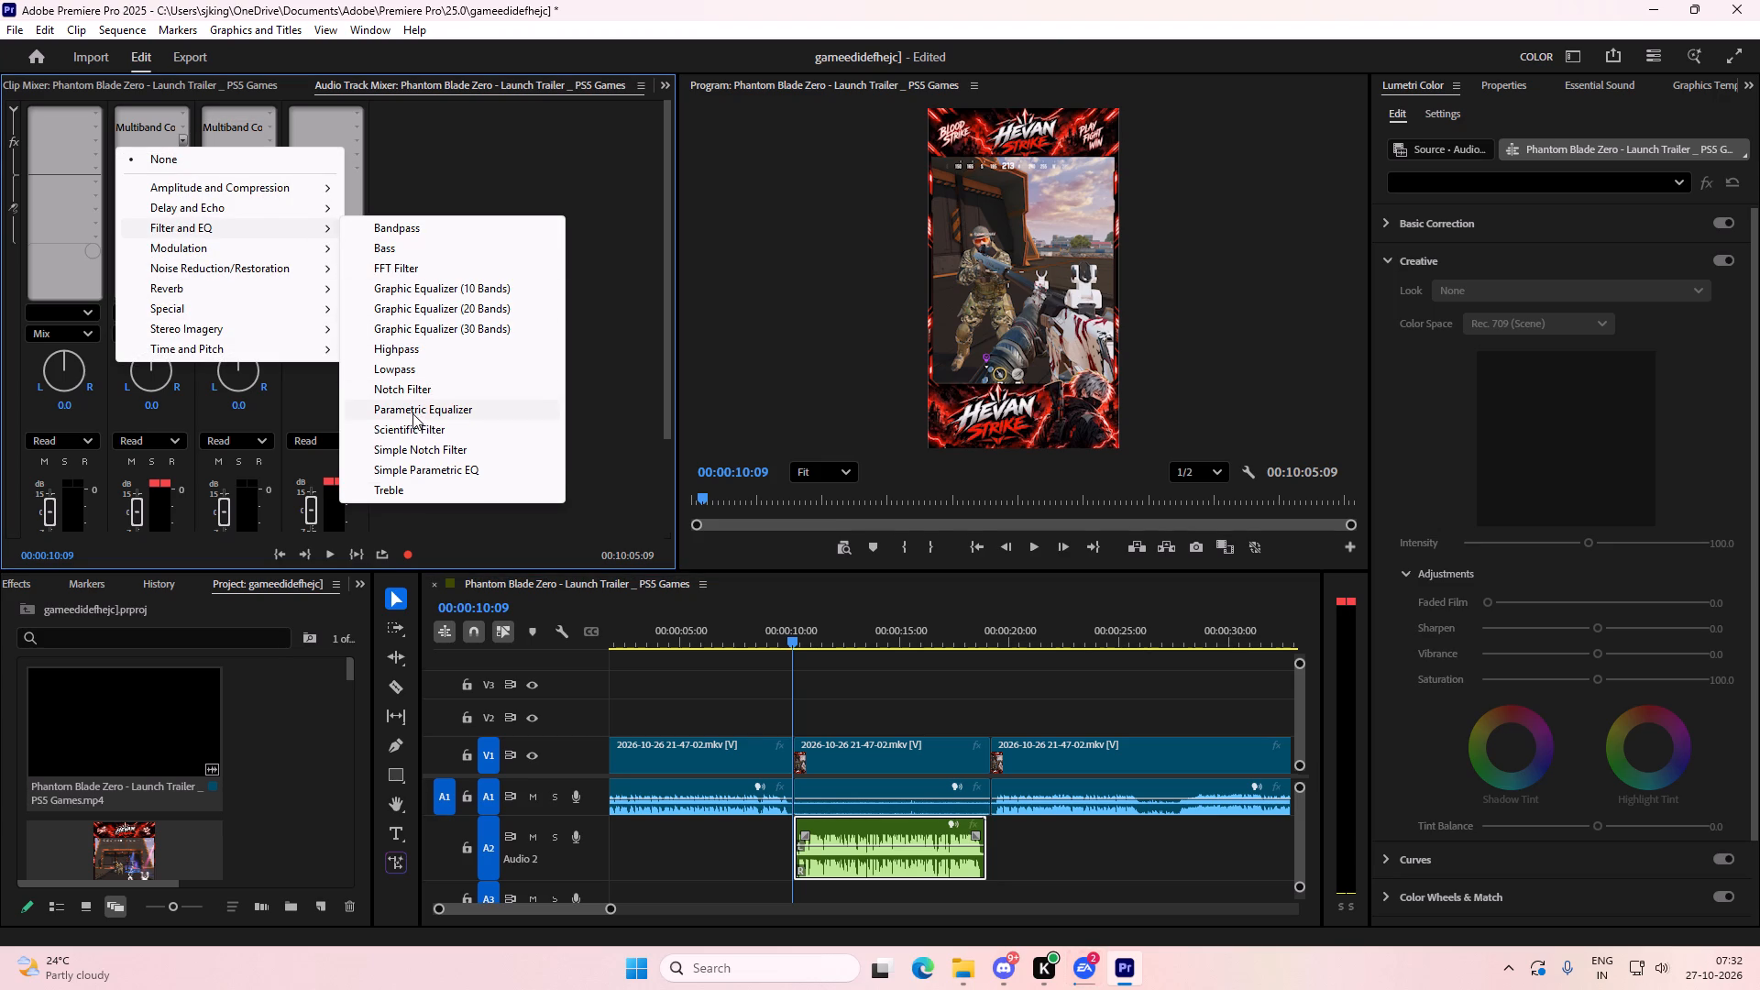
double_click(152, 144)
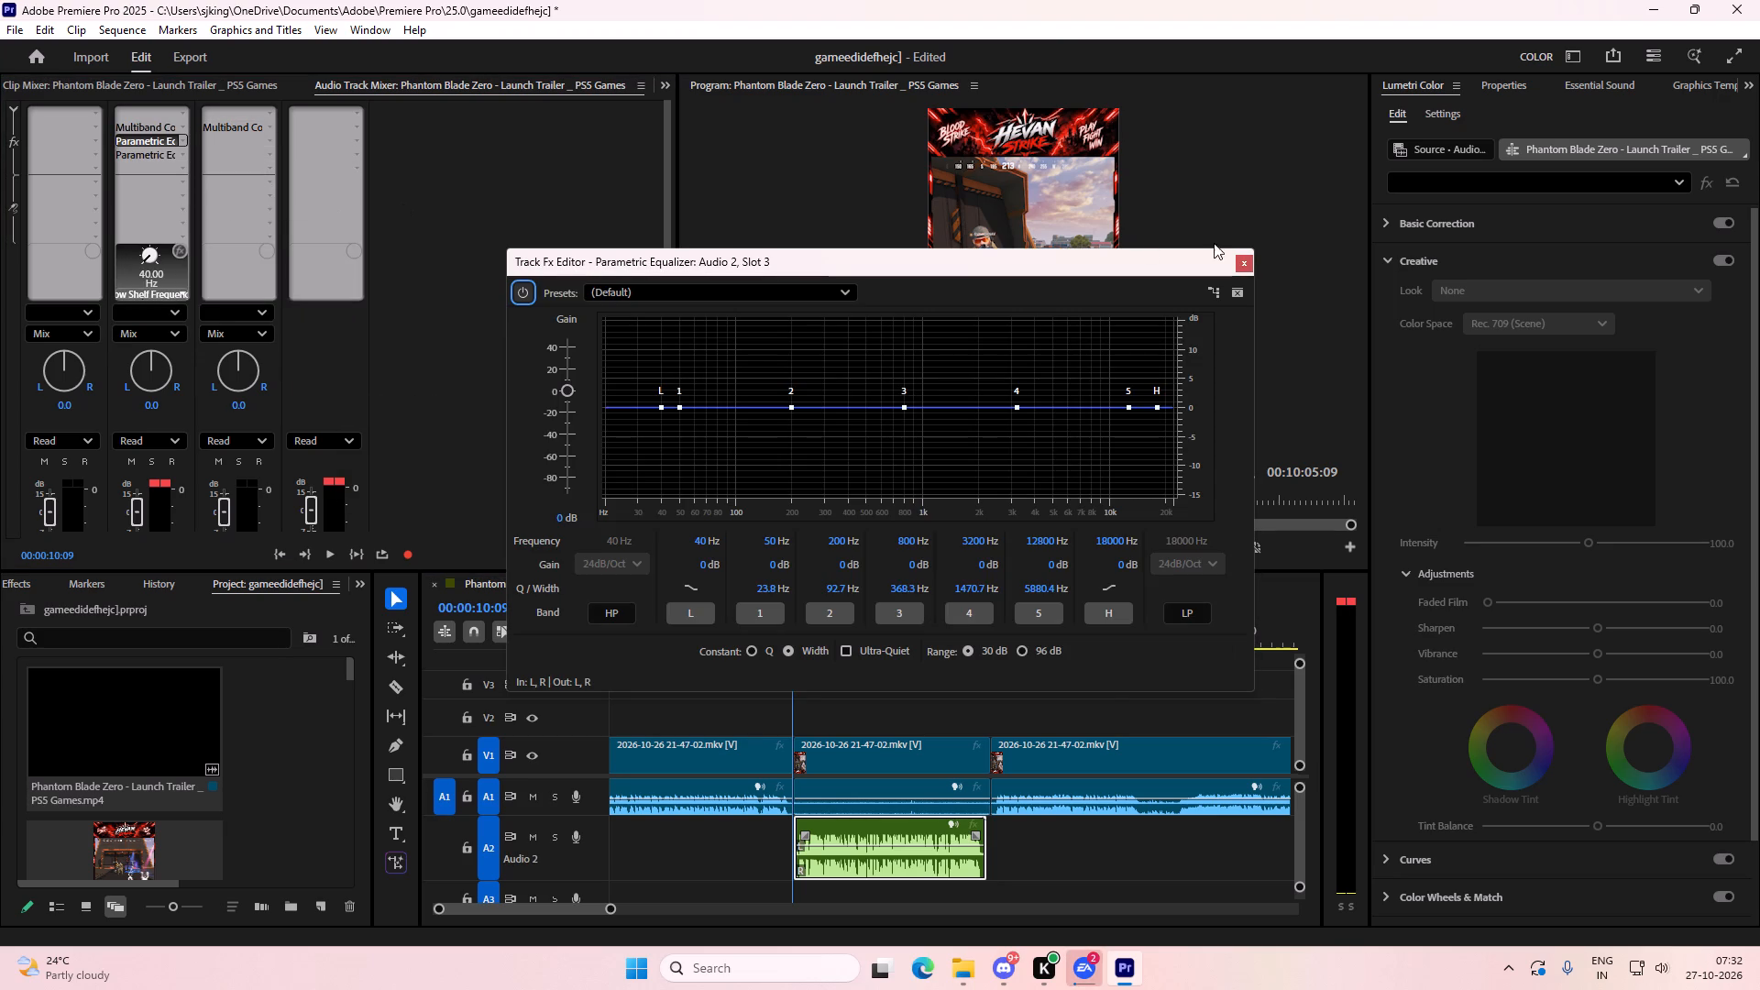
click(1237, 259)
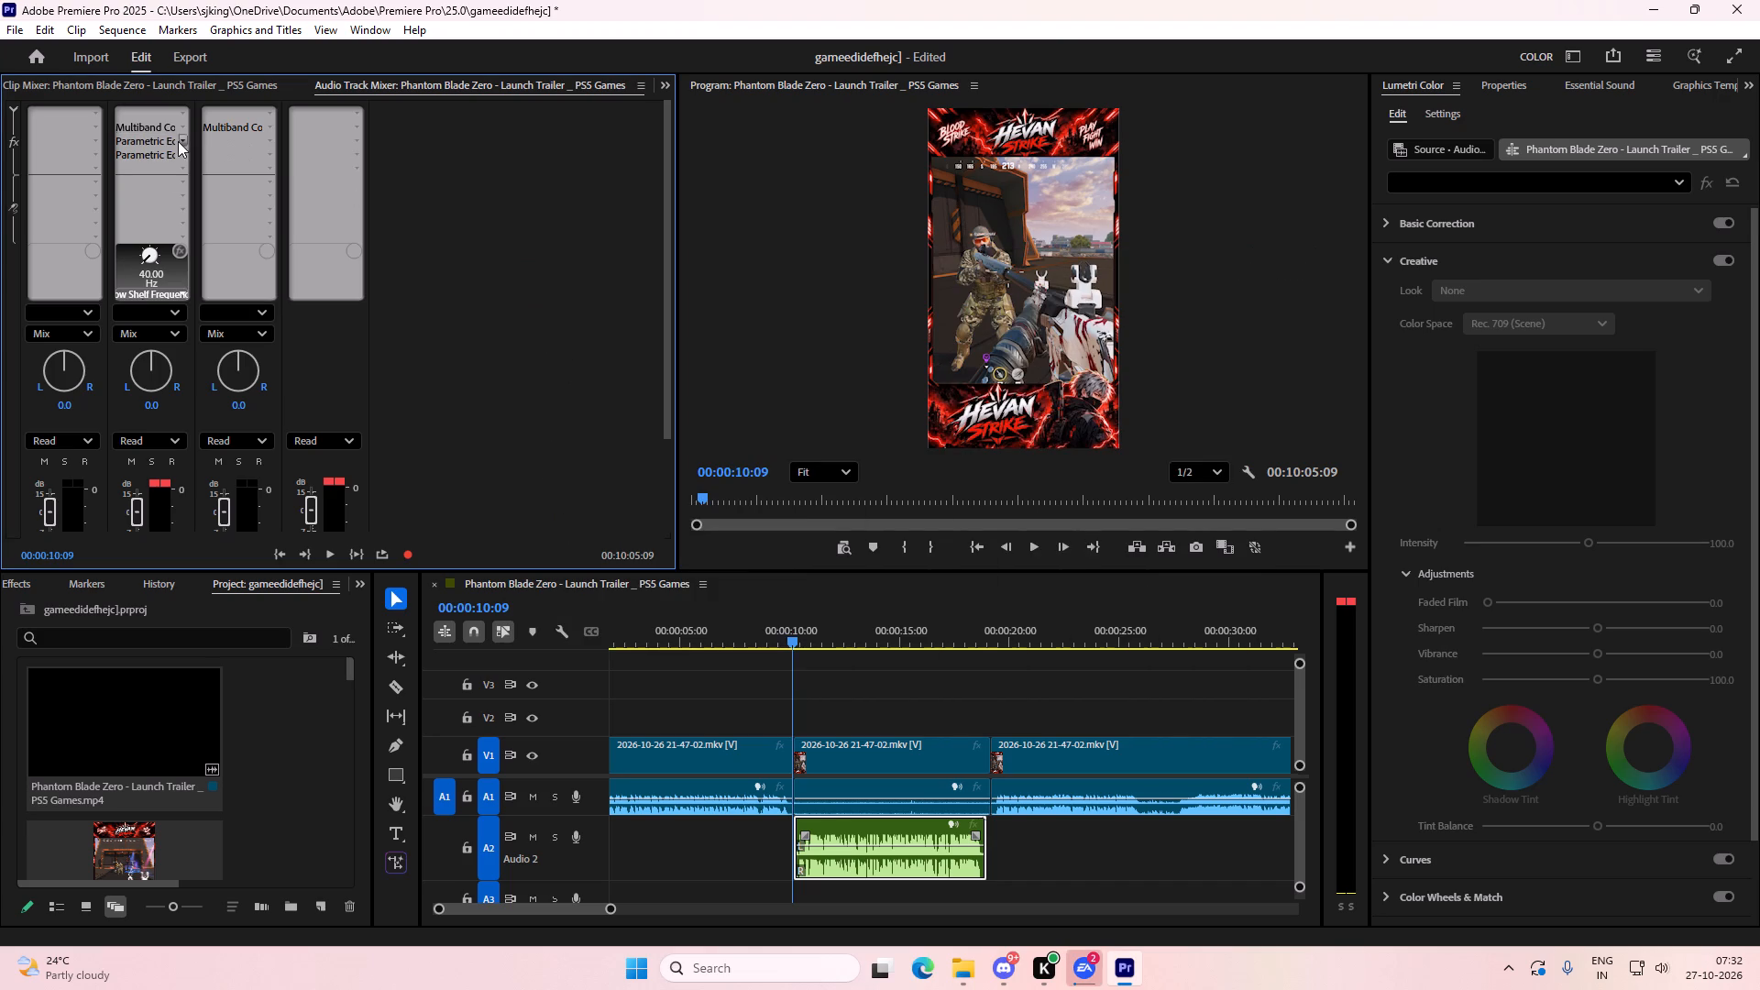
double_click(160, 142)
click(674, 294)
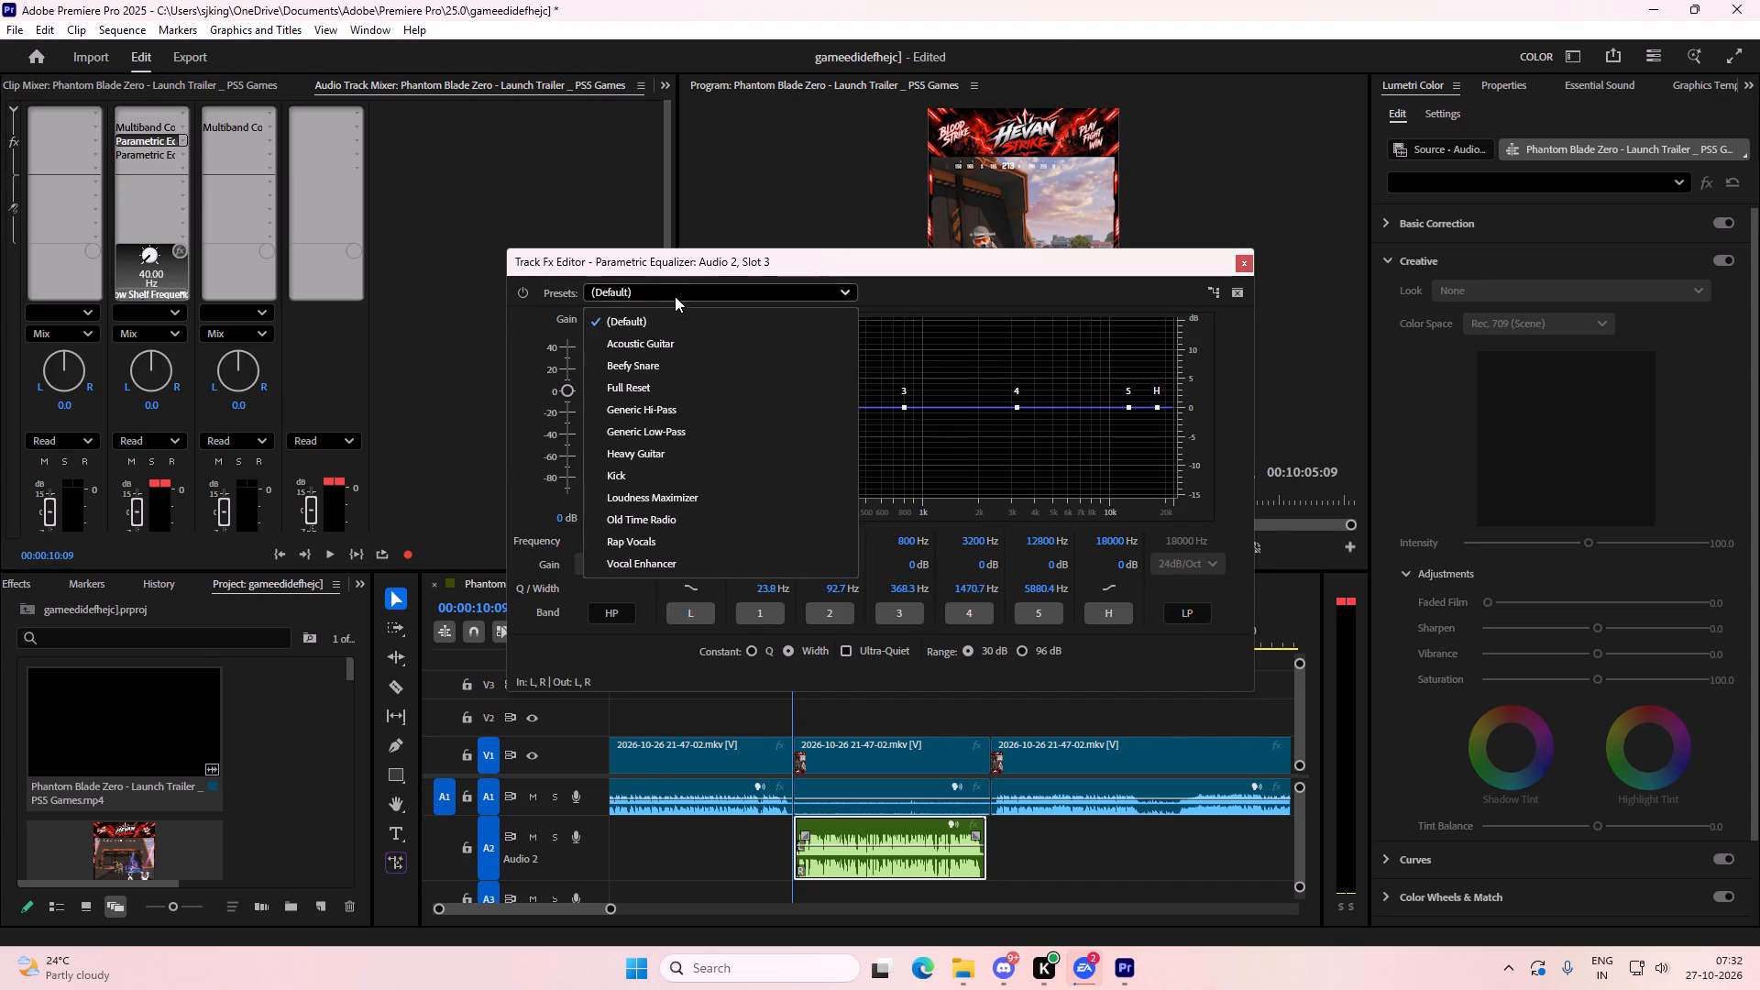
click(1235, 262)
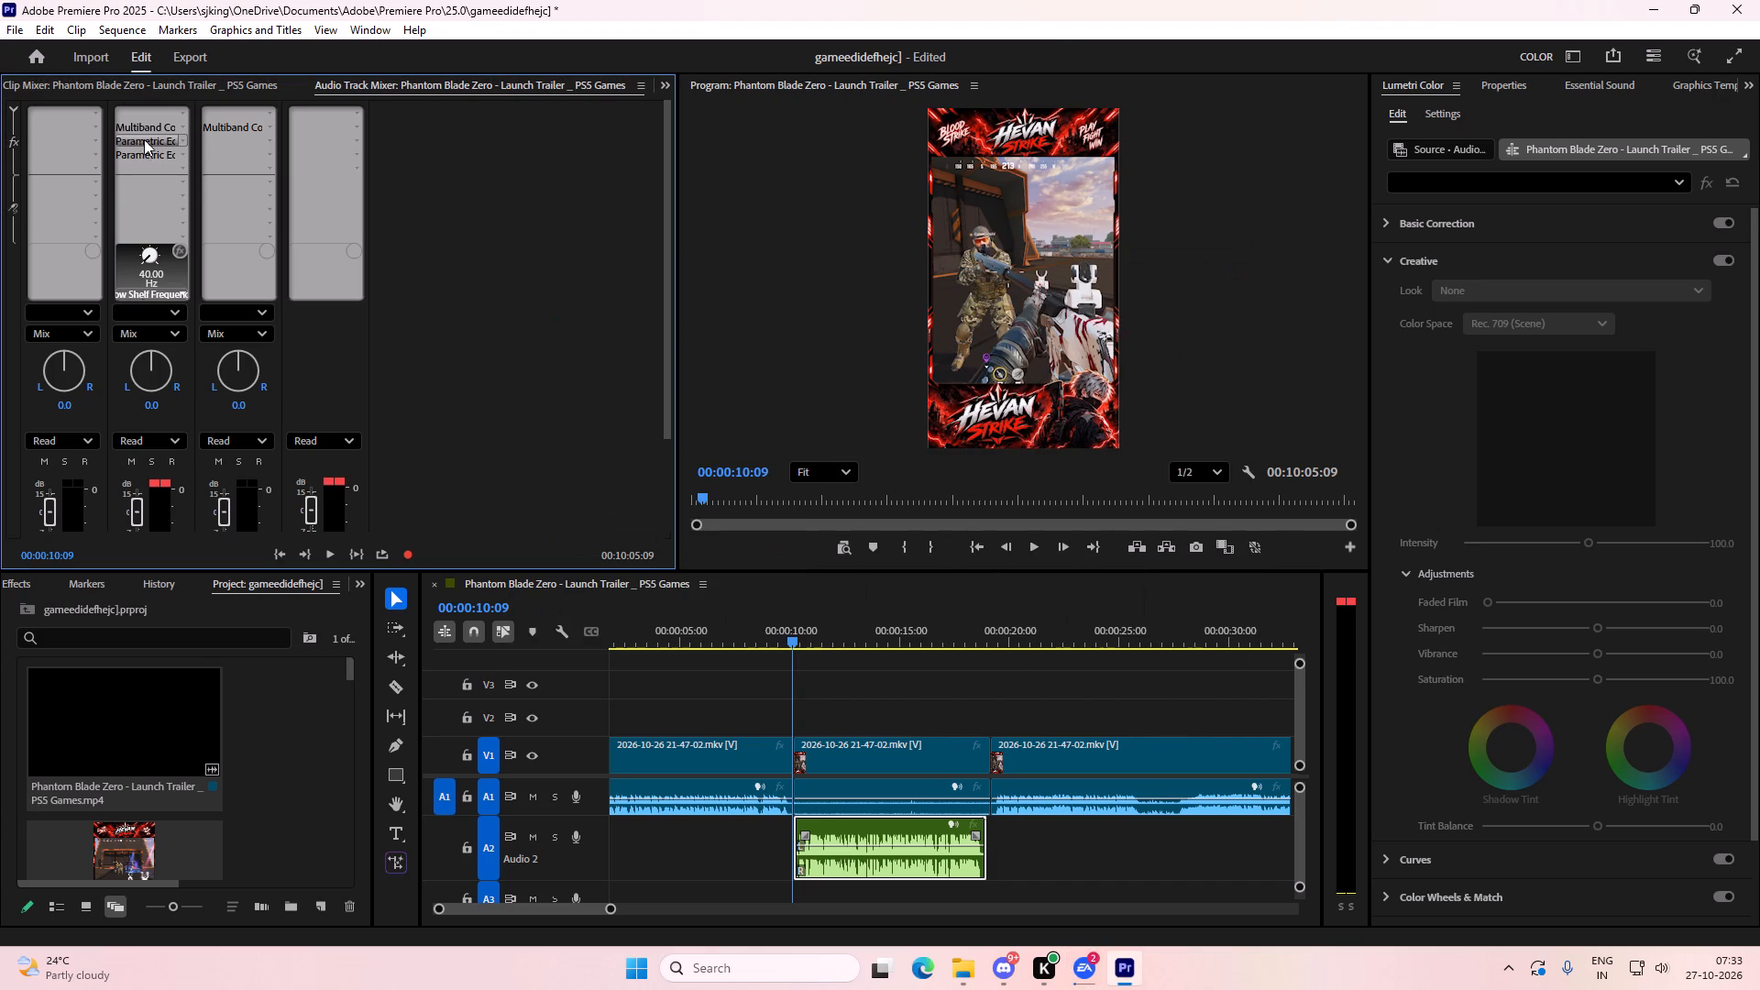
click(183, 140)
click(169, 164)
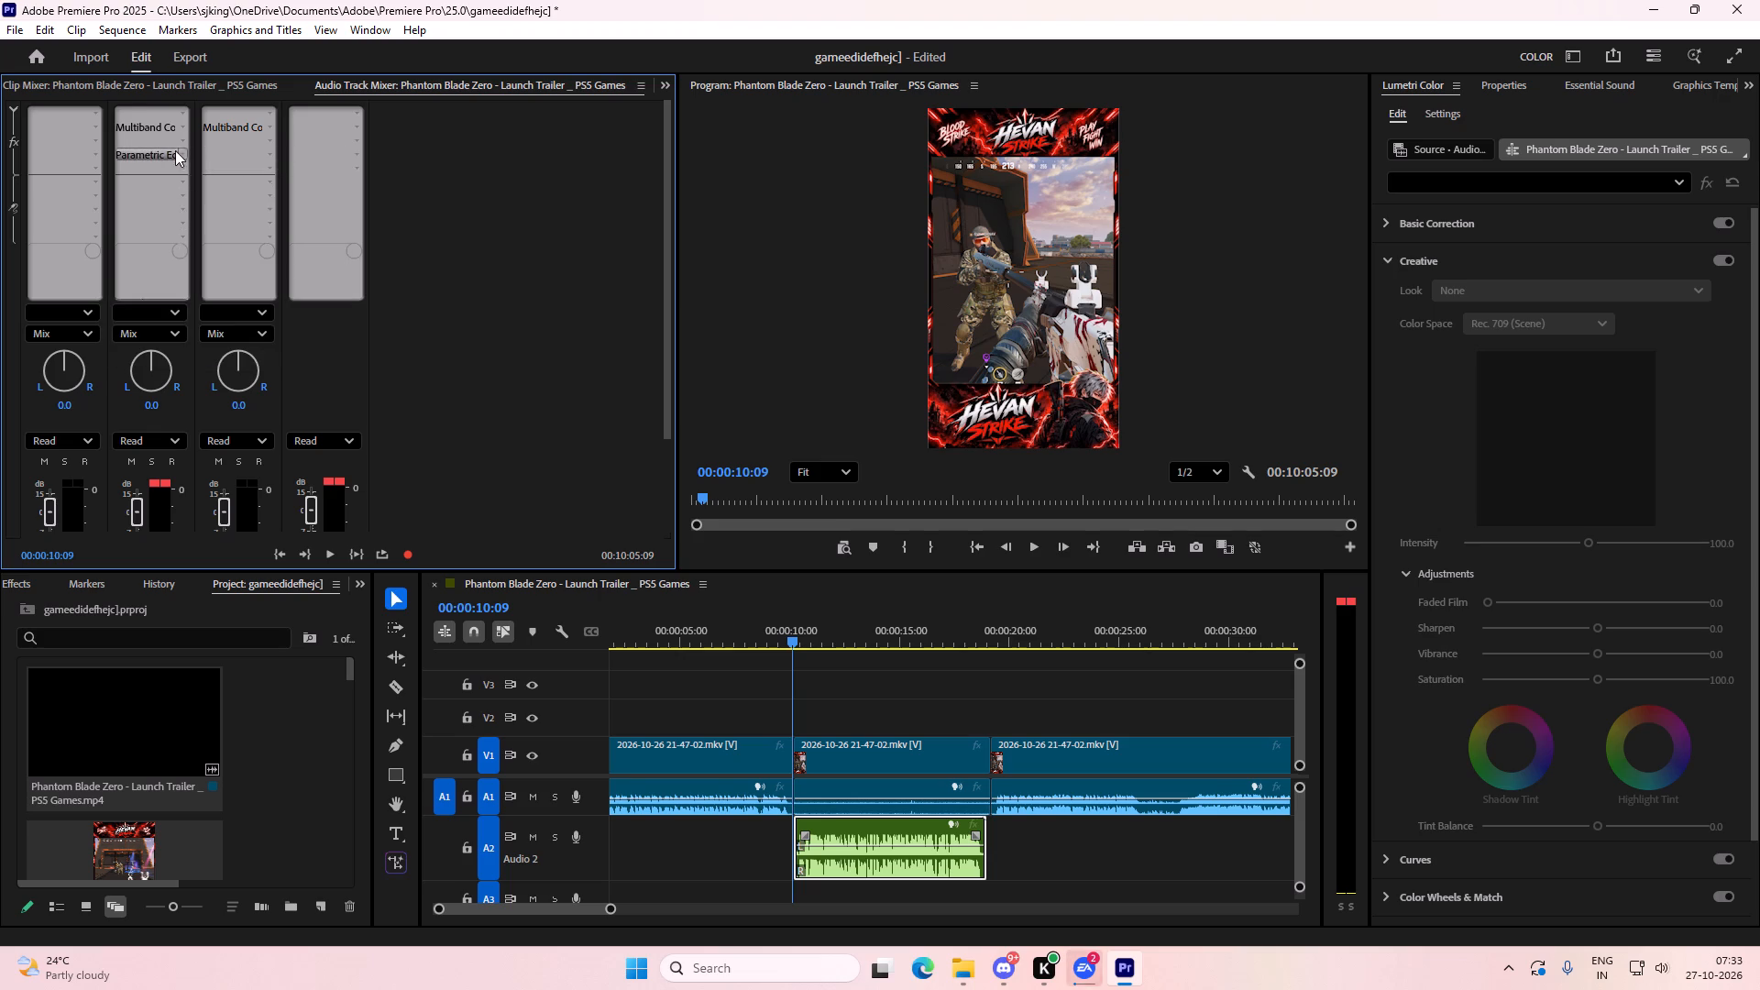
Add a Pitch Shifter to Audio 2's effect slot 3 and set 3 semi-tones and 20 cents during playback.
click(180, 144)
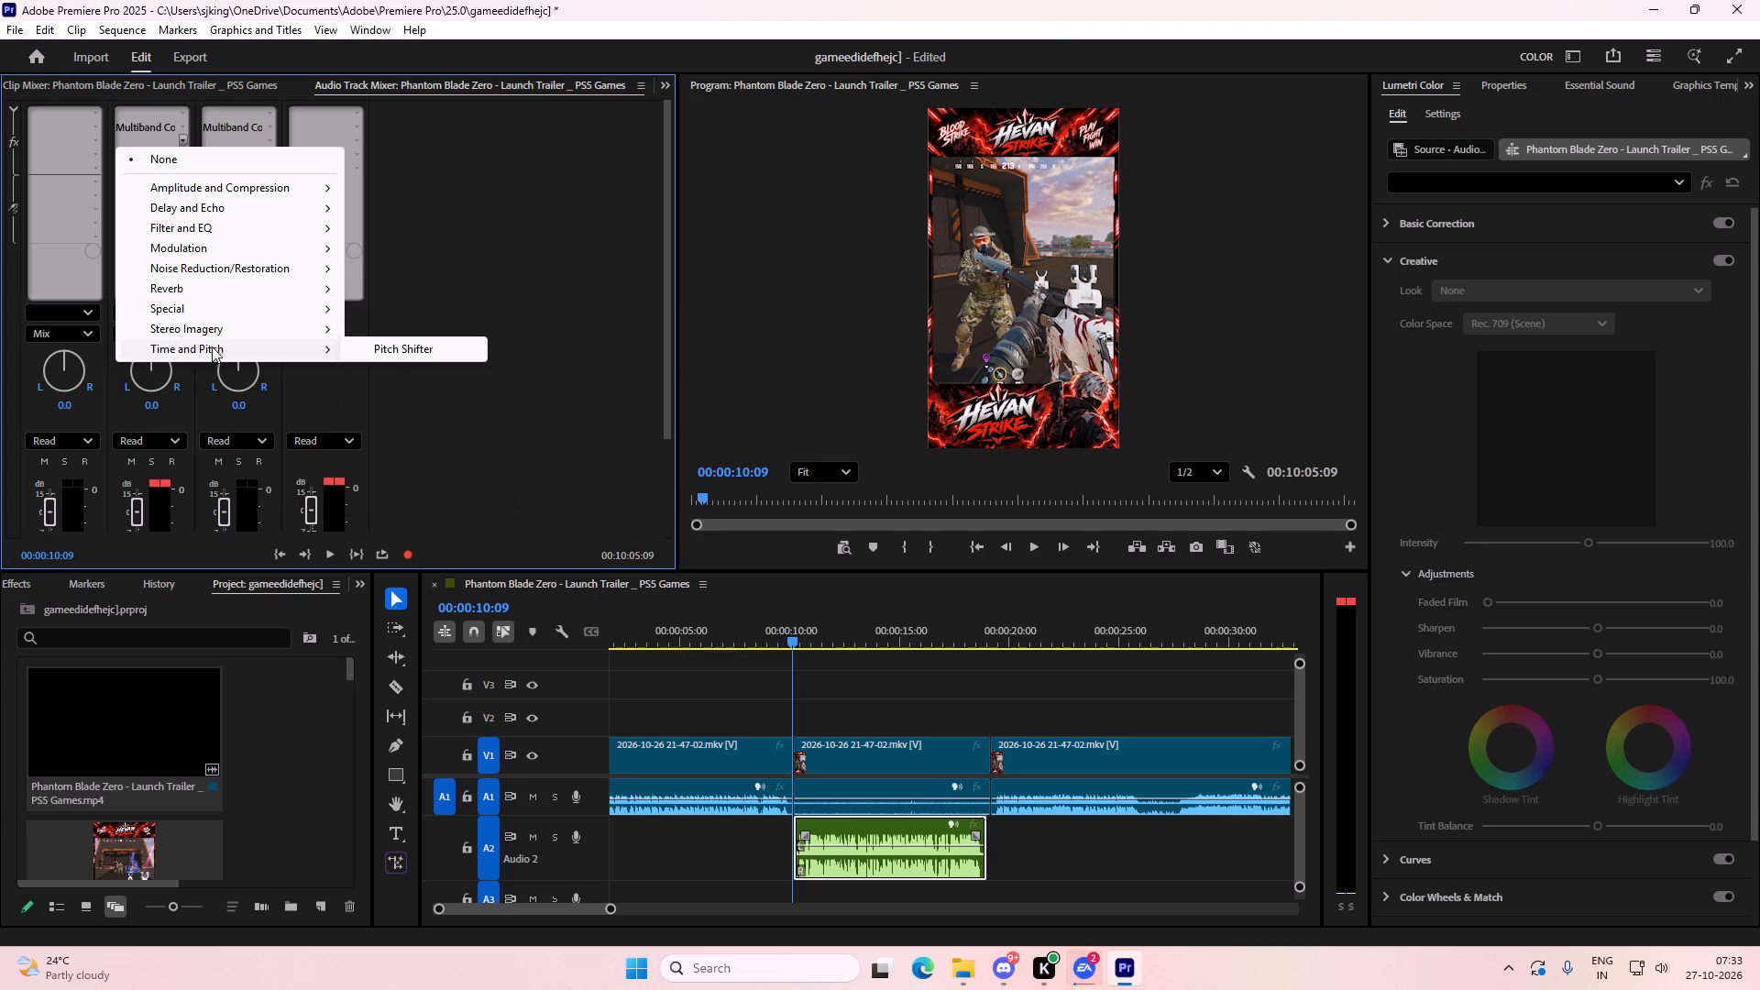
click(401, 352)
double_click(151, 143)
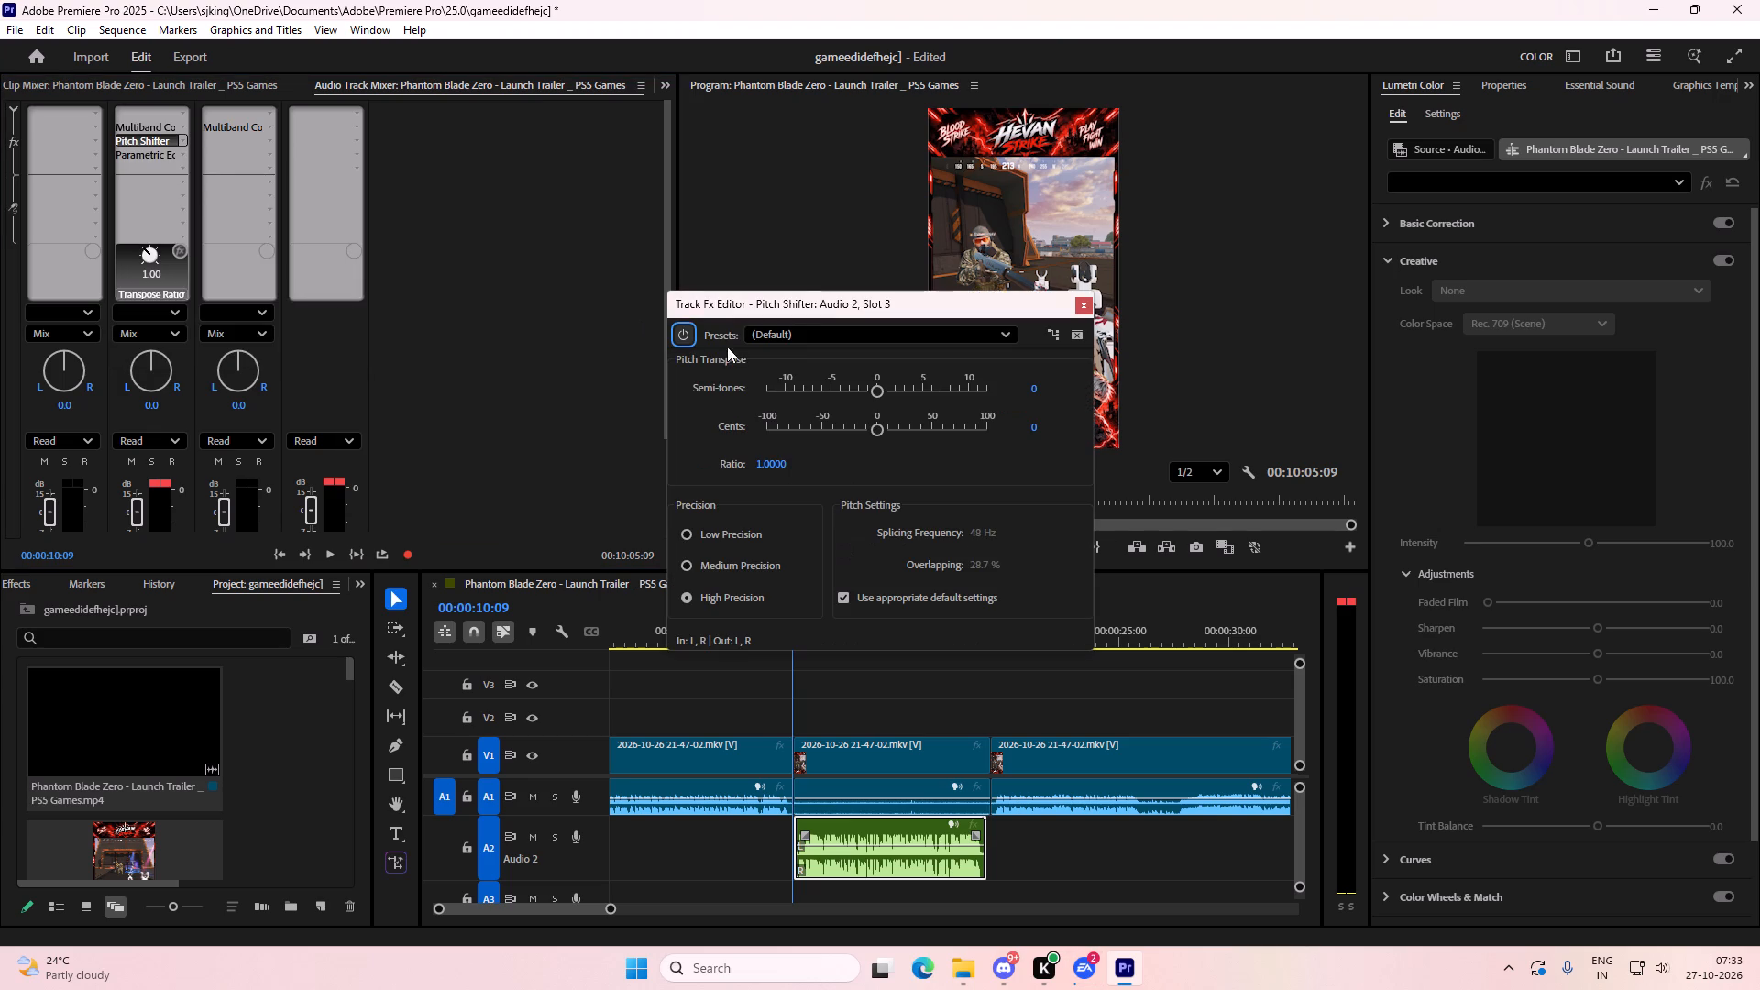
drag(875, 389, 904, 391)
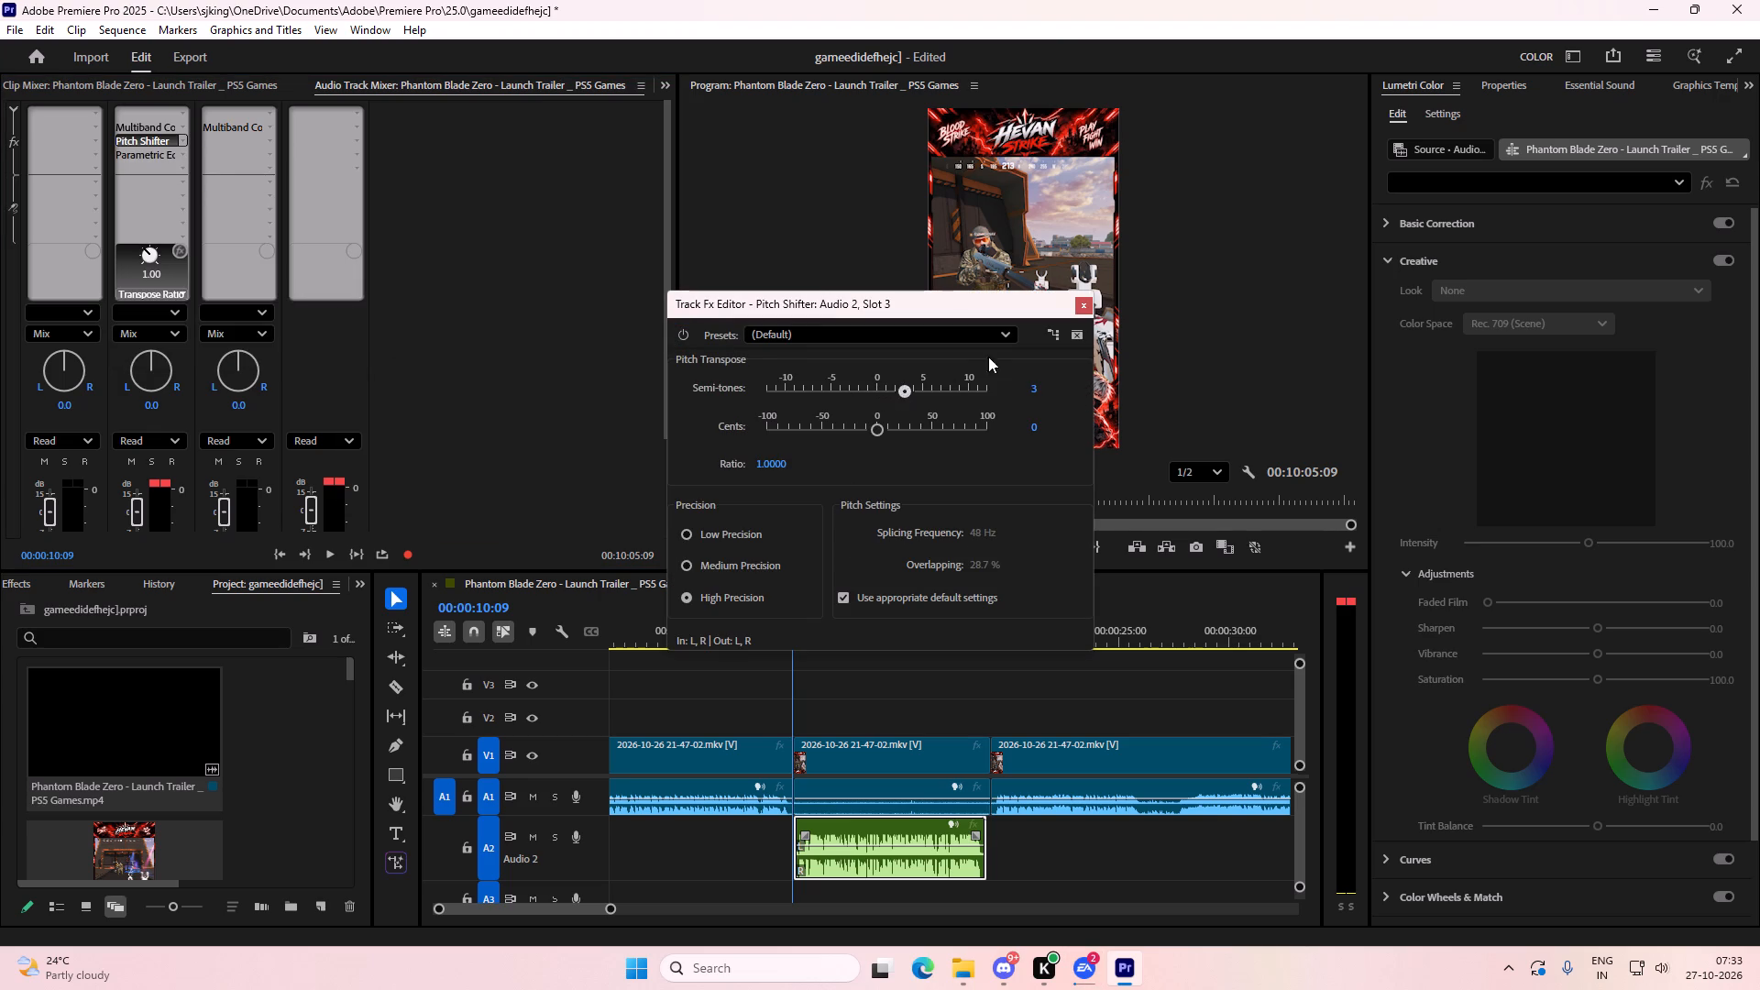
drag(960, 300, 464, 233)
key(space)
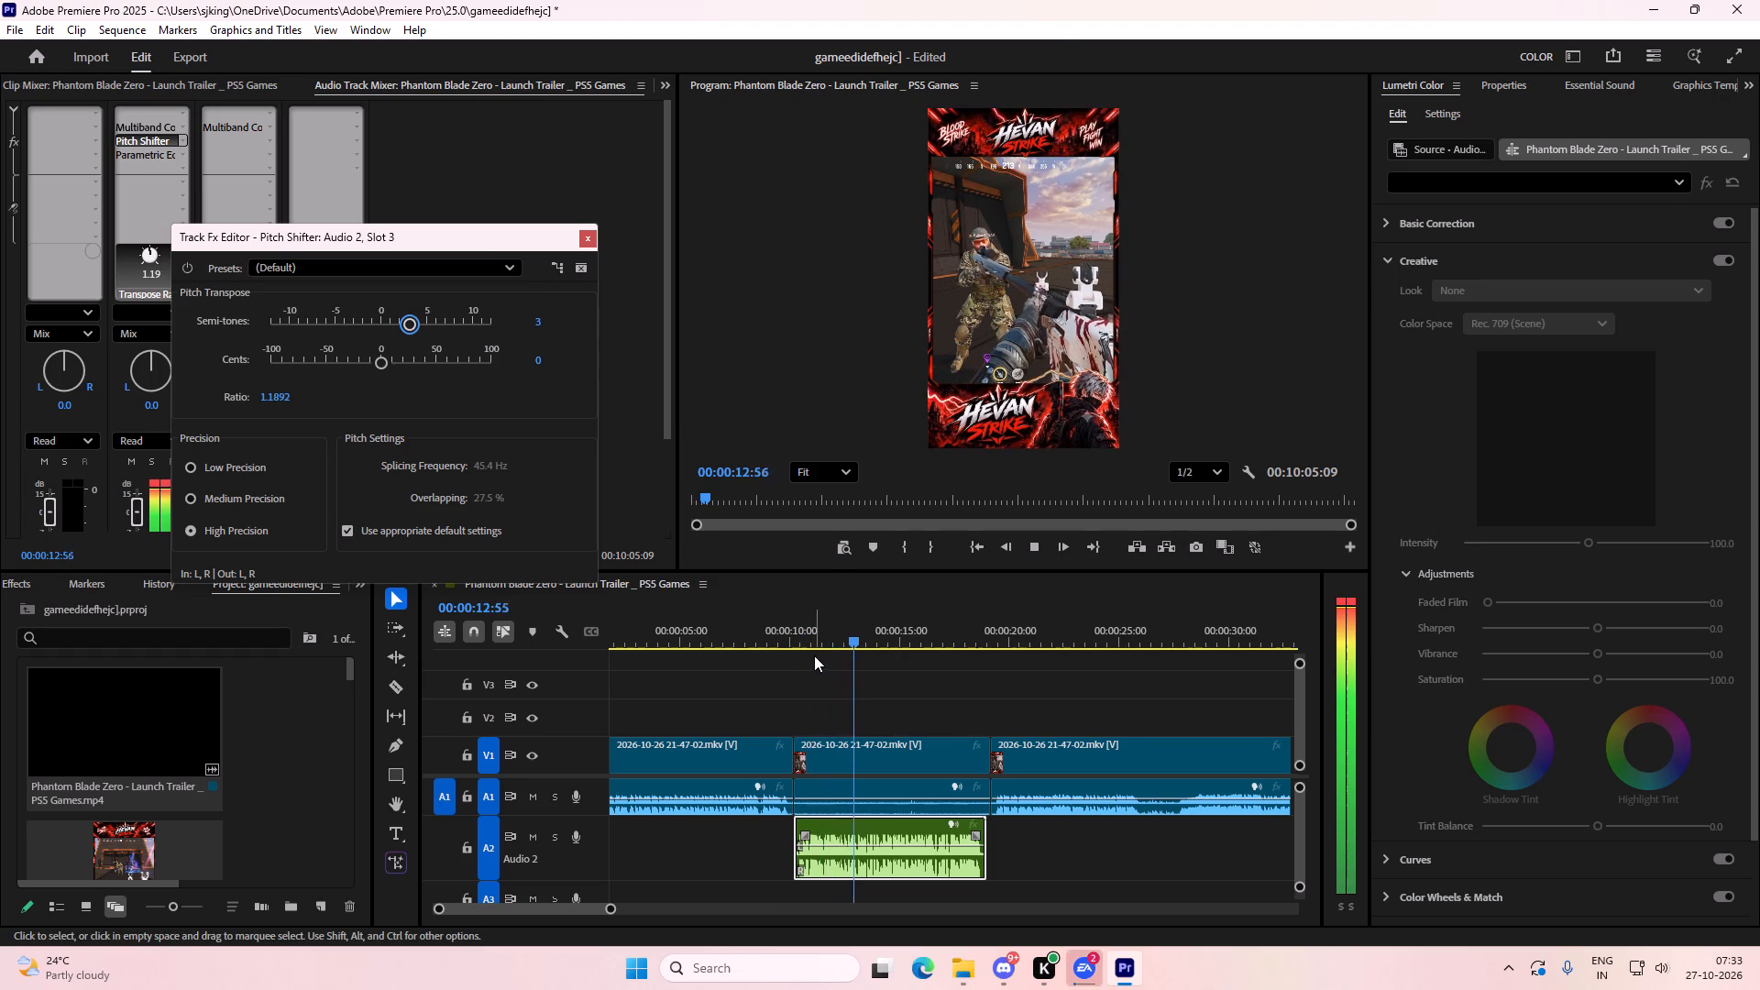
drag(379, 361, 401, 365)
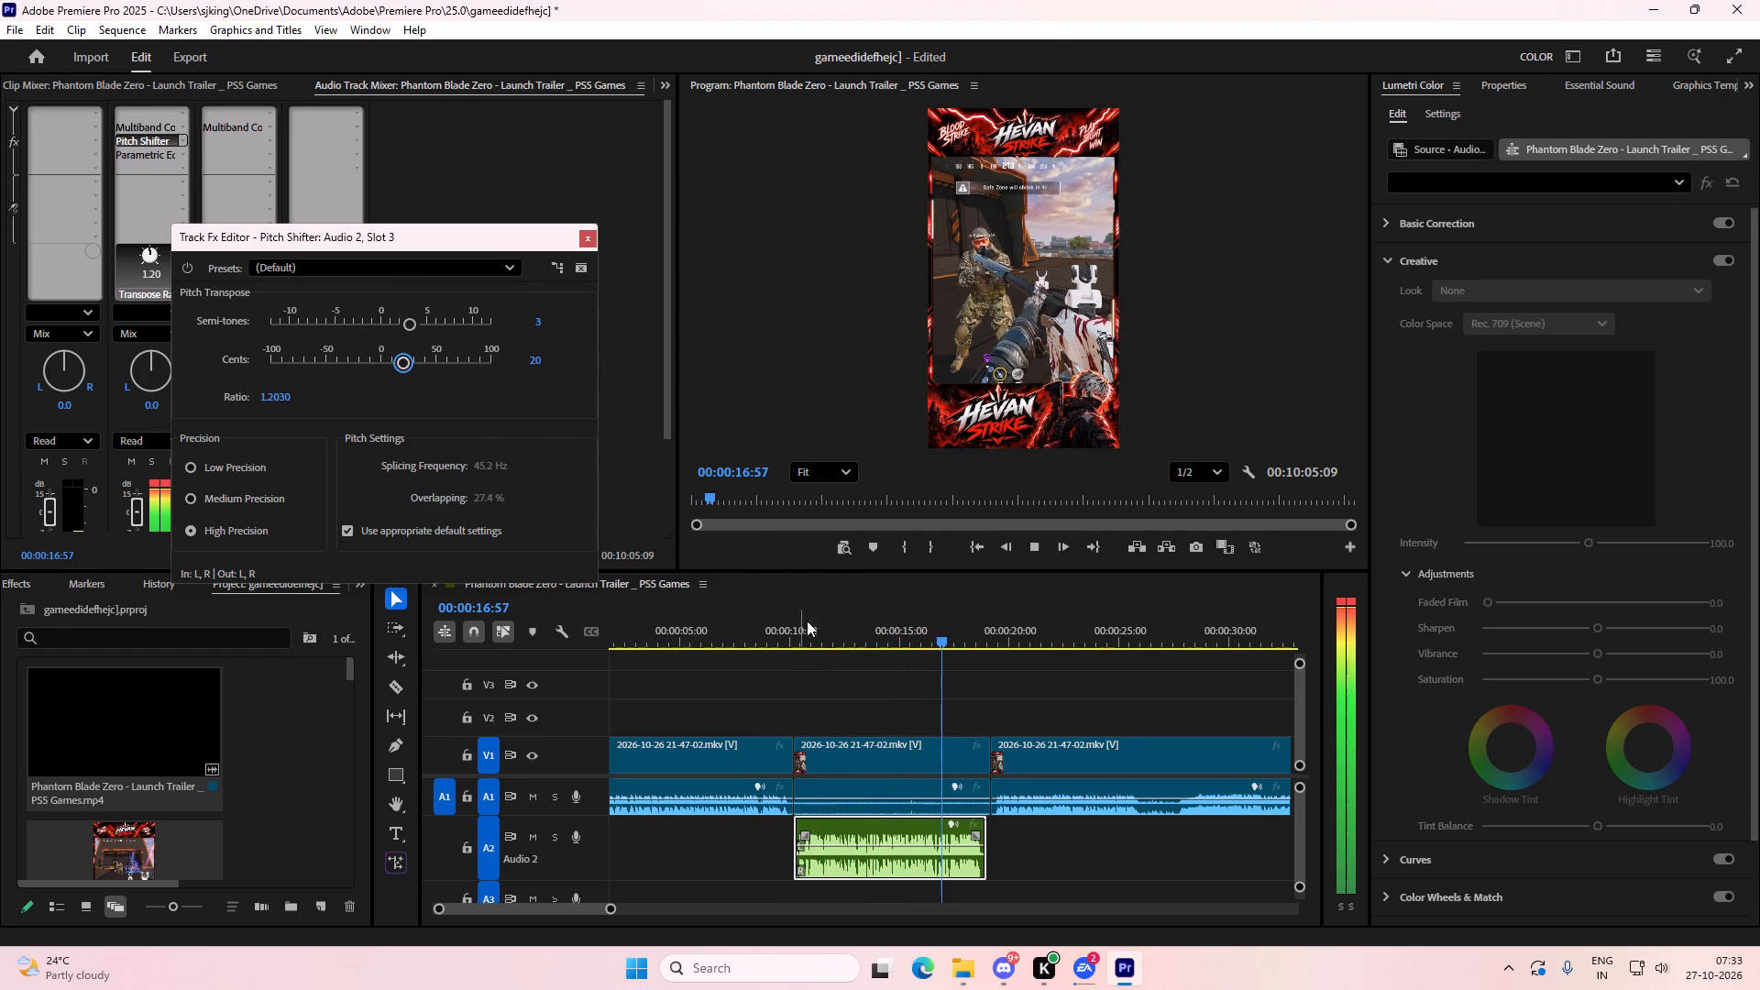
Replay the voice-over from just before its start and set the Pitch Shifter's semi-tones to 2.
drag(808, 627, 801, 628)
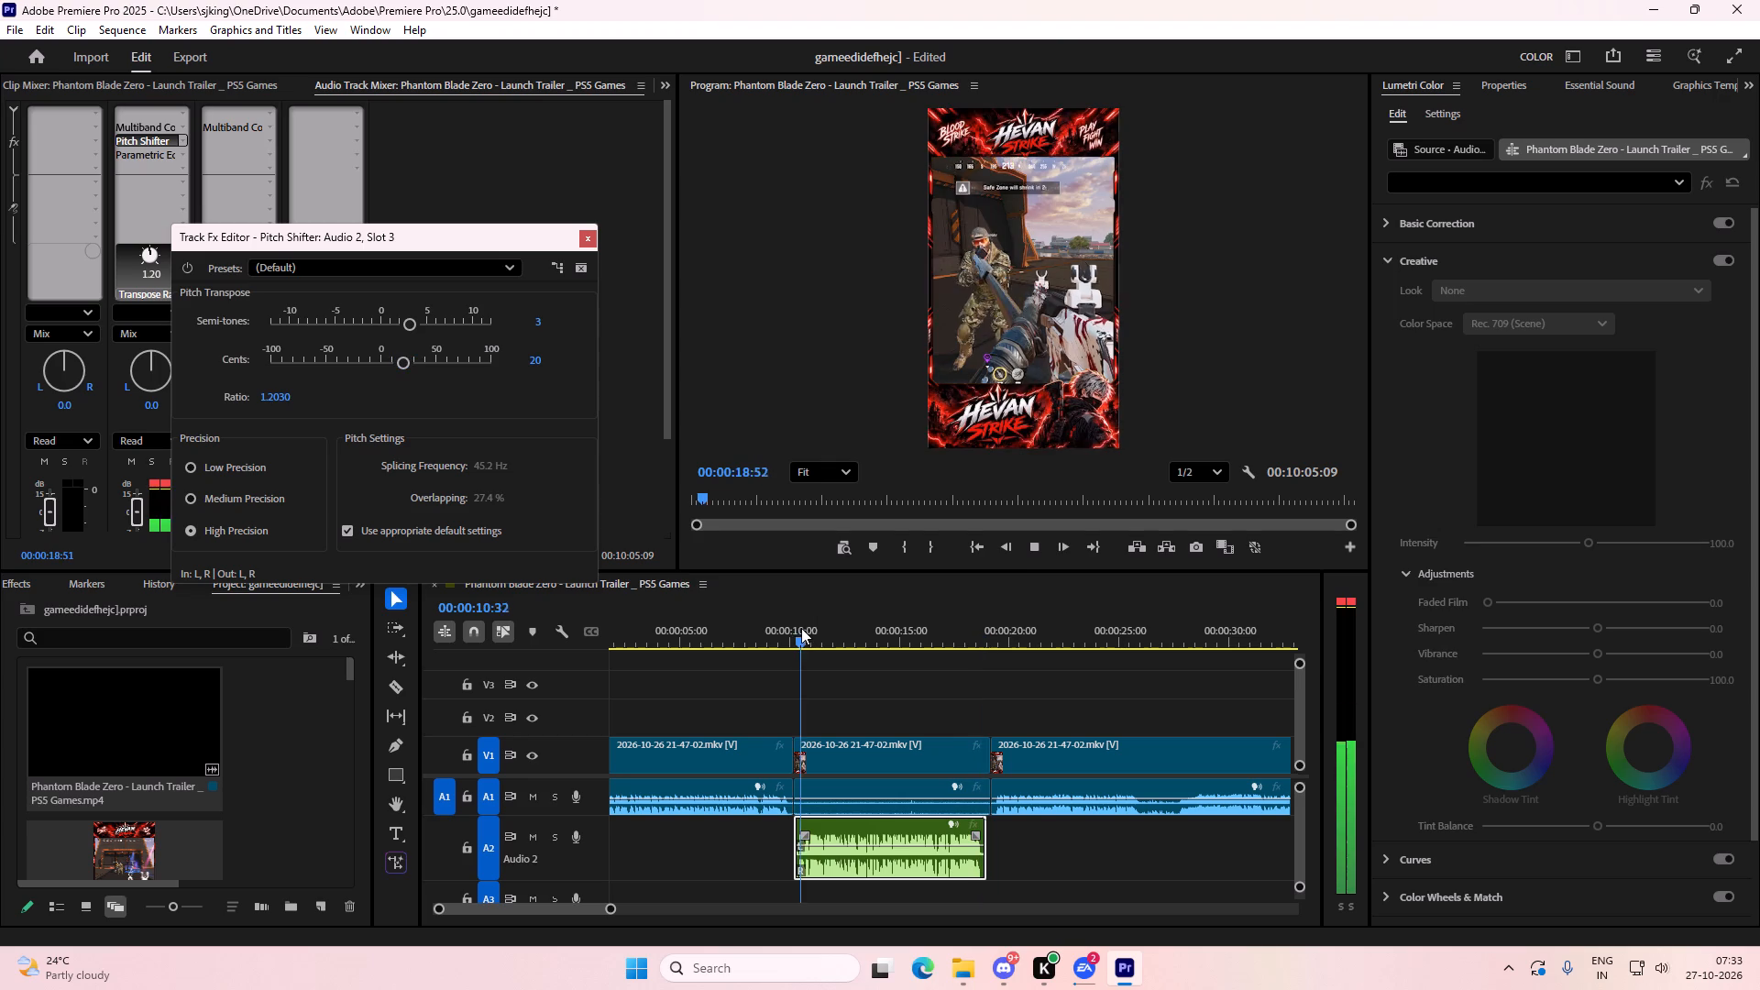
drag(801, 628, 774, 618)
key(space)
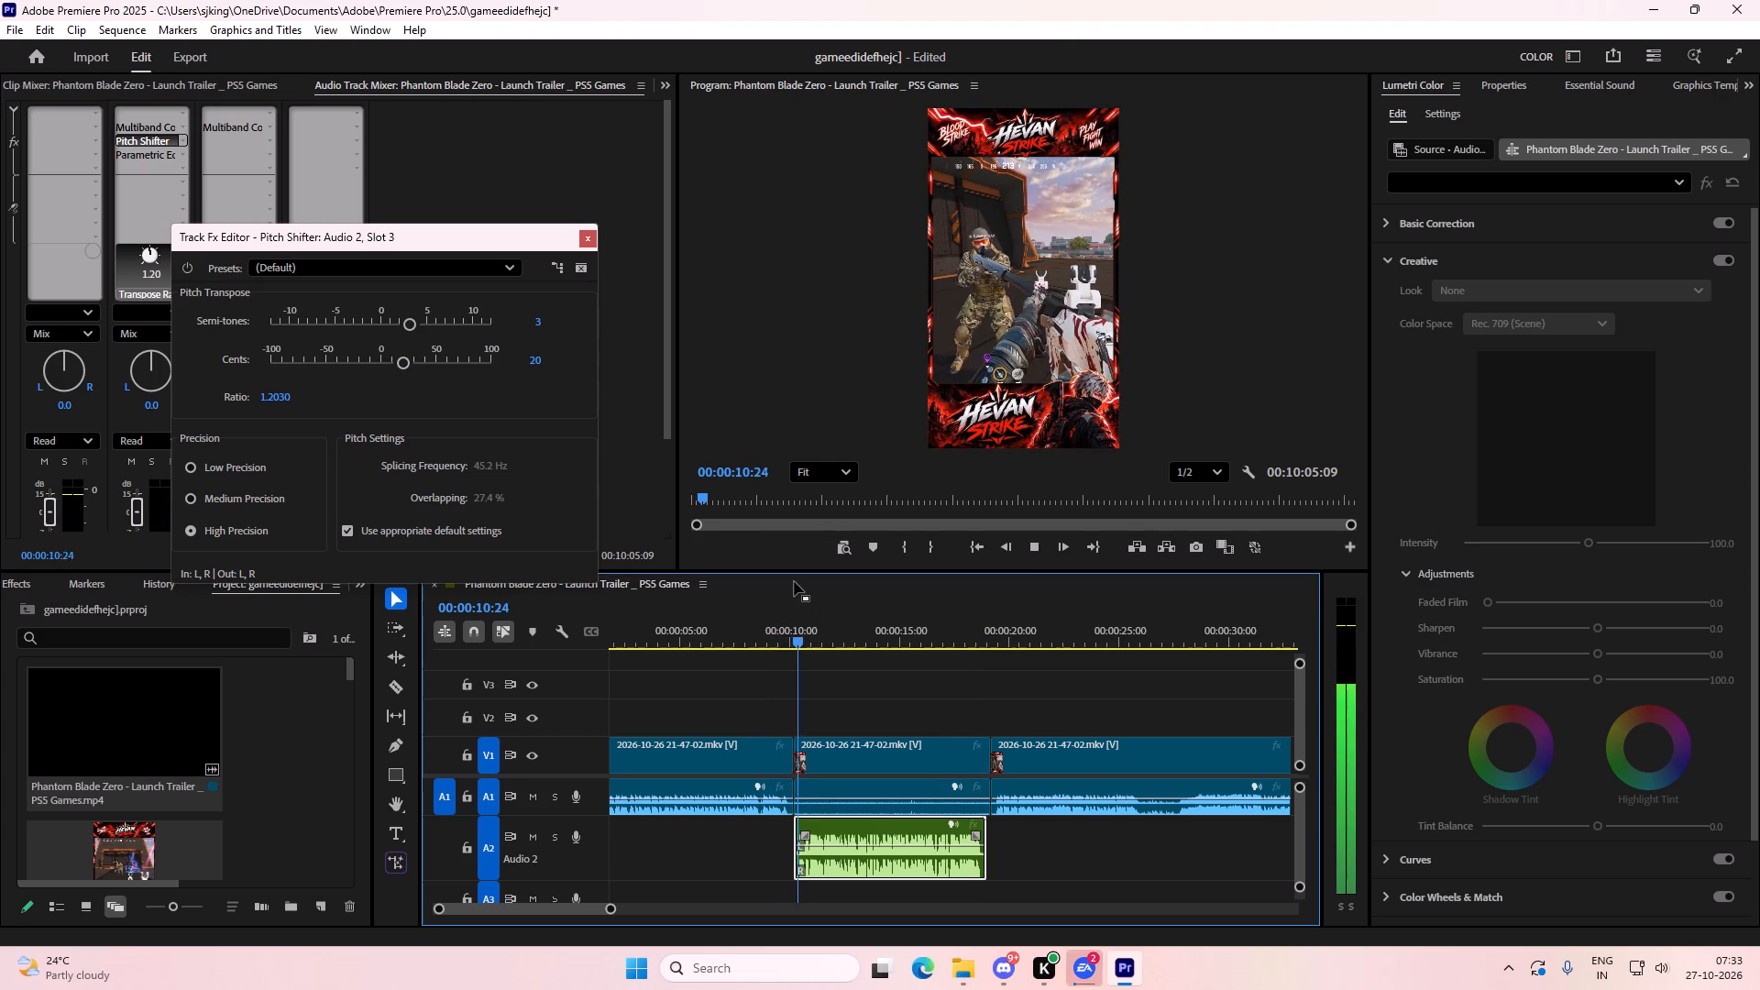
alt+scroll(836, 625, down, 4)
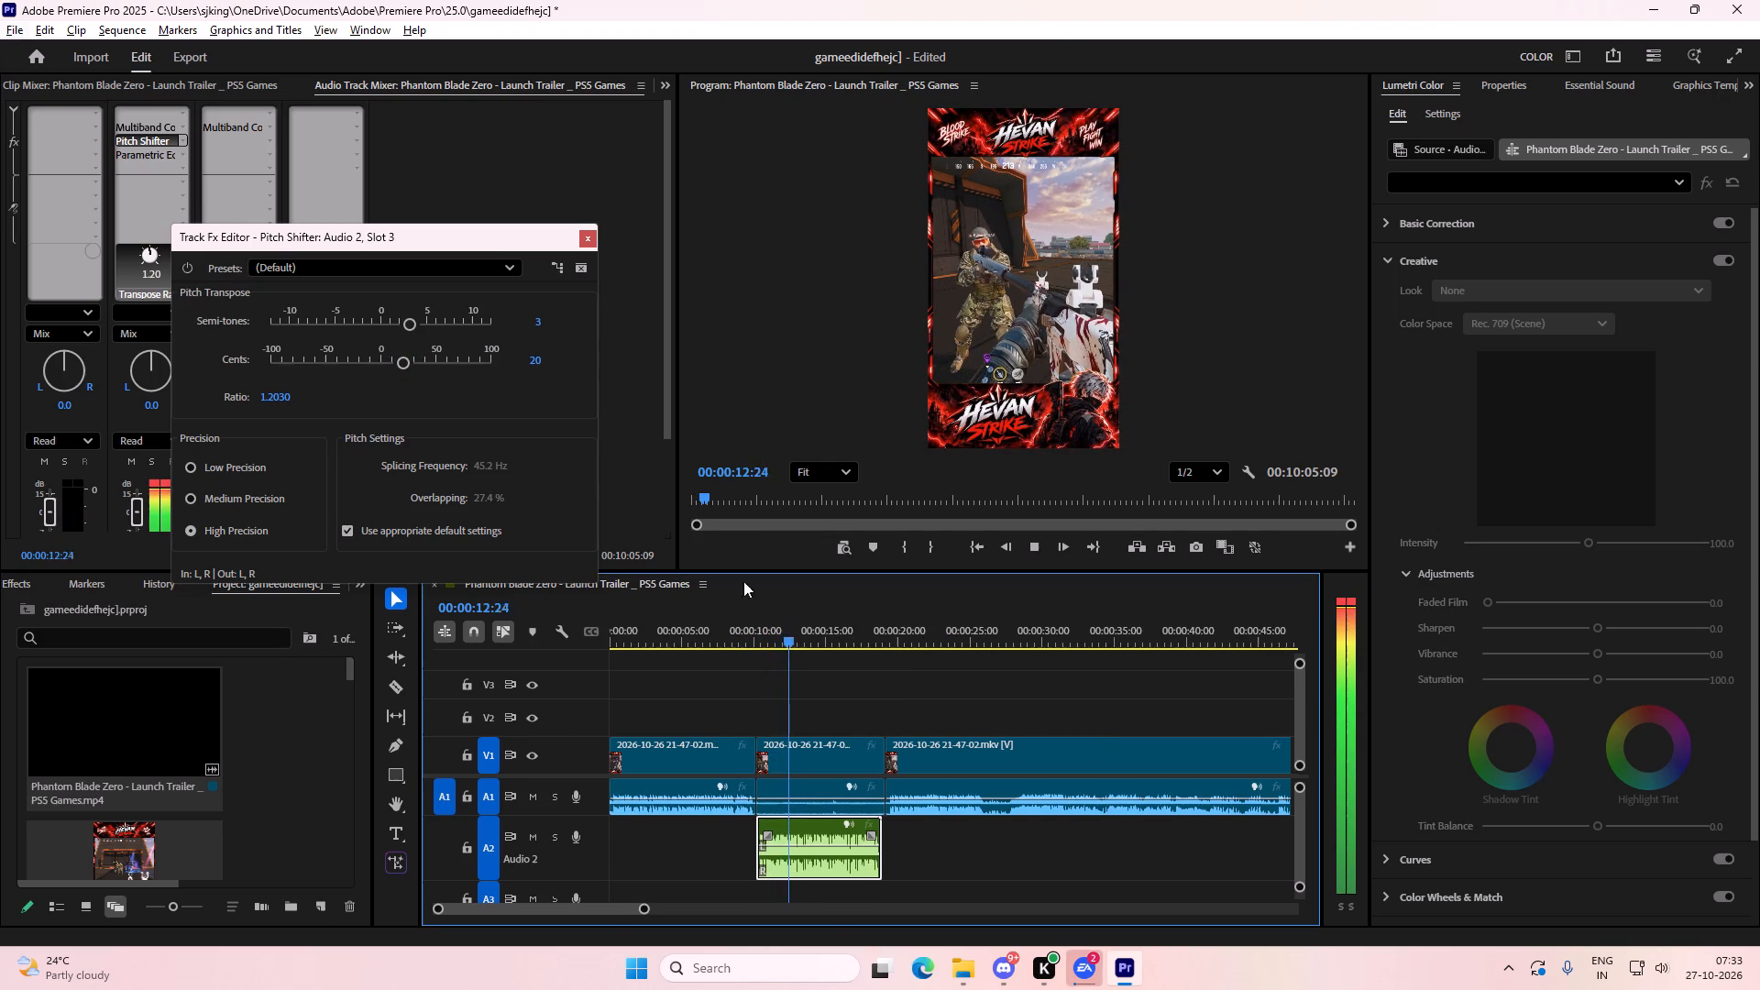
key(space)
drag(408, 325, 396, 320)
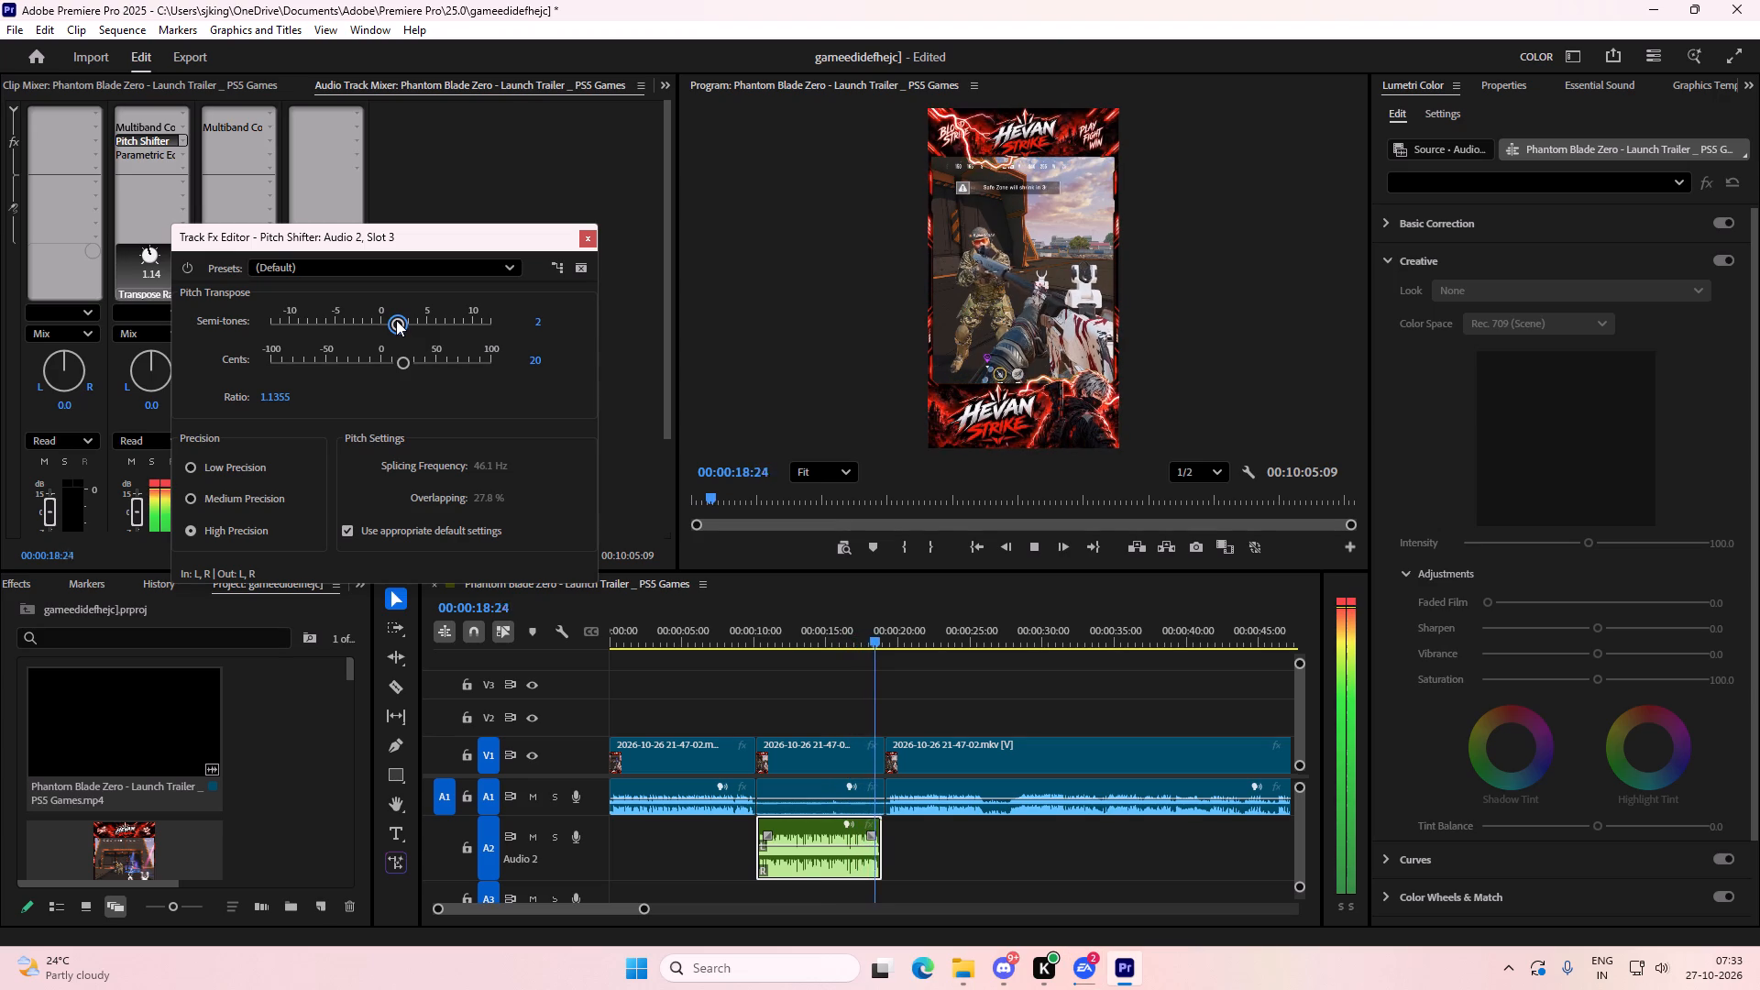
alt+scroll(895, 717, down, 4)
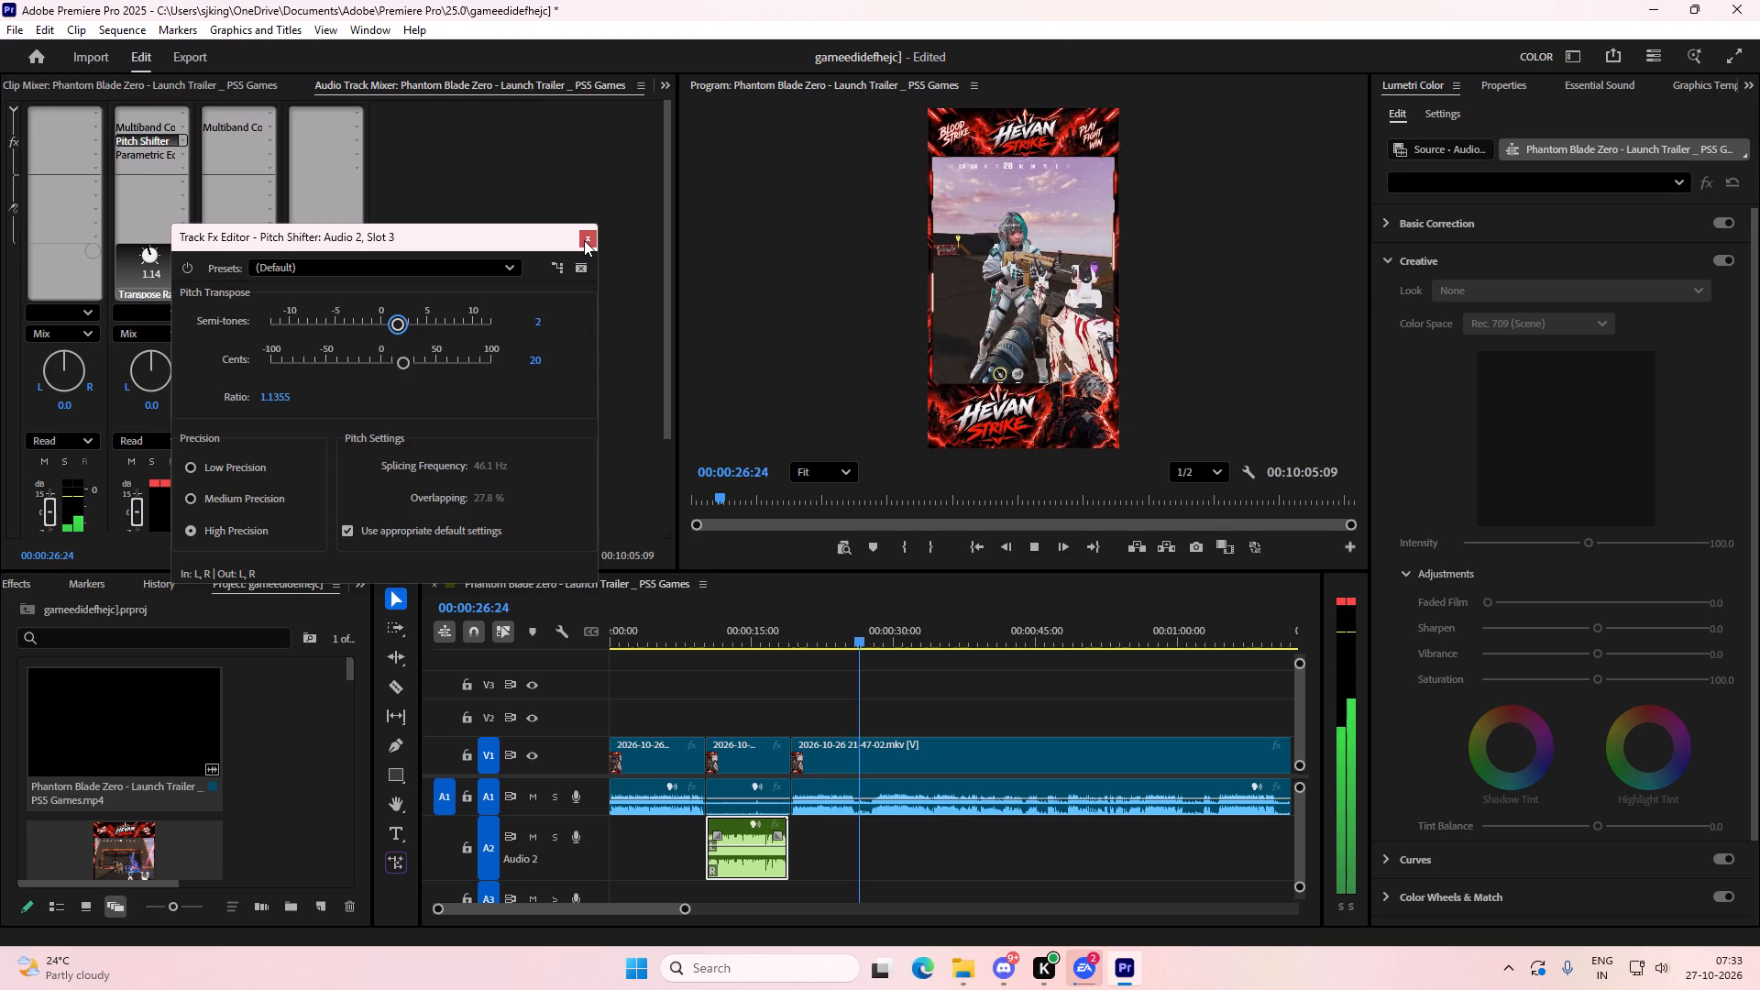
Play the sequence from 00:00:02:49 to 00:00:26:02 to check the pitched voice-over, and close the Pitch Shifter editor.
drag(763, 609, 639, 614)
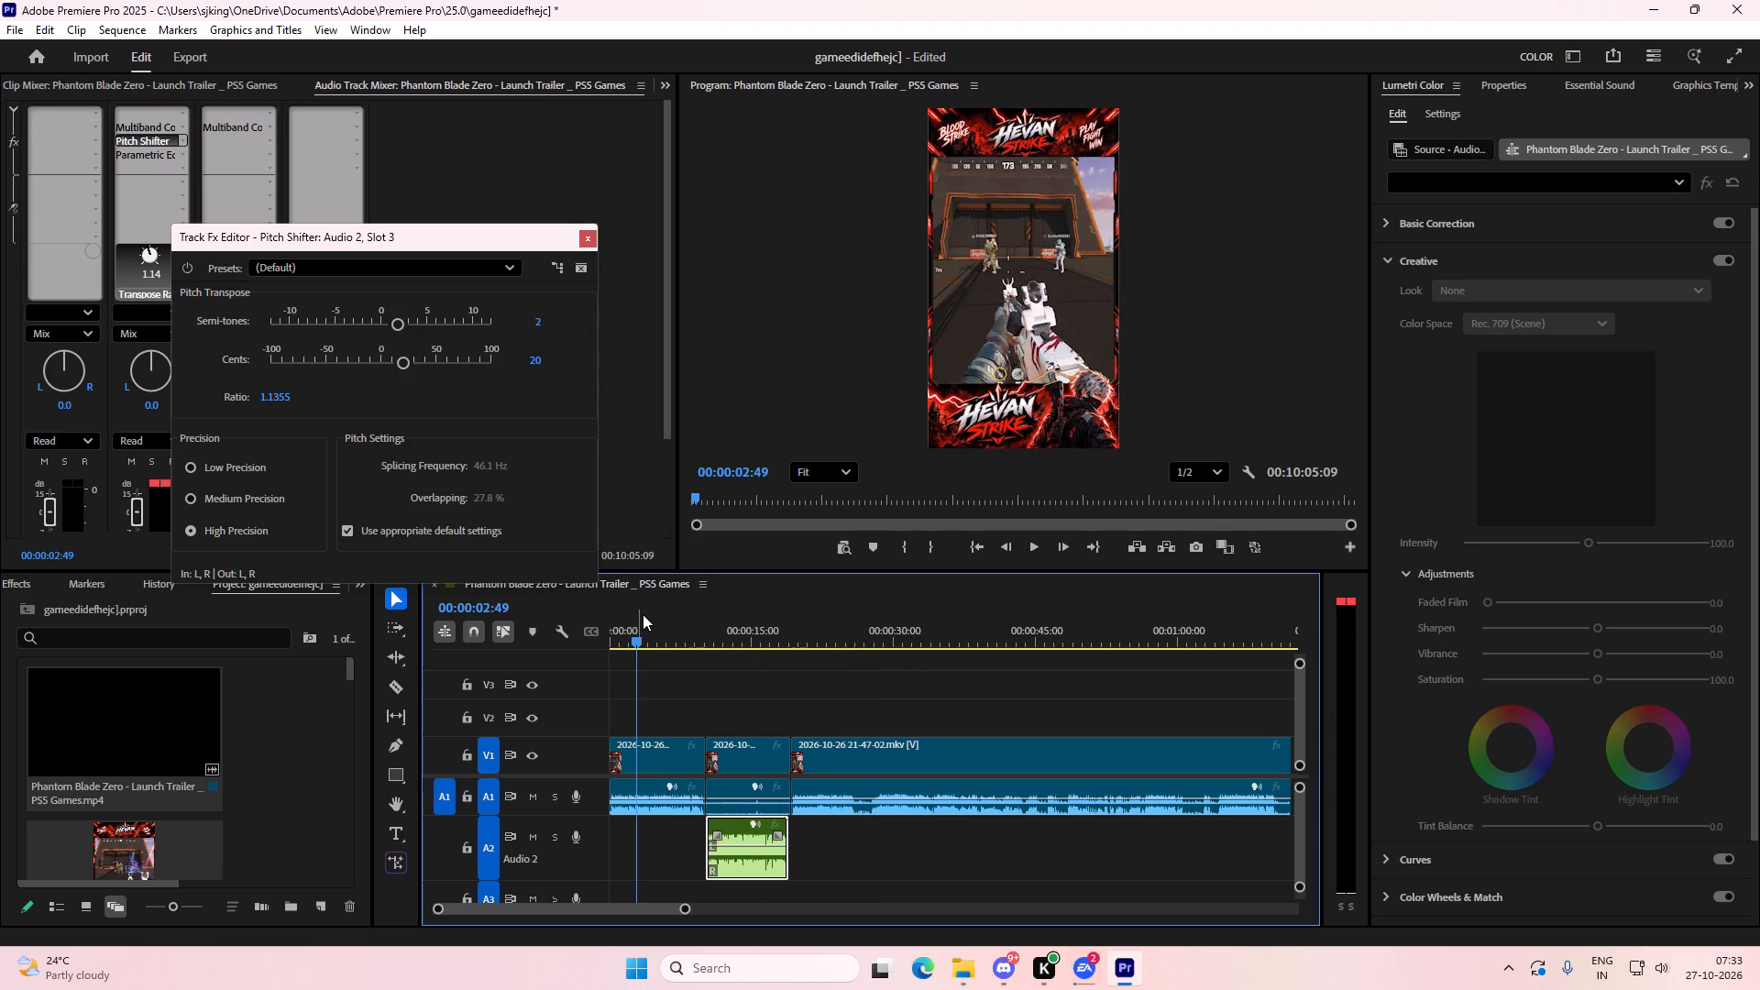
key(space)
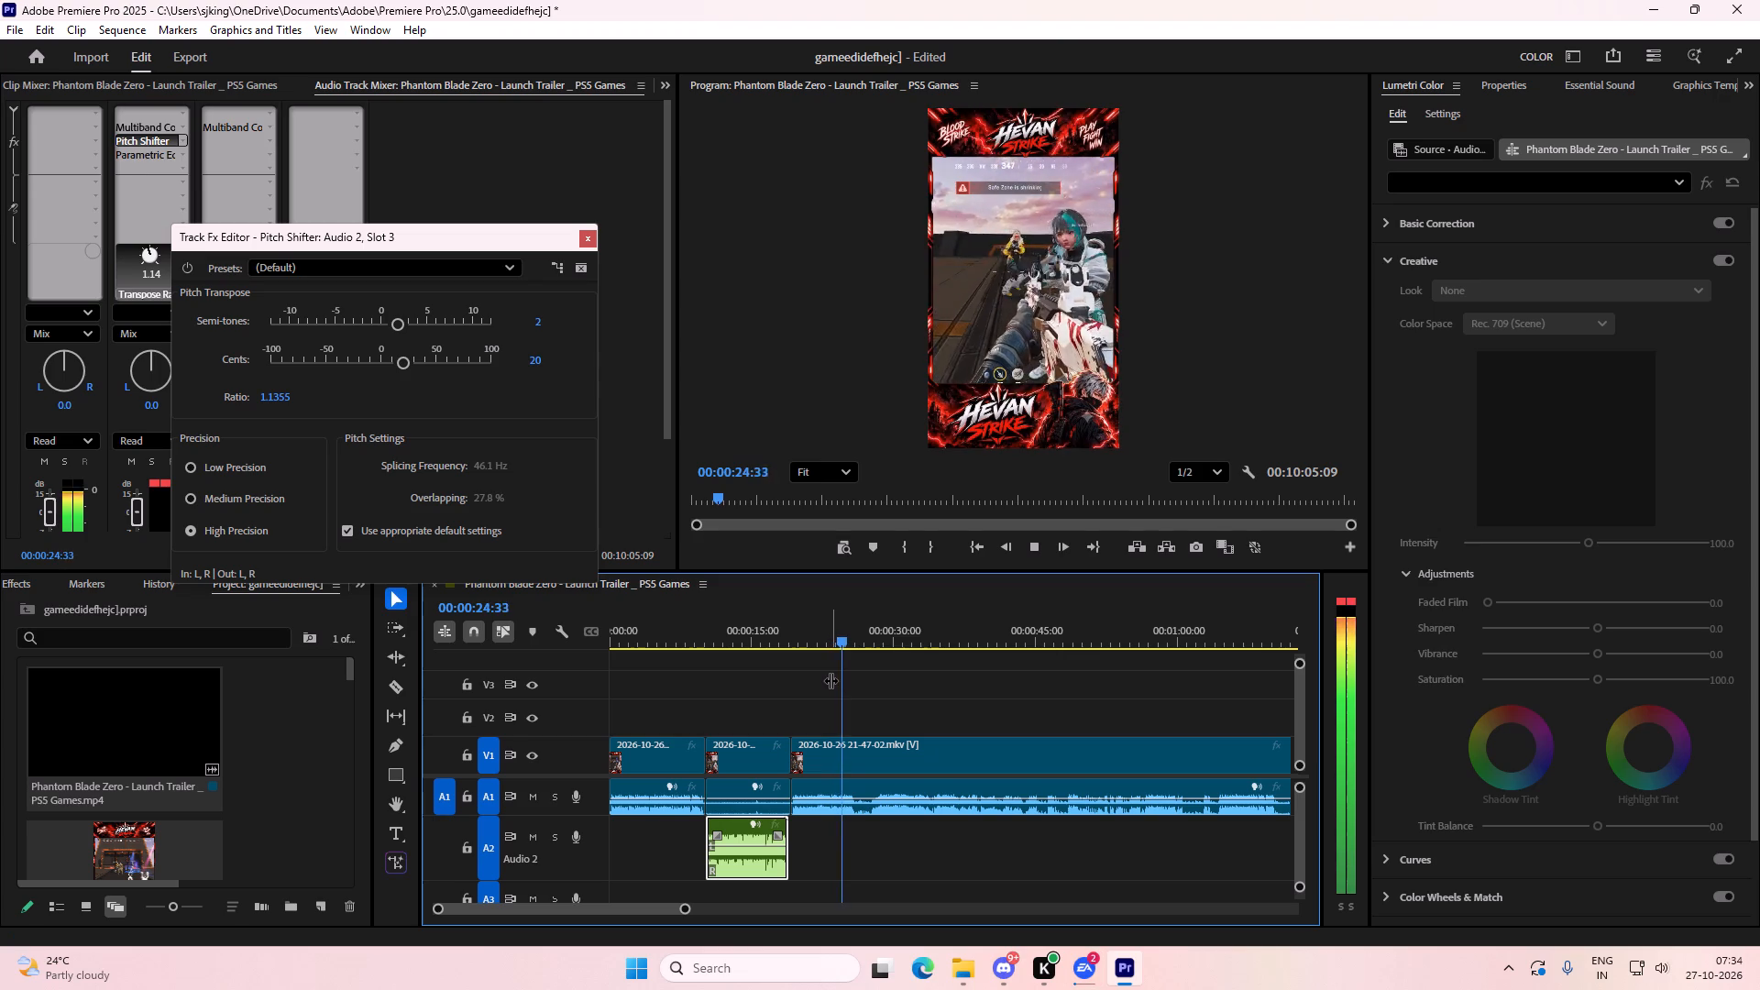
key(space)
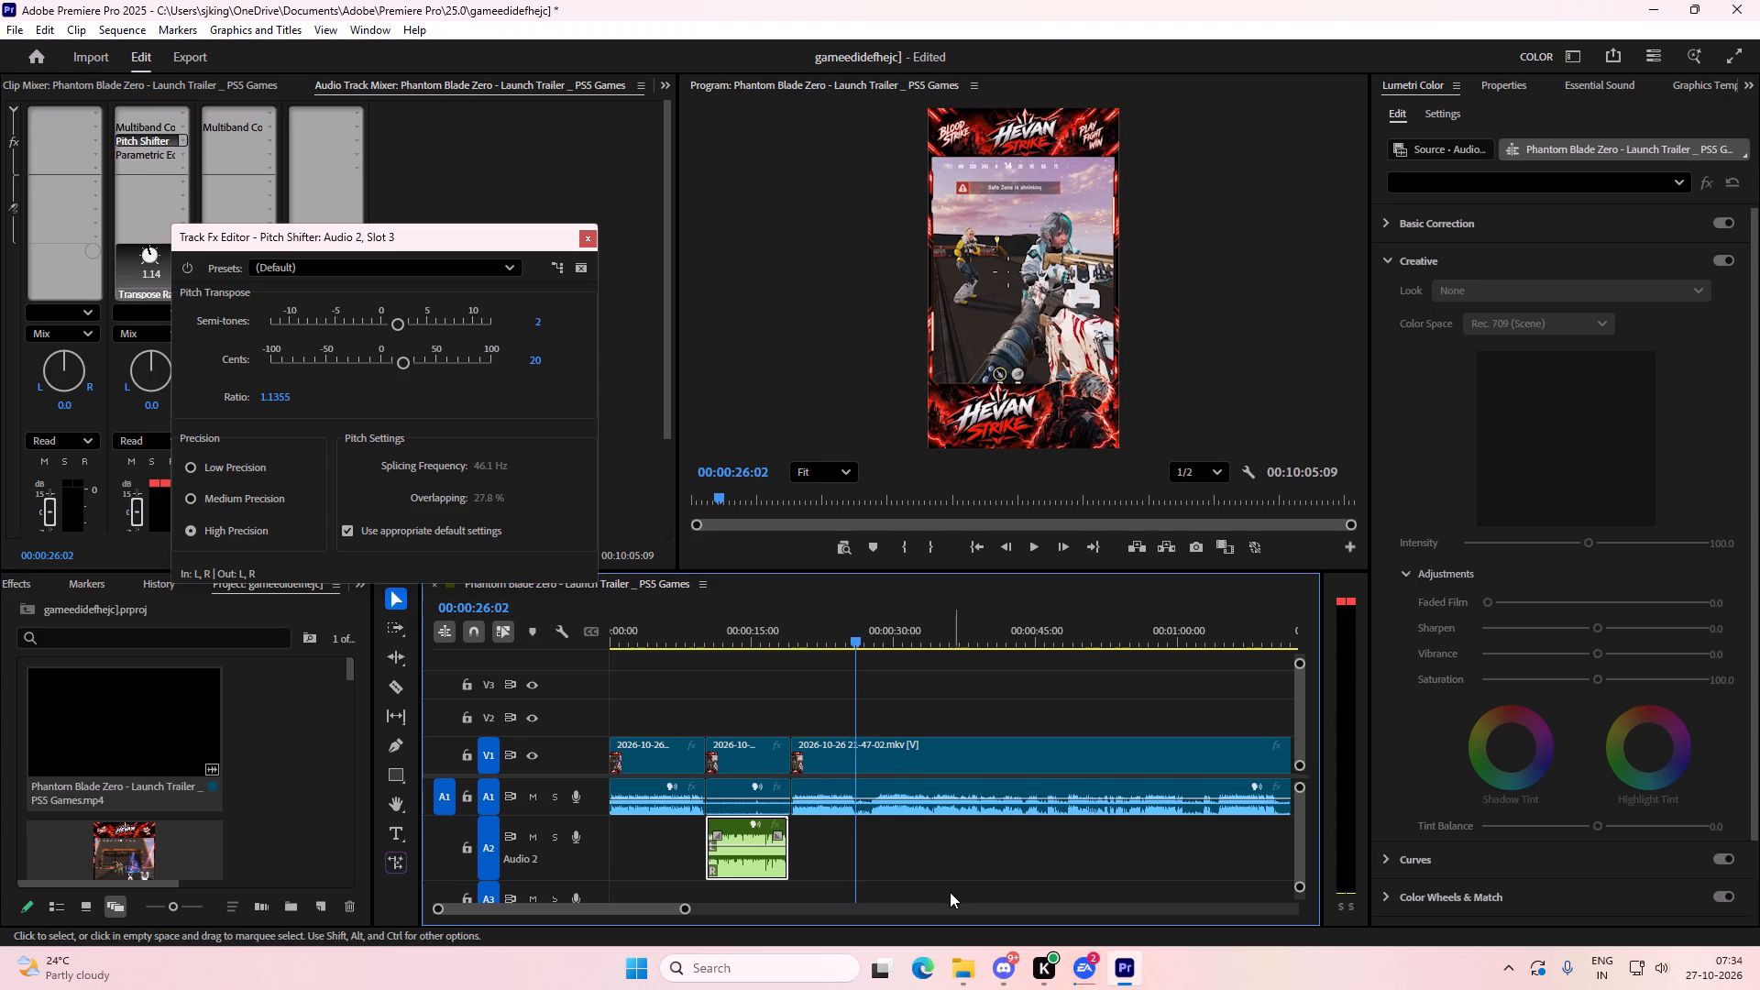
alt+scroll(916, 863, up, 7)
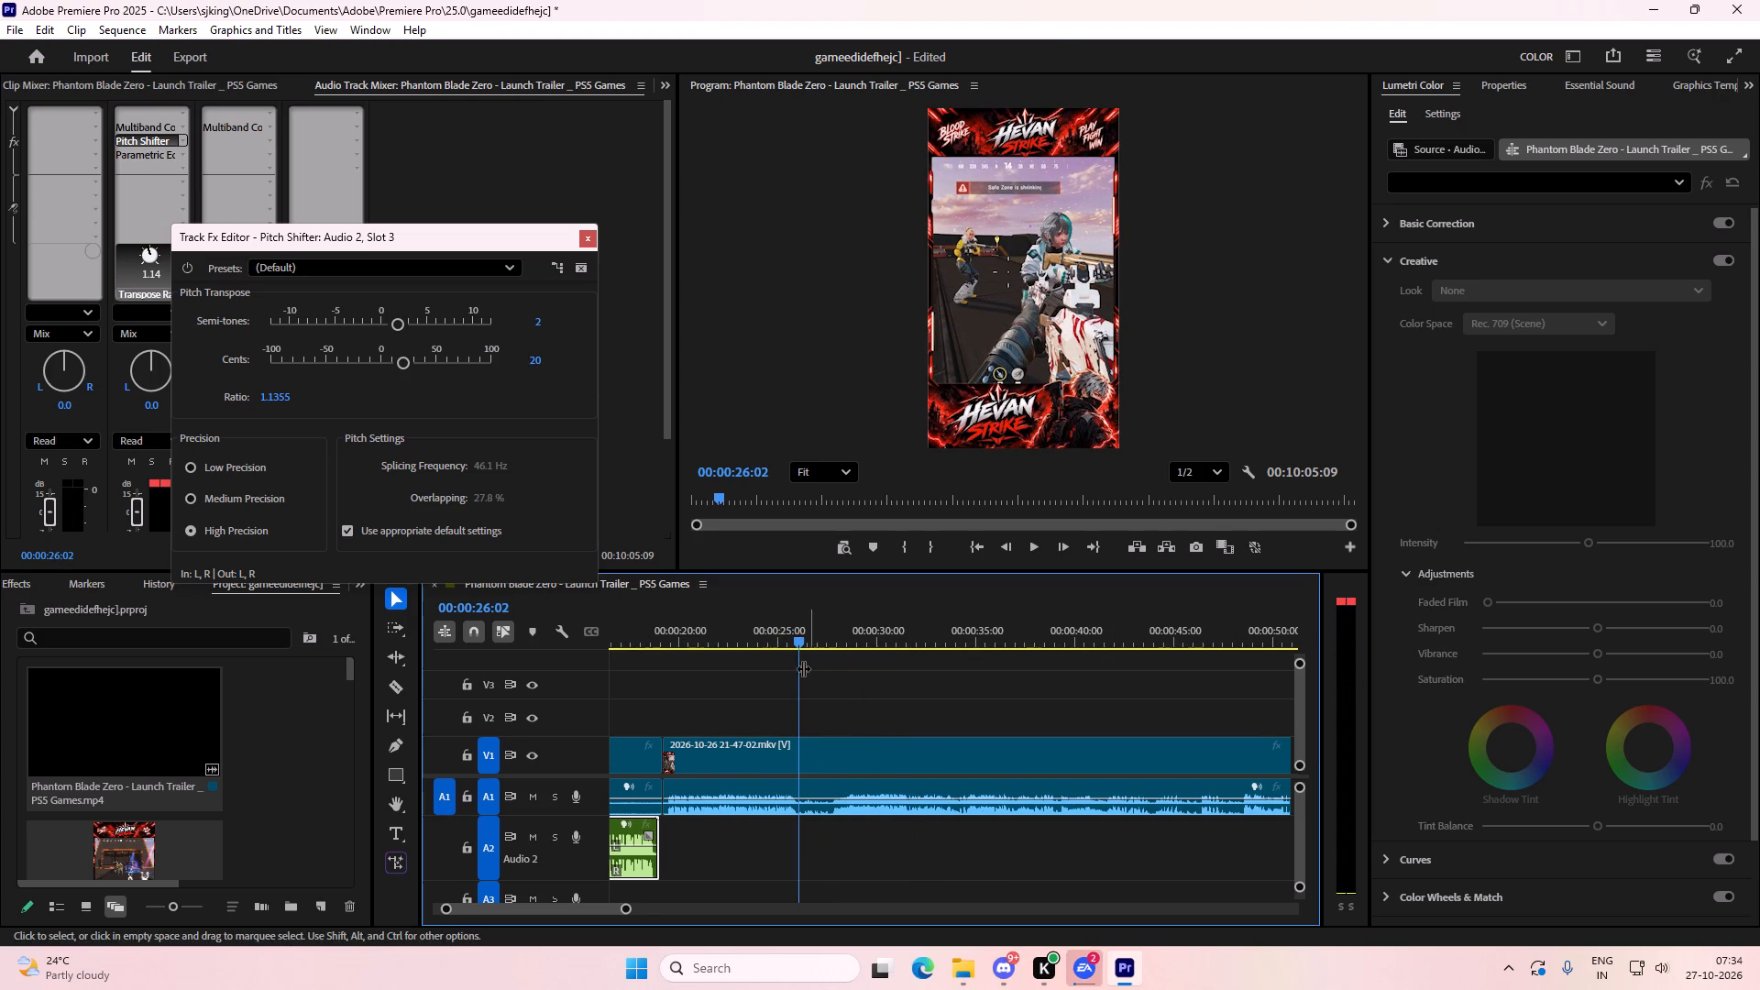
click(590, 241)
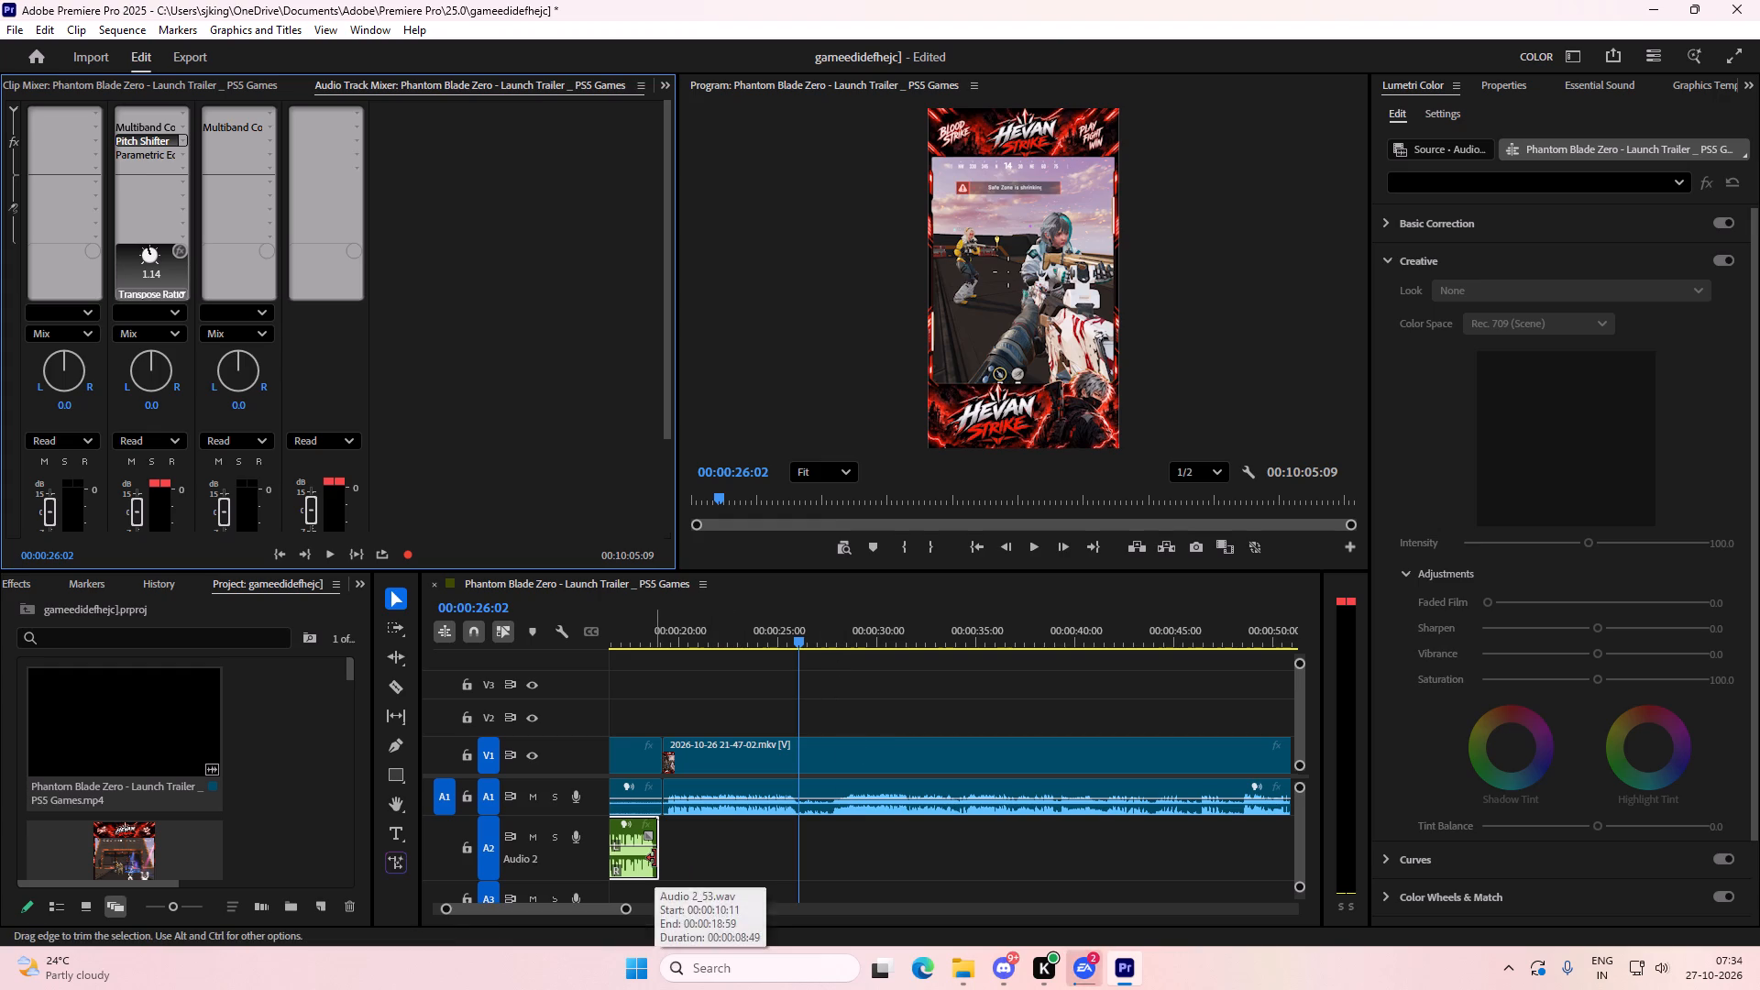
Record a second voice-over on Audio 2 from 00:00:26:02 and extend the clip's start back to about 00:00:25:43.
click(586, 832)
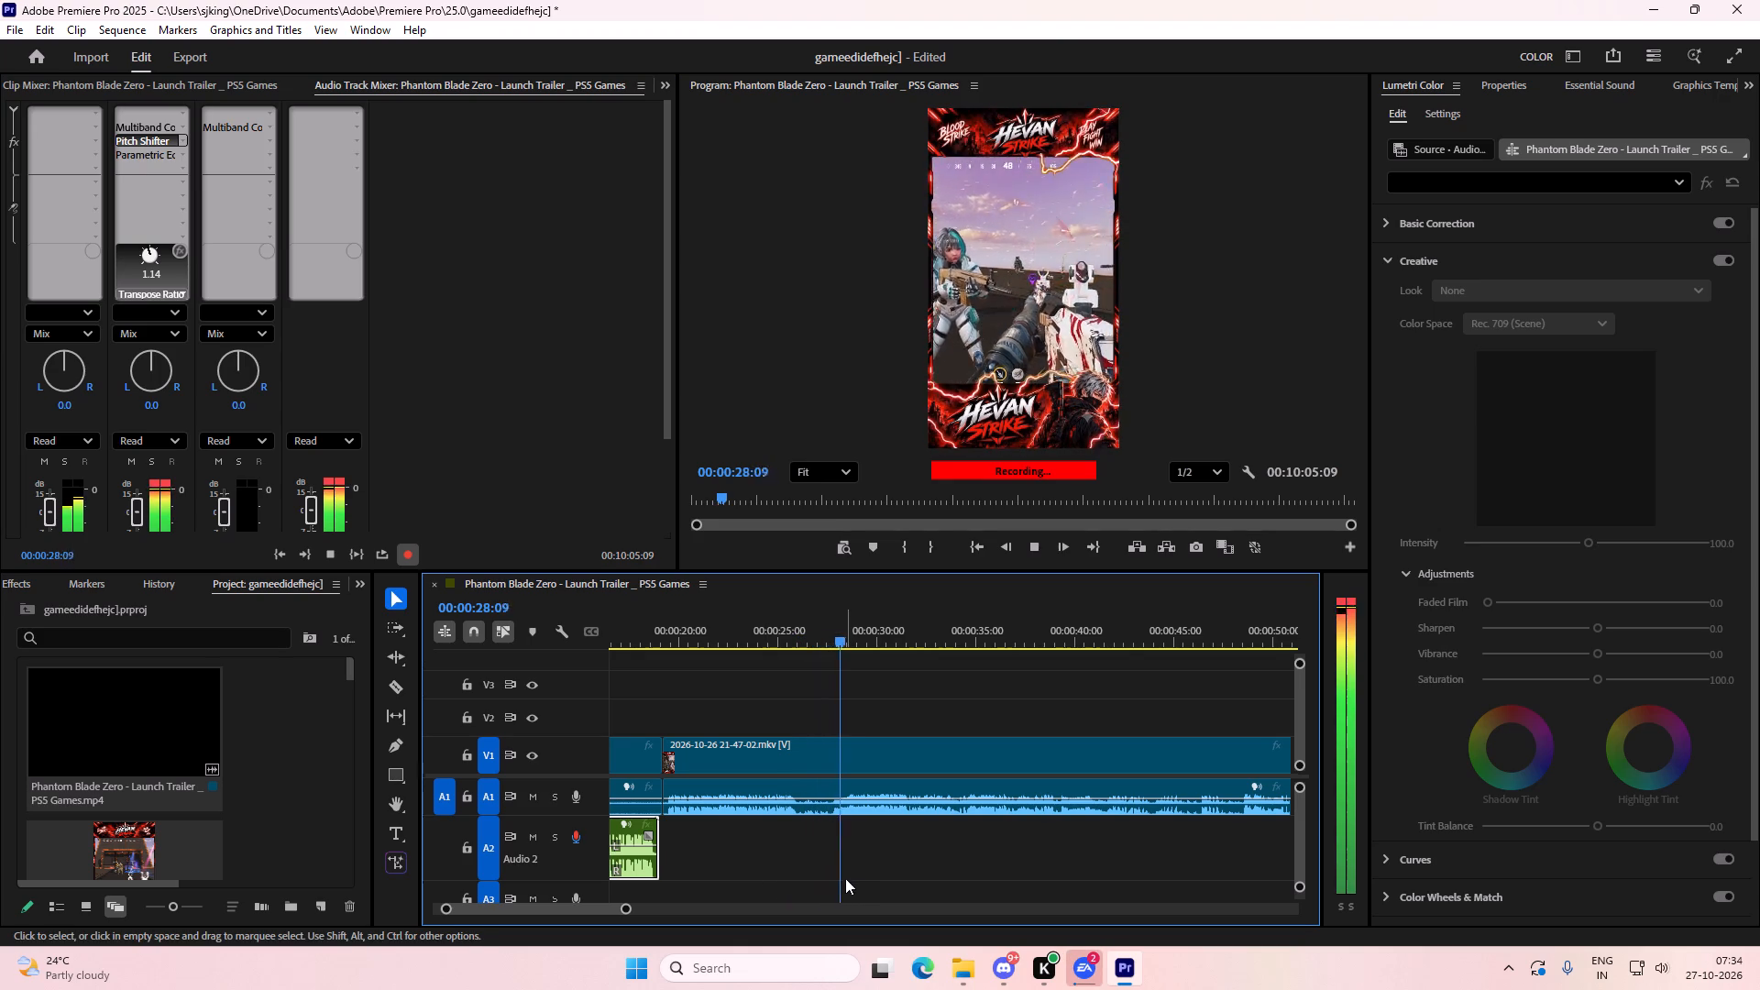
key(space)
alt+scroll(781, 878, up, 6)
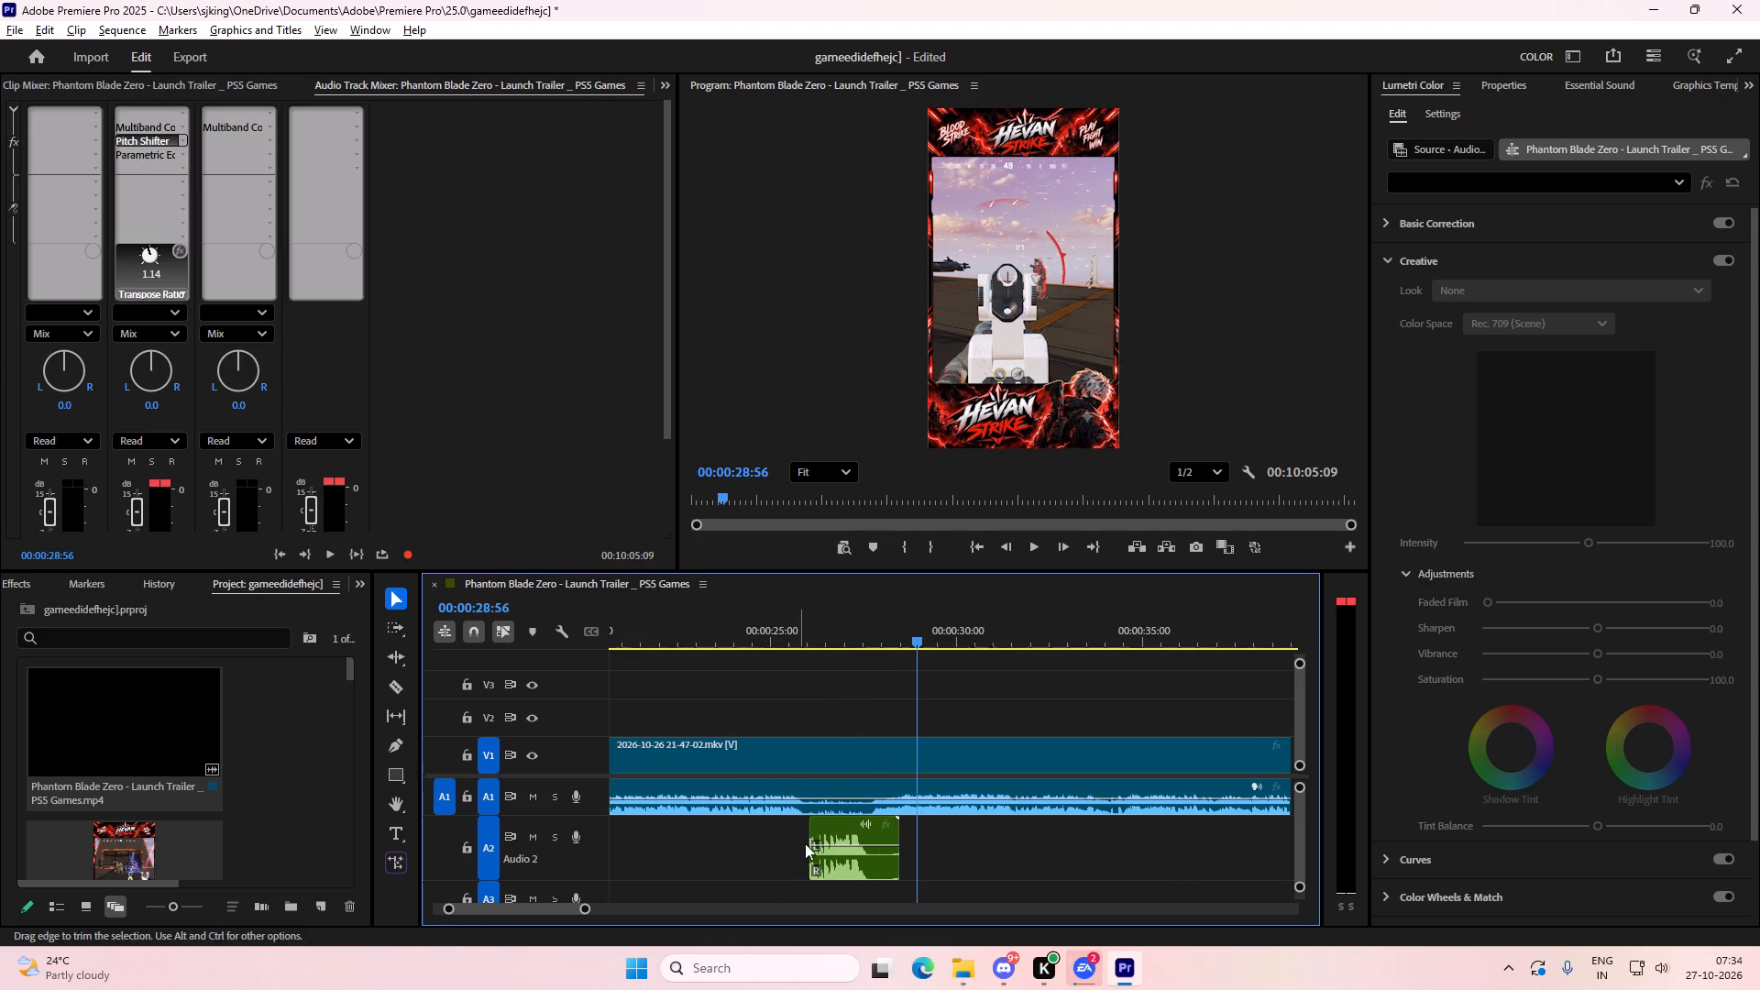
drag(810, 824, 797, 823)
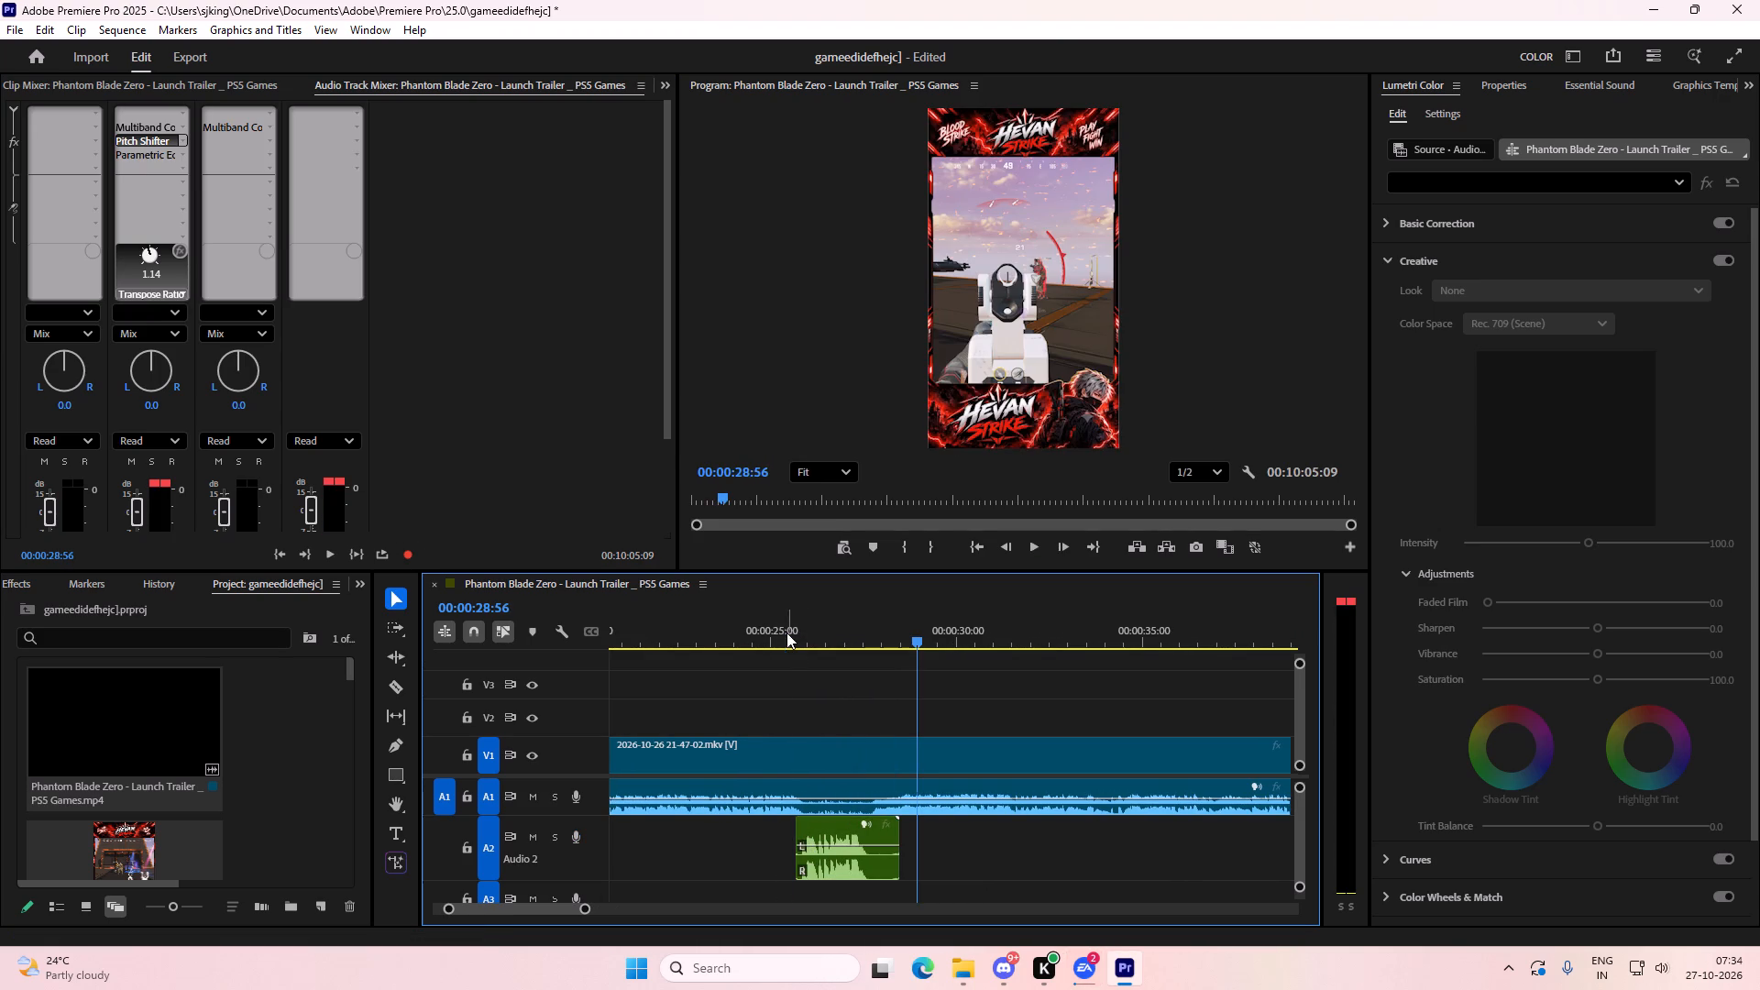
Replay the new voice-over clip and move it from Audio 2 down to Audio 3 at about 00:00:25:43.
click(786, 632)
key(space)
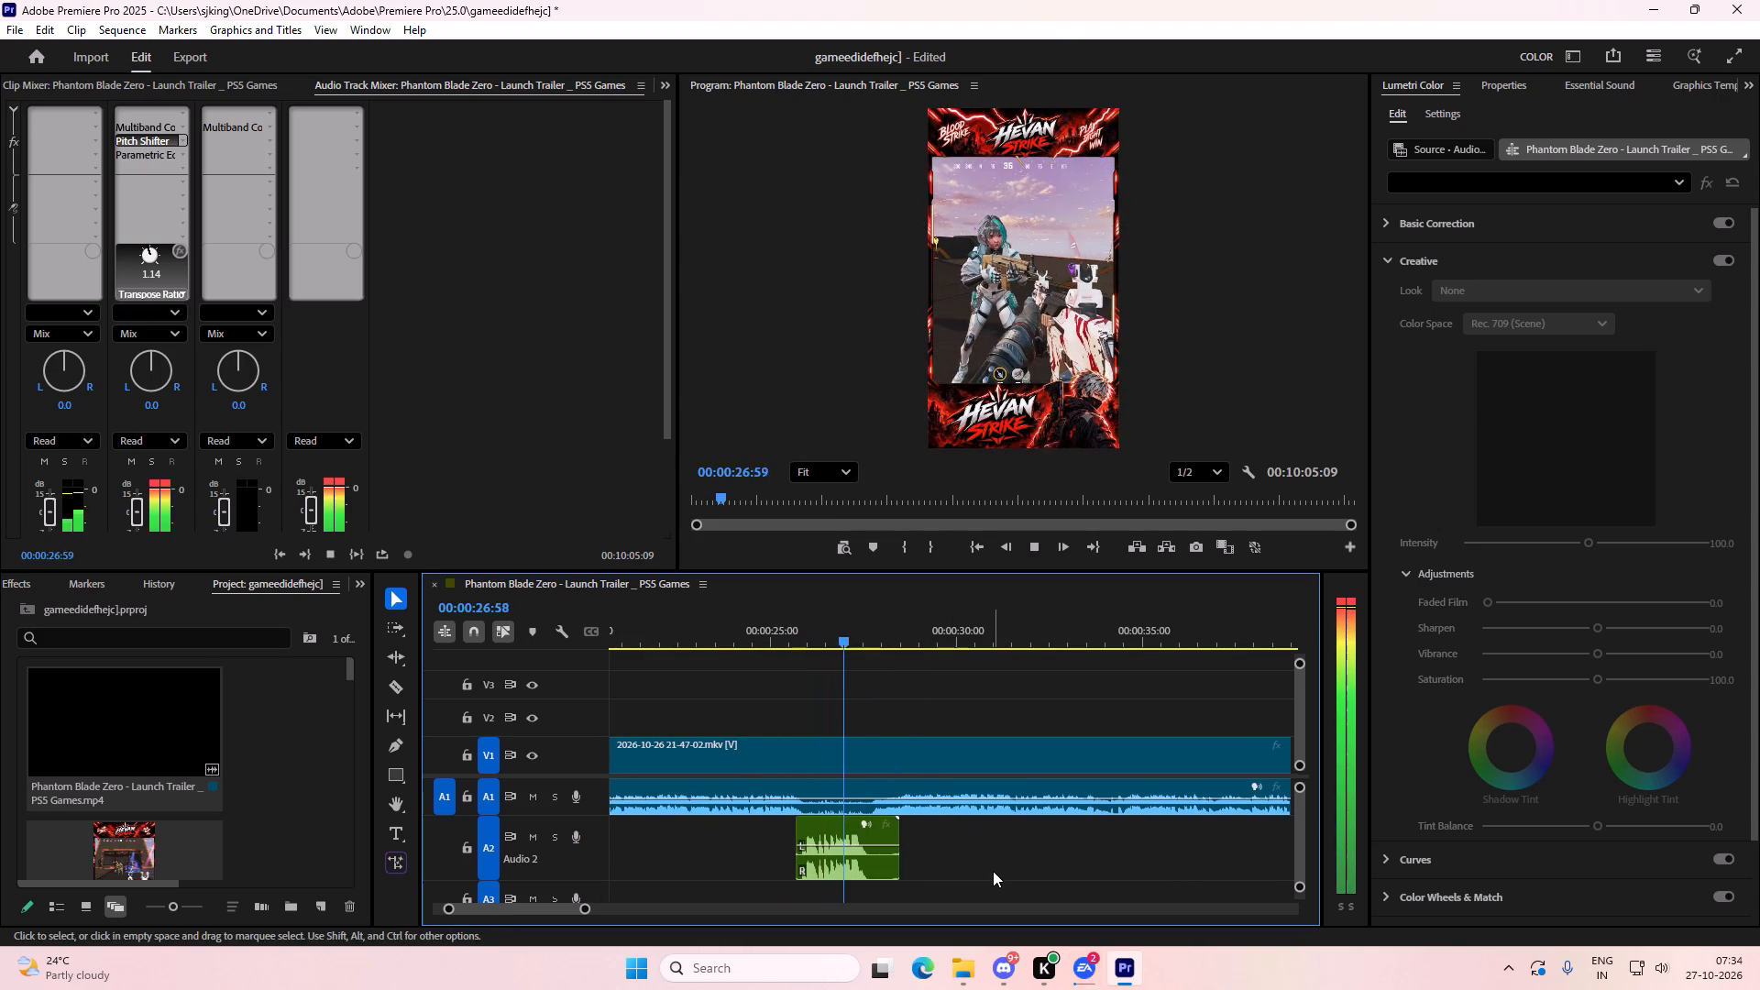
click(770, 625)
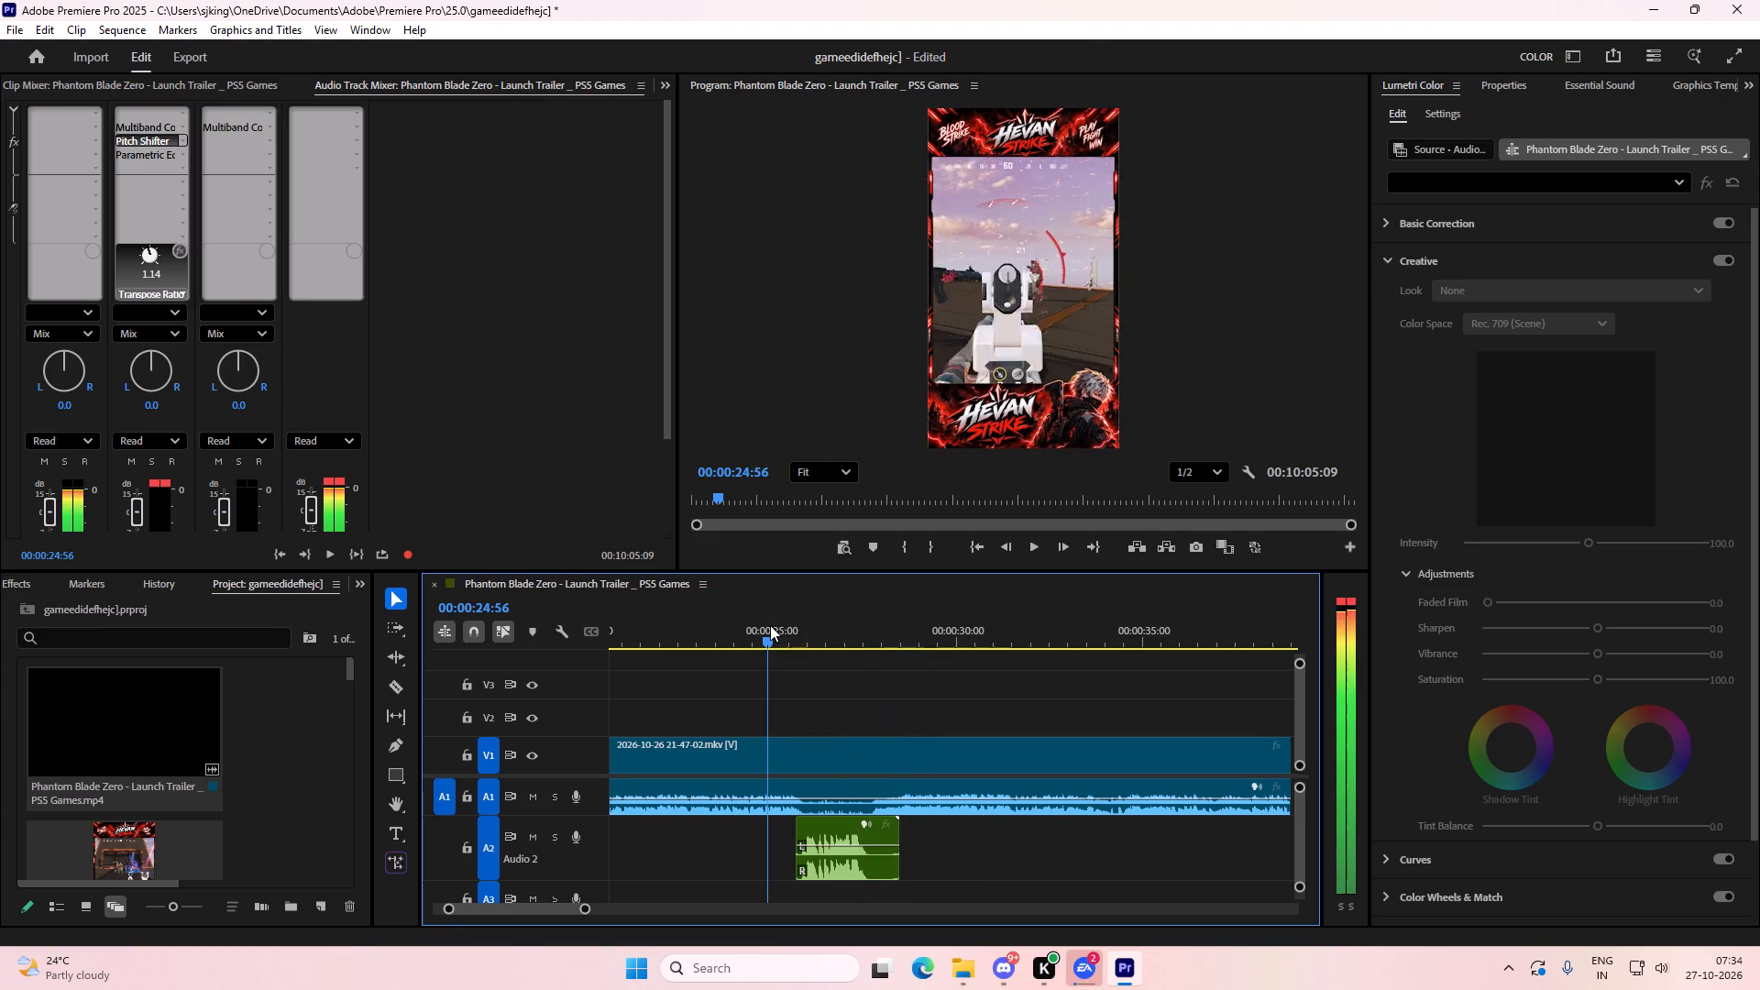
key(space)
key(space)
drag(837, 827, 841, 854)
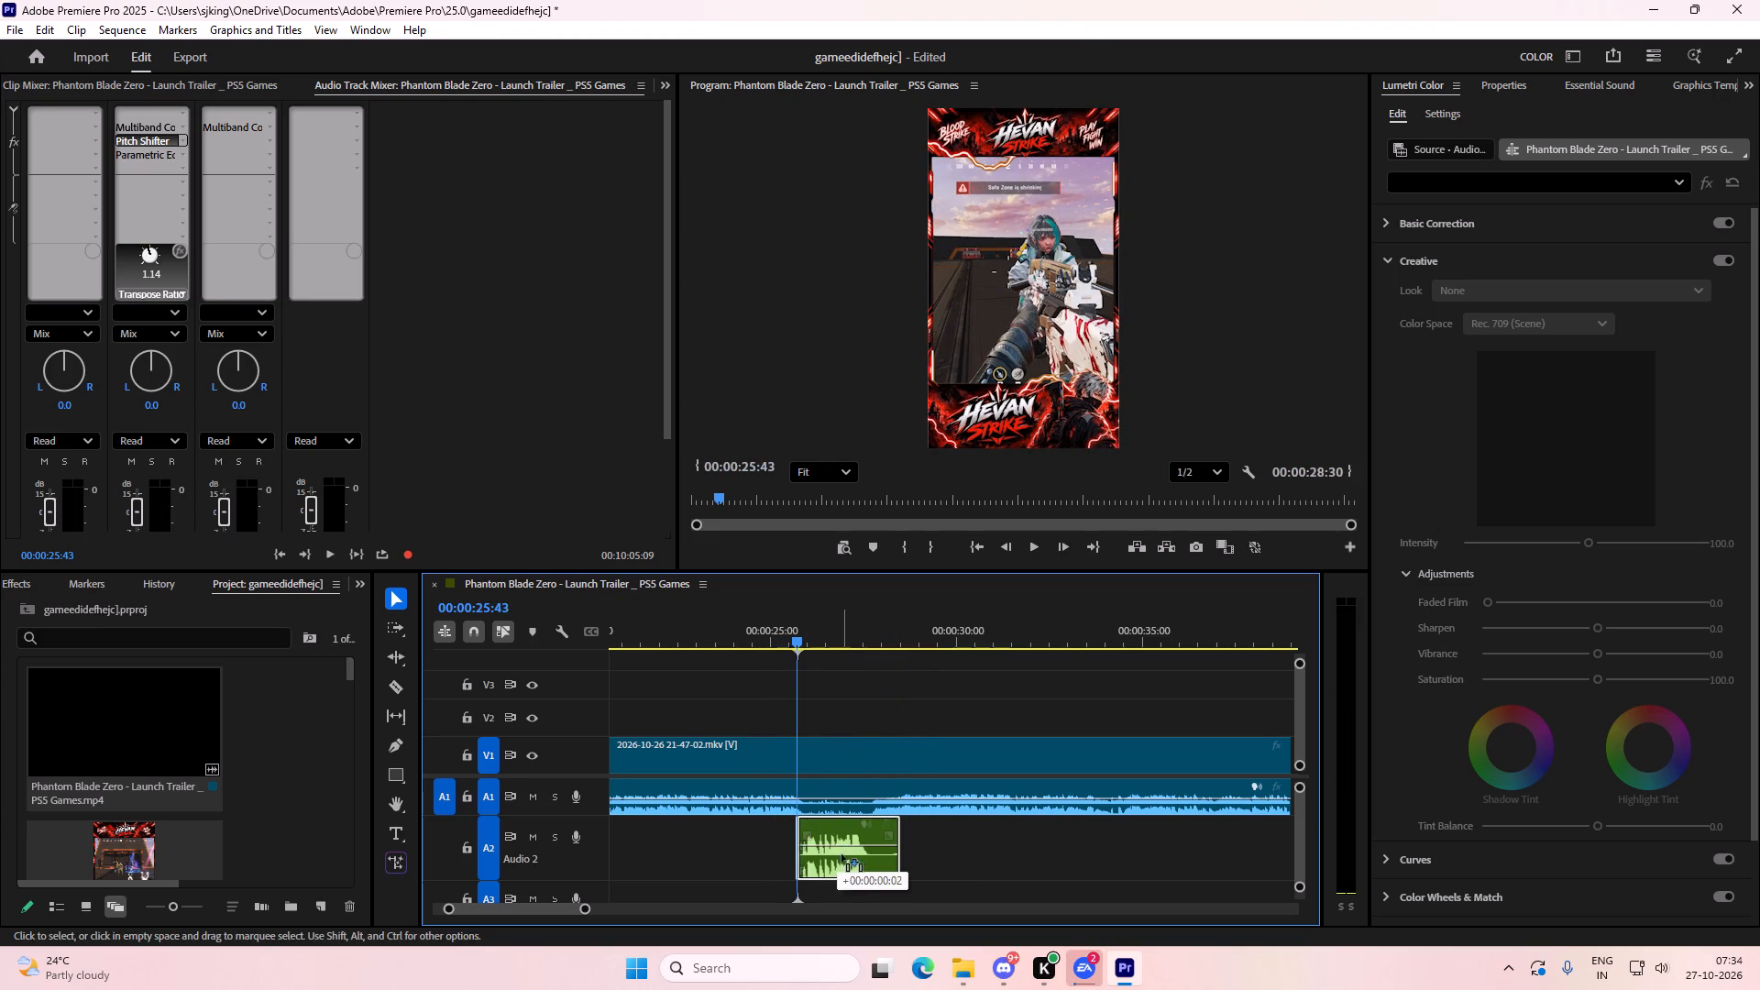
drag(841, 854, 843, 891)
Play from 00:00:25:43 to about 00:00:42:44 to review the voice-over on Audio 3 and the gameplay after it.
key(space)
alt+scroll(914, 803, down, 3)
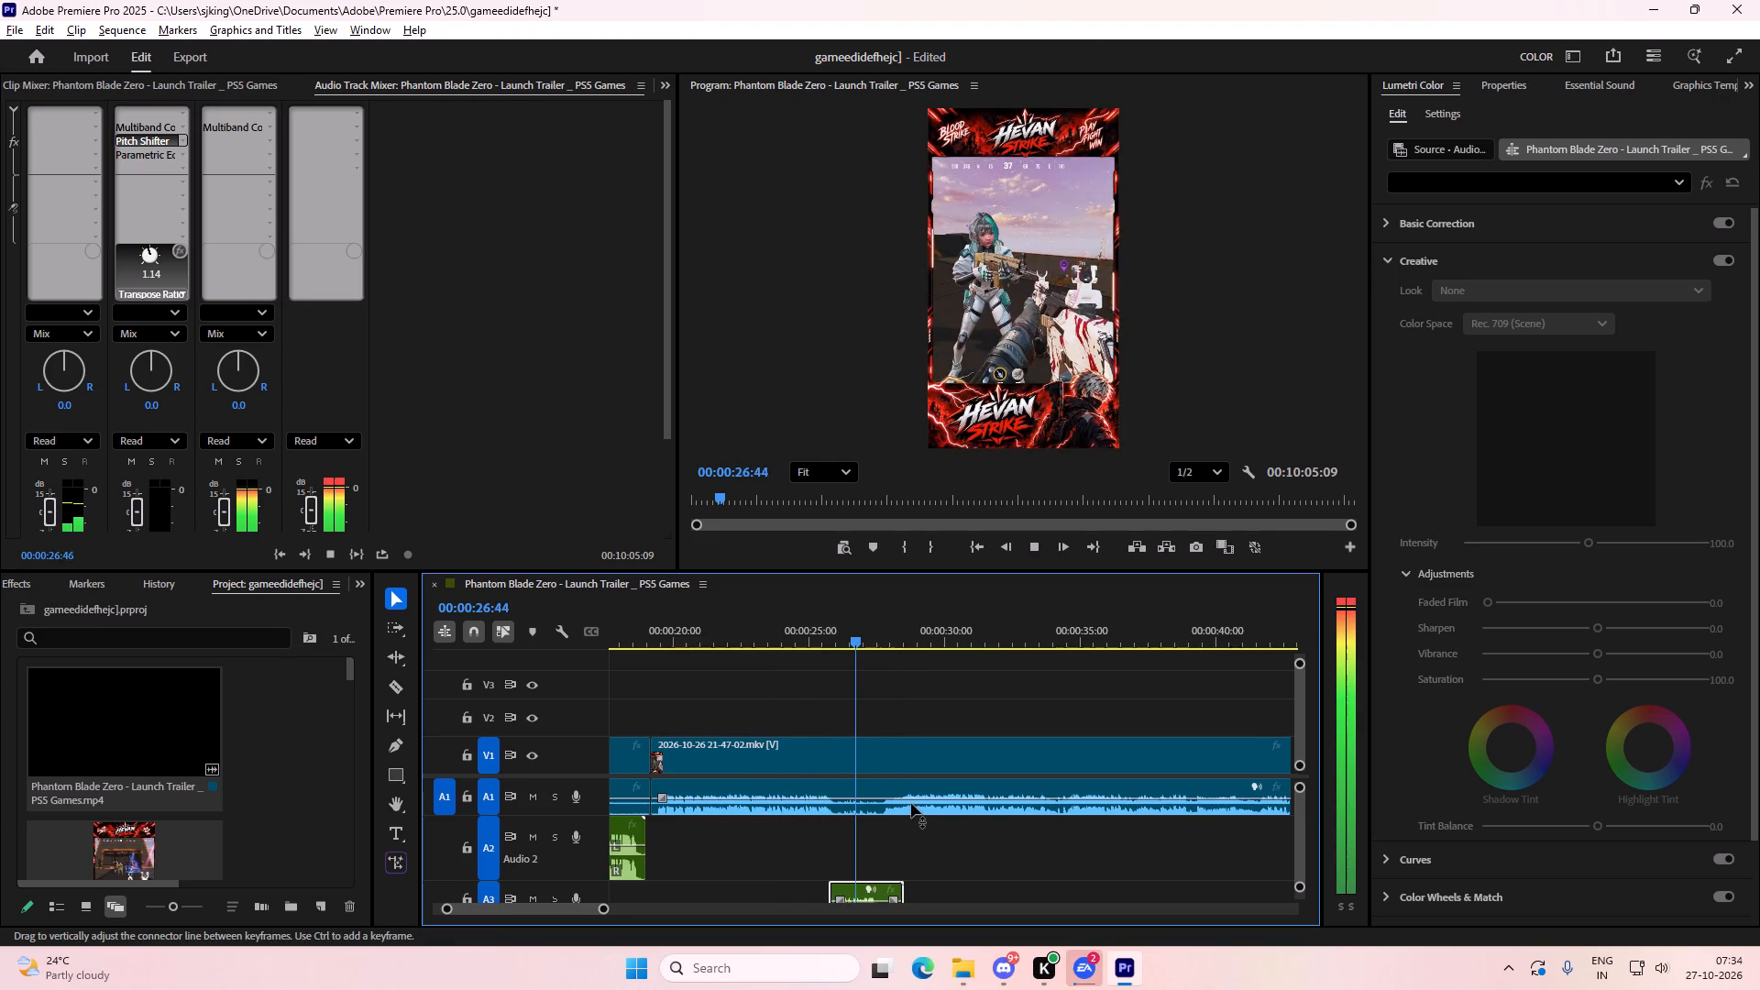
alt+scroll(910, 803, up, 1)
alt+scroll(918, 786, down, 3)
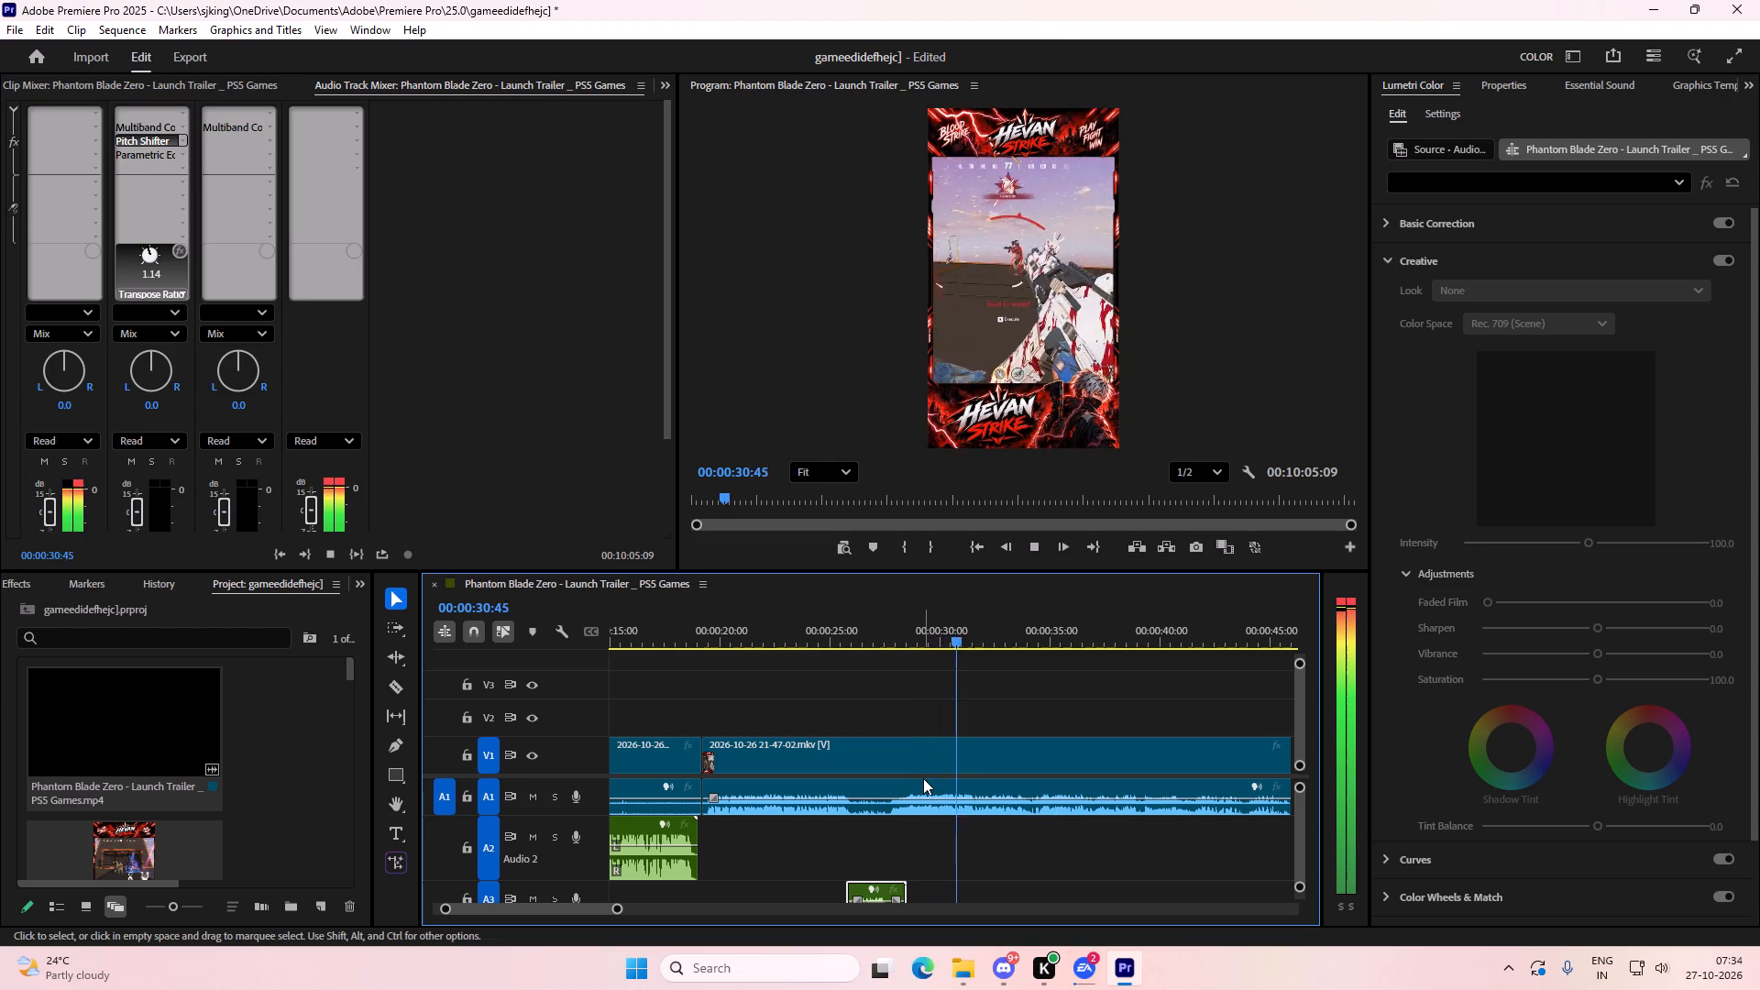
alt+scroll(963, 775, down, 7)
alt+scroll(1108, 874, up, 2)
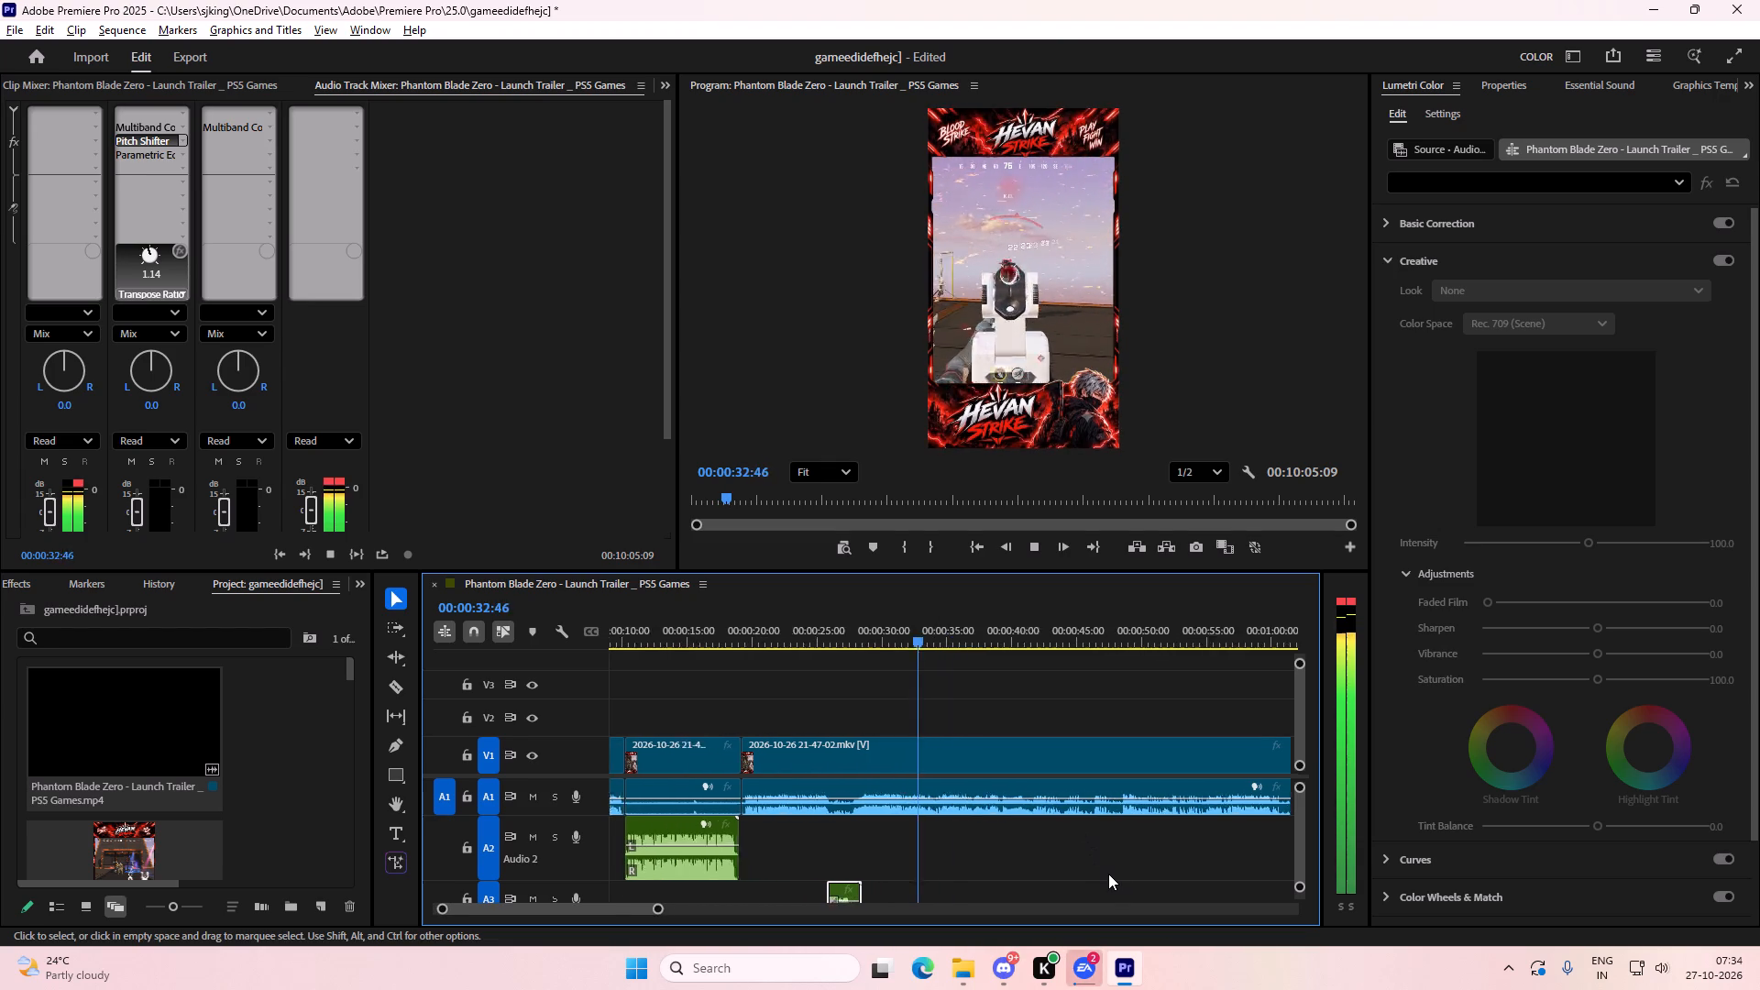
alt+scroll(1108, 874, up, 3)
scroll(1109, 867, down, 2)
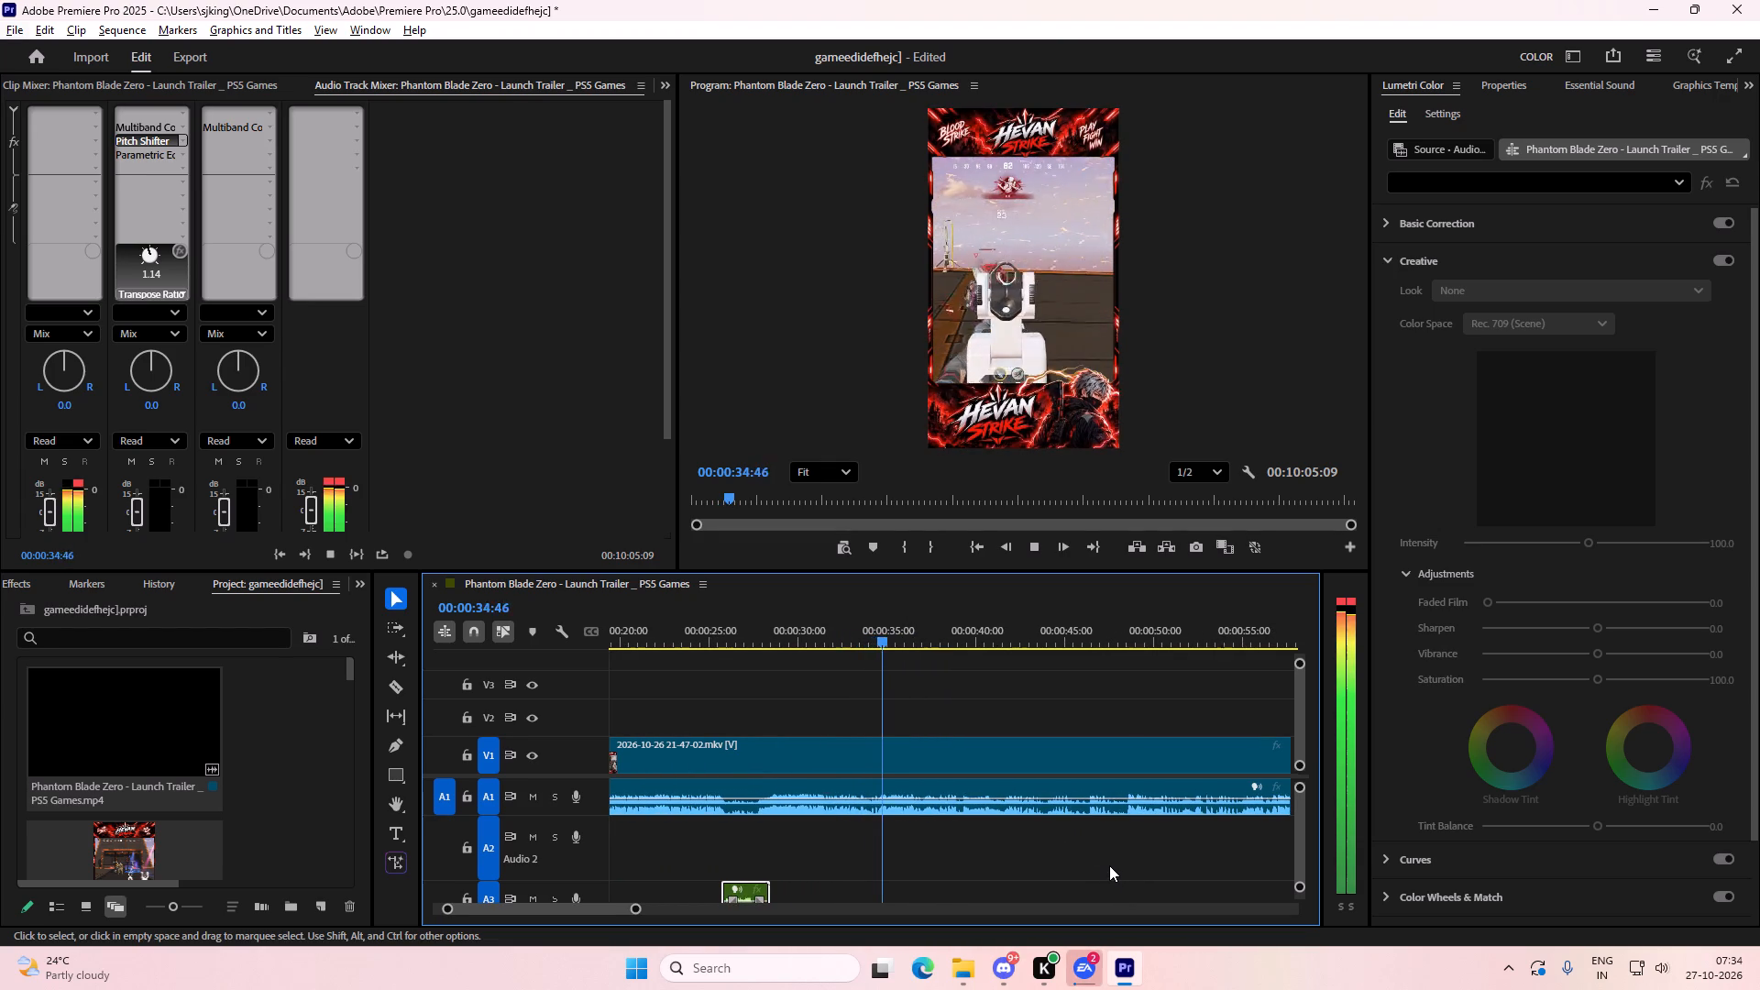
scroll(1103, 863, down, 3)
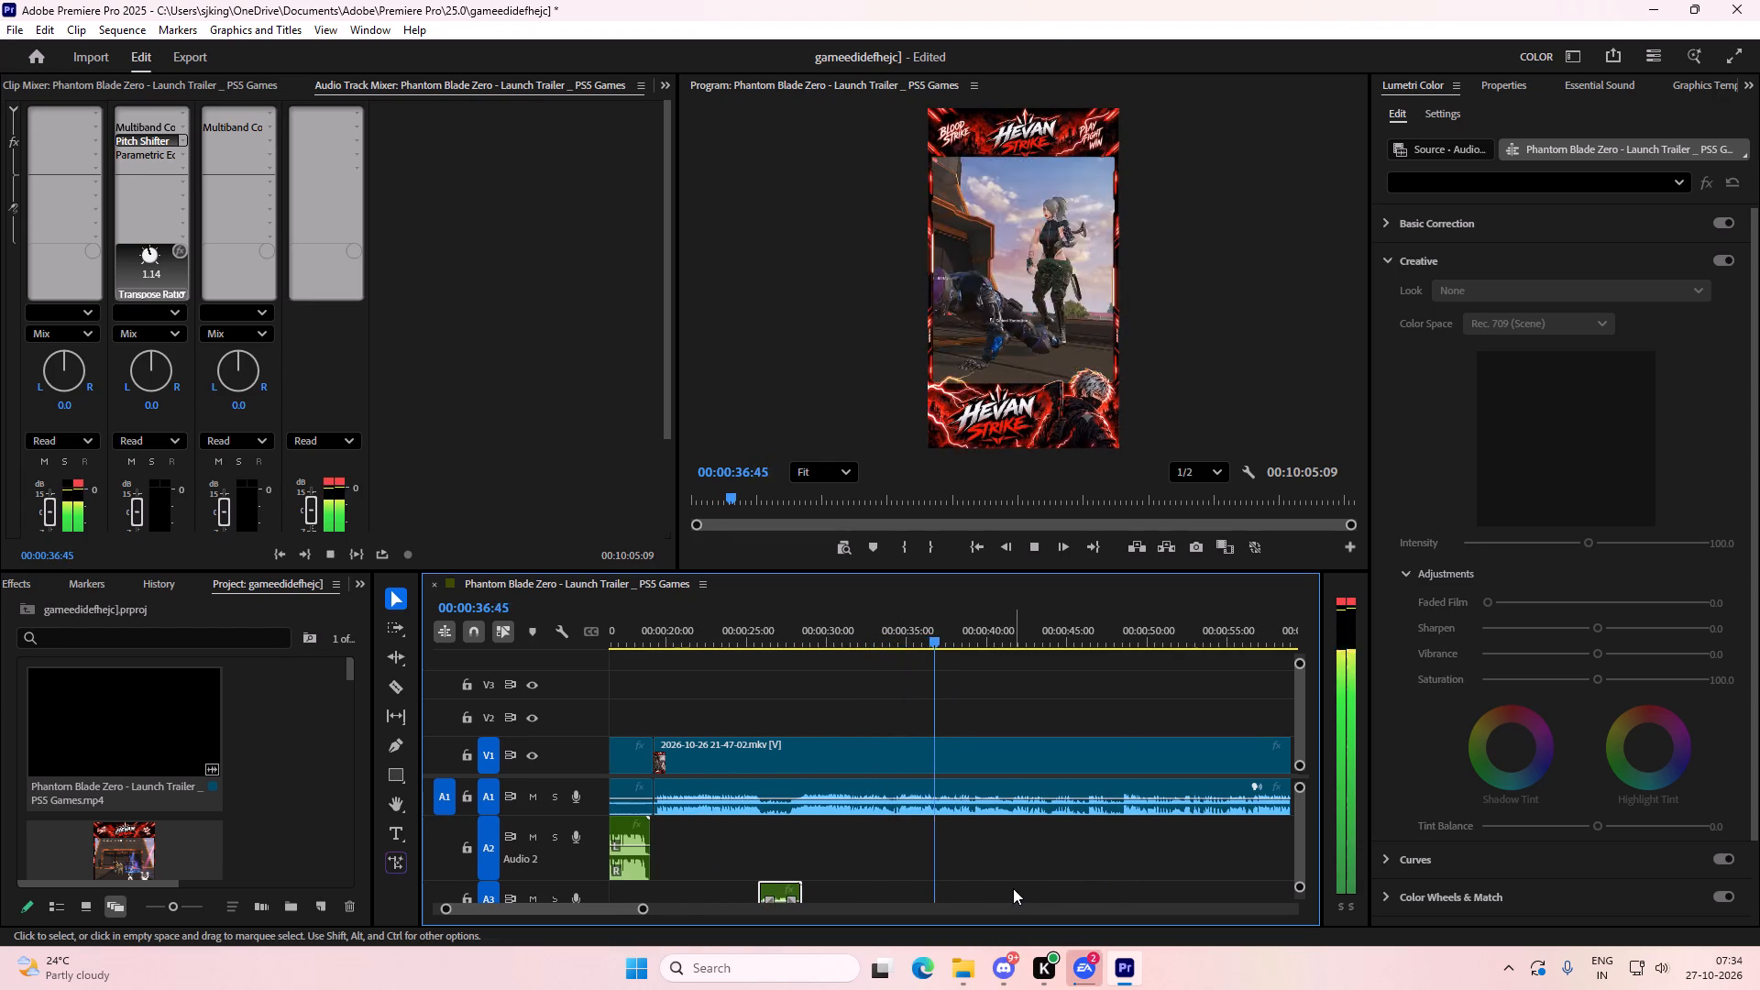
alt+scroll(1012, 887, down, 1)
alt+scroll(1011, 886, up, 5)
alt+scroll(1009, 879, down, 4)
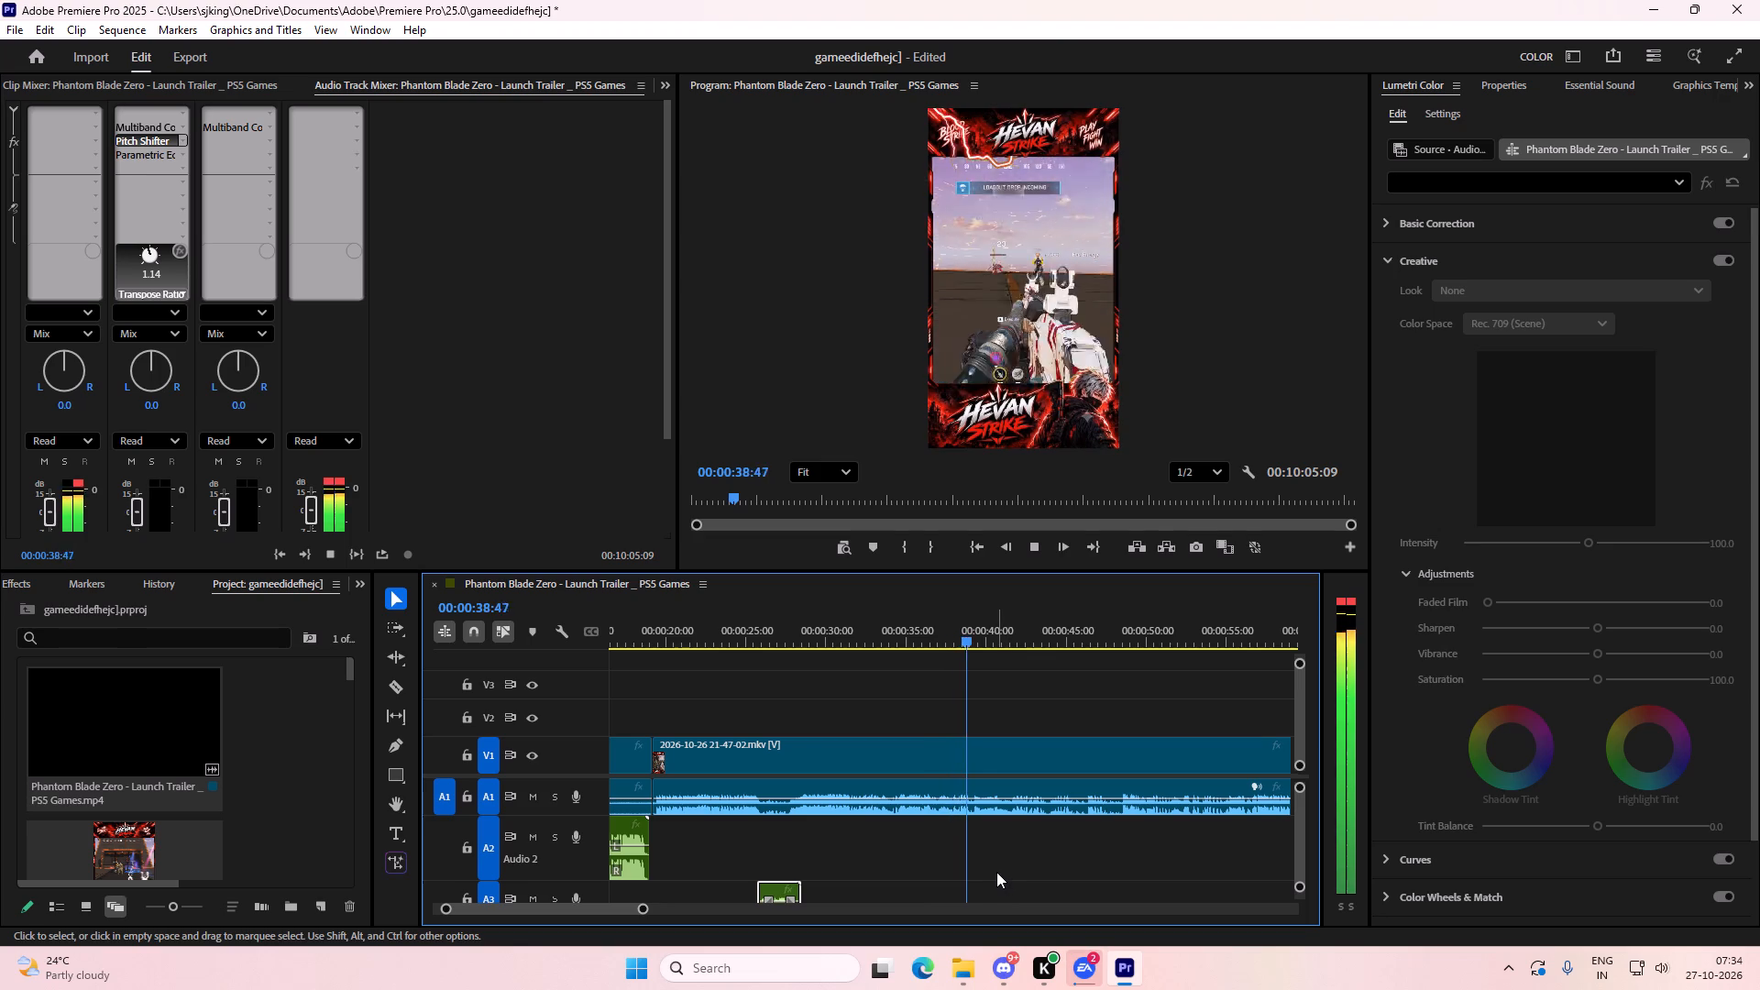
alt+scroll(994, 872, down, 6)
alt+scroll(969, 870, up, 4)
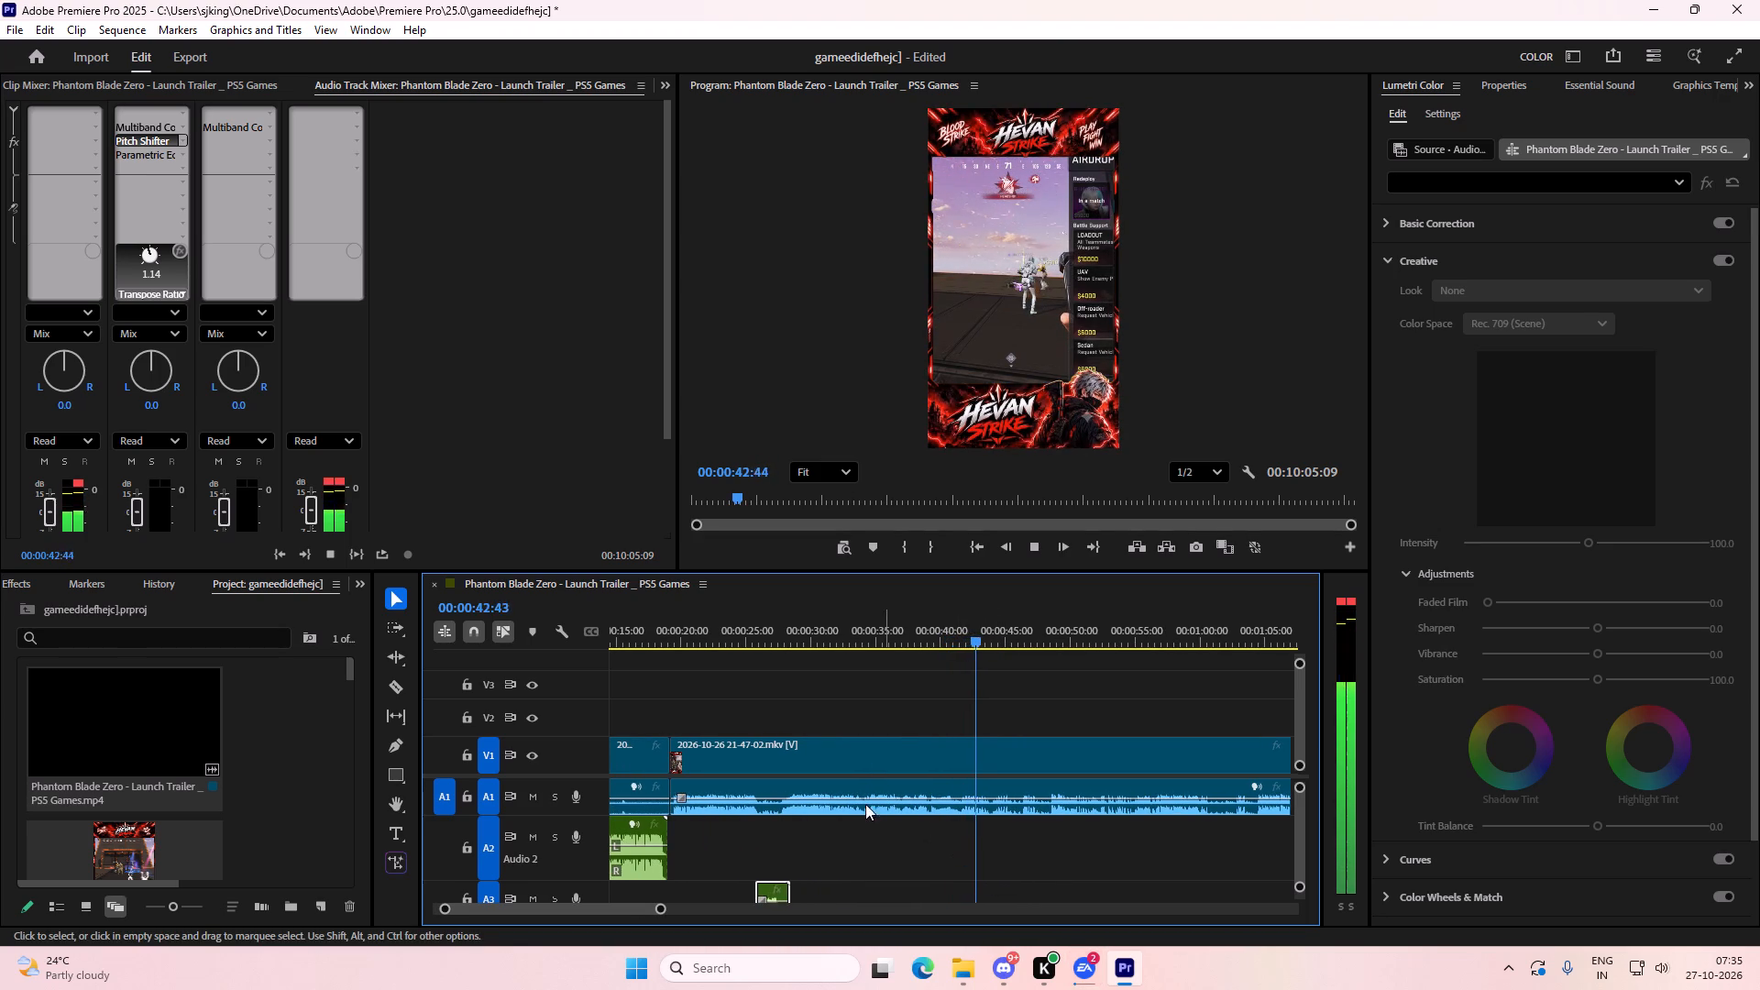
Replay from about 00:00:27:58, split the gameplay clip on V1 and A1 at 00:00:31:45, and select the part after the cut.
drag(823, 615, 786, 626)
key(space)
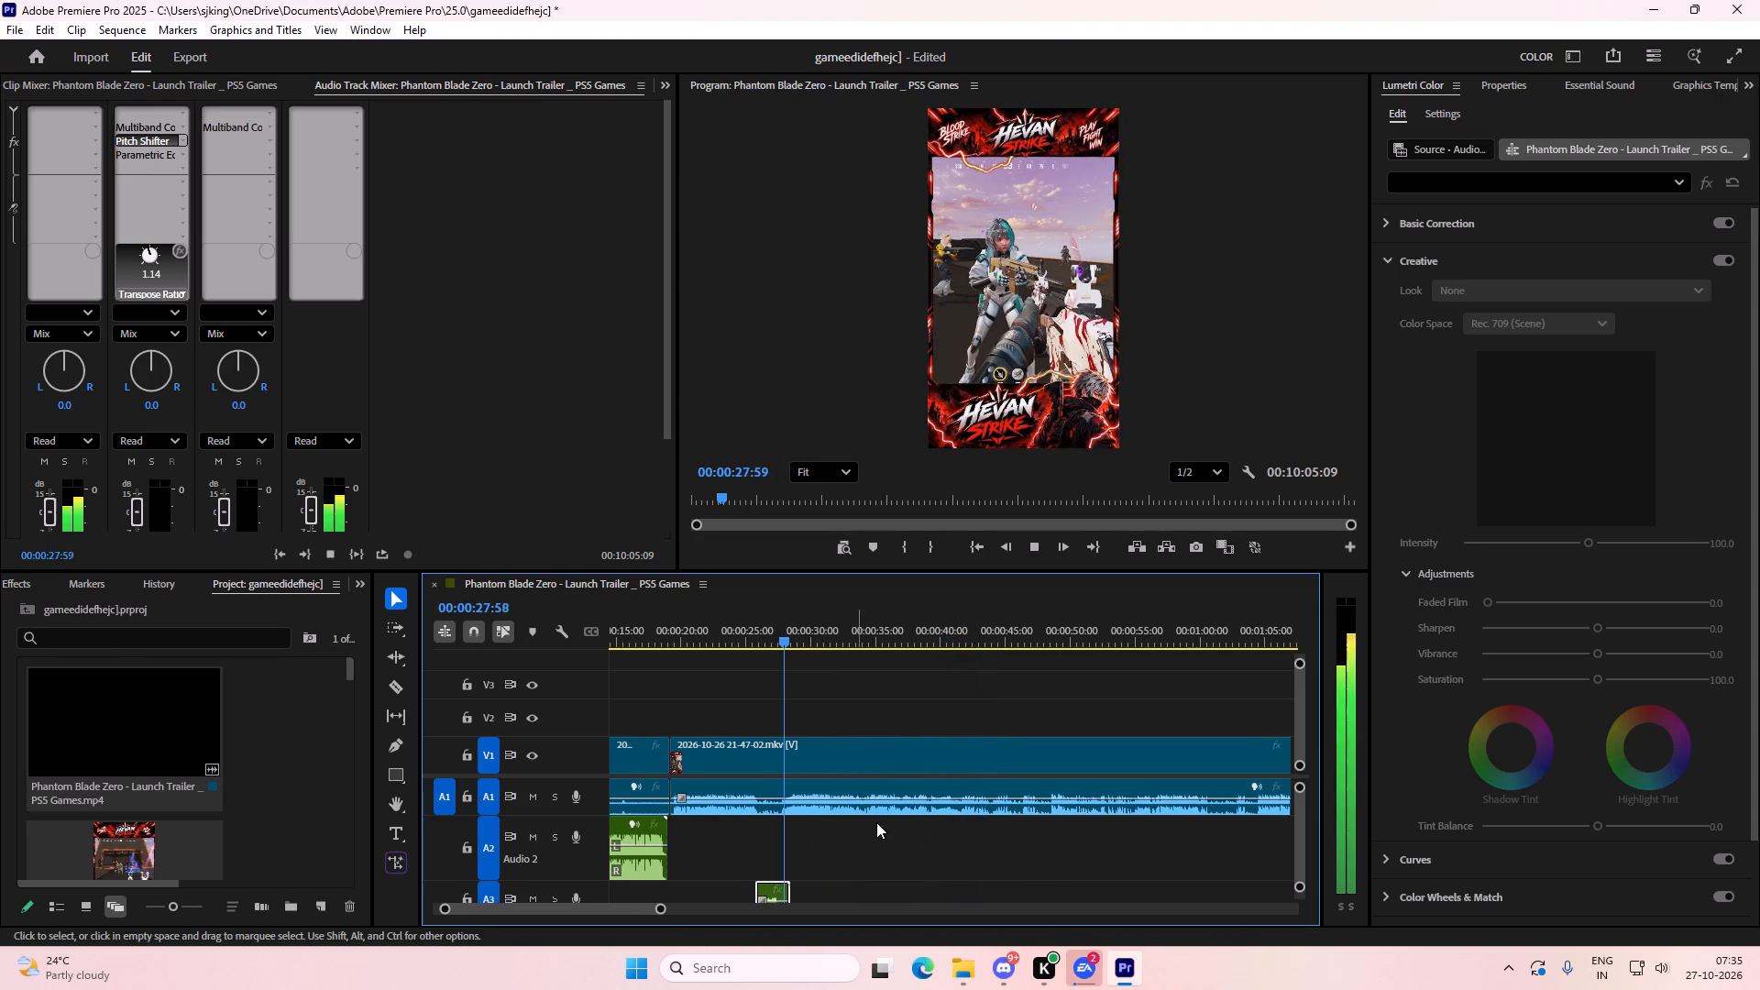
alt+scroll(914, 882, up, 6)
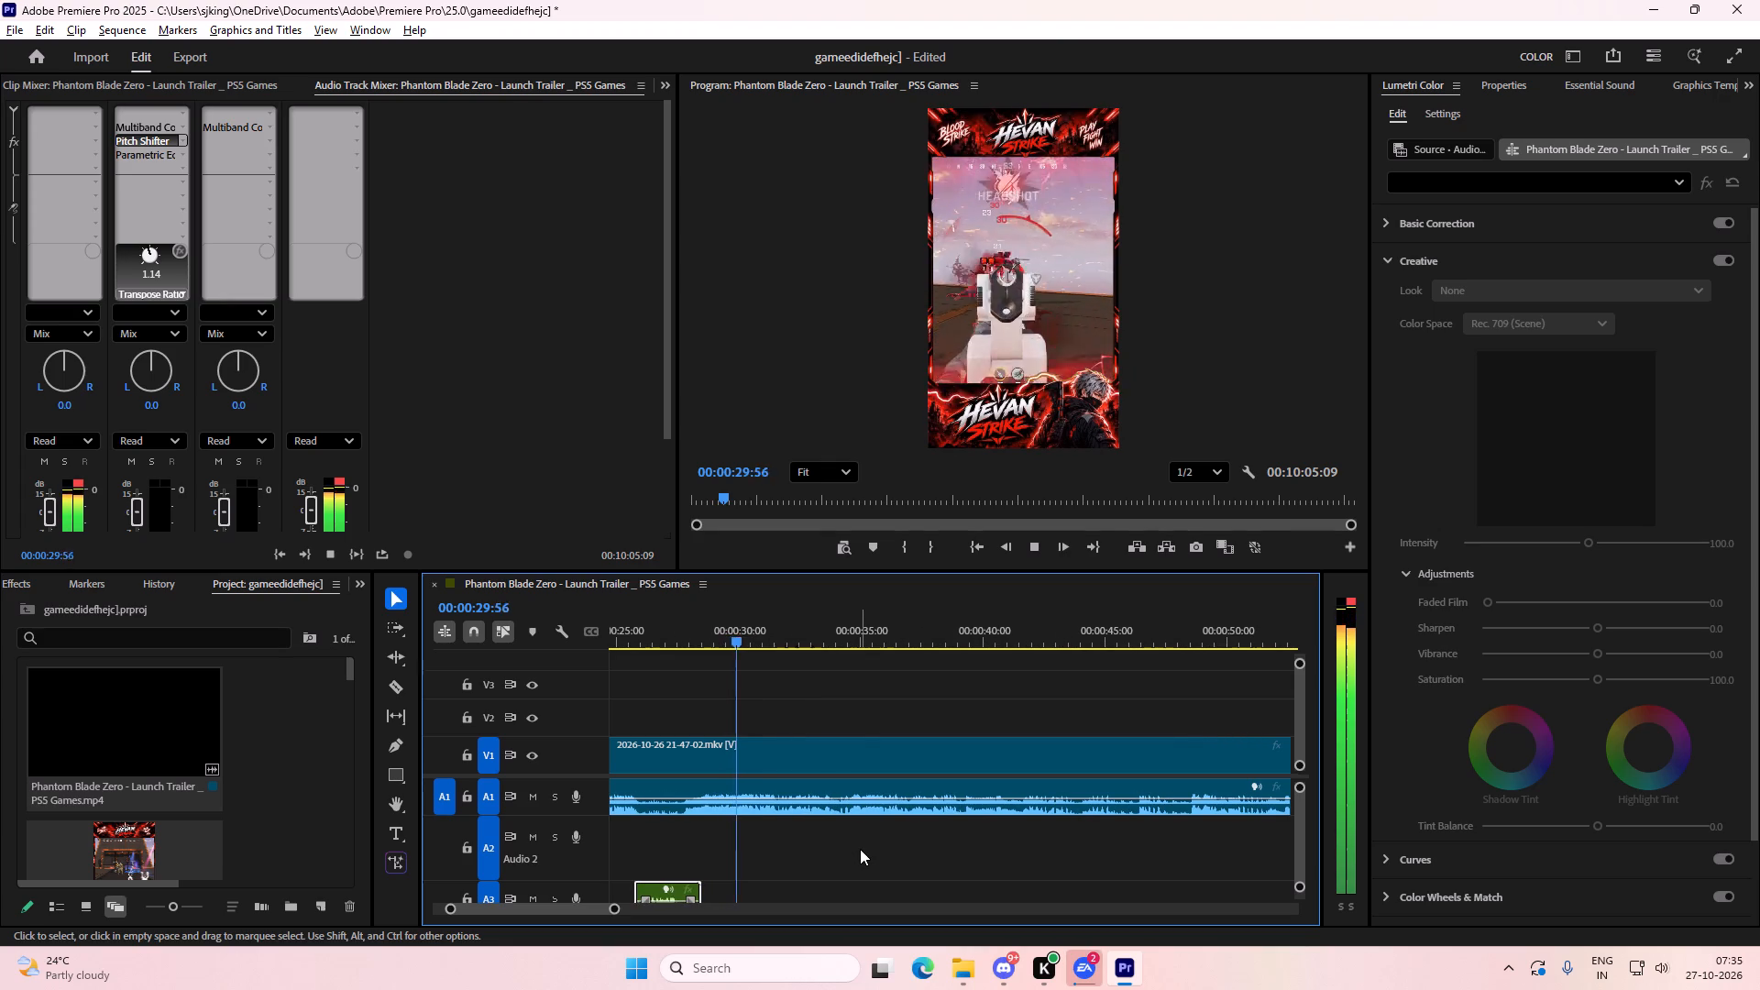
alt+scroll(856, 847, up, 2)
key(space)
click(843, 757)
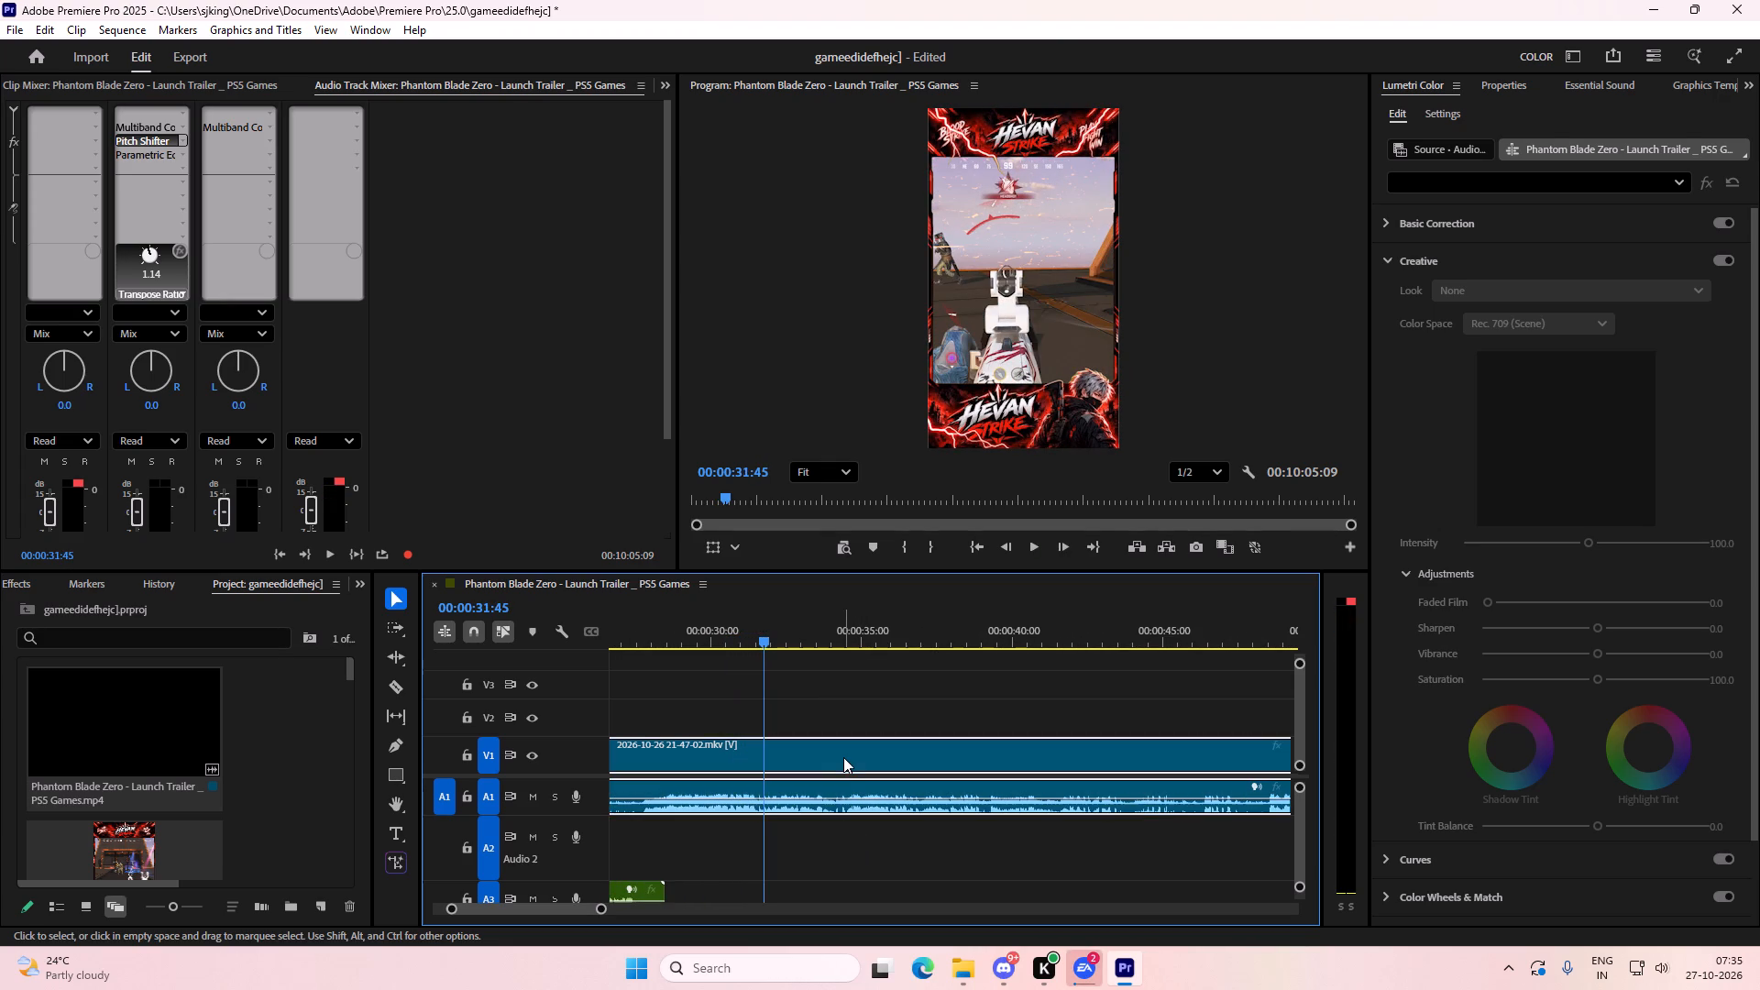
key(ctrl+k)
click(843, 762)
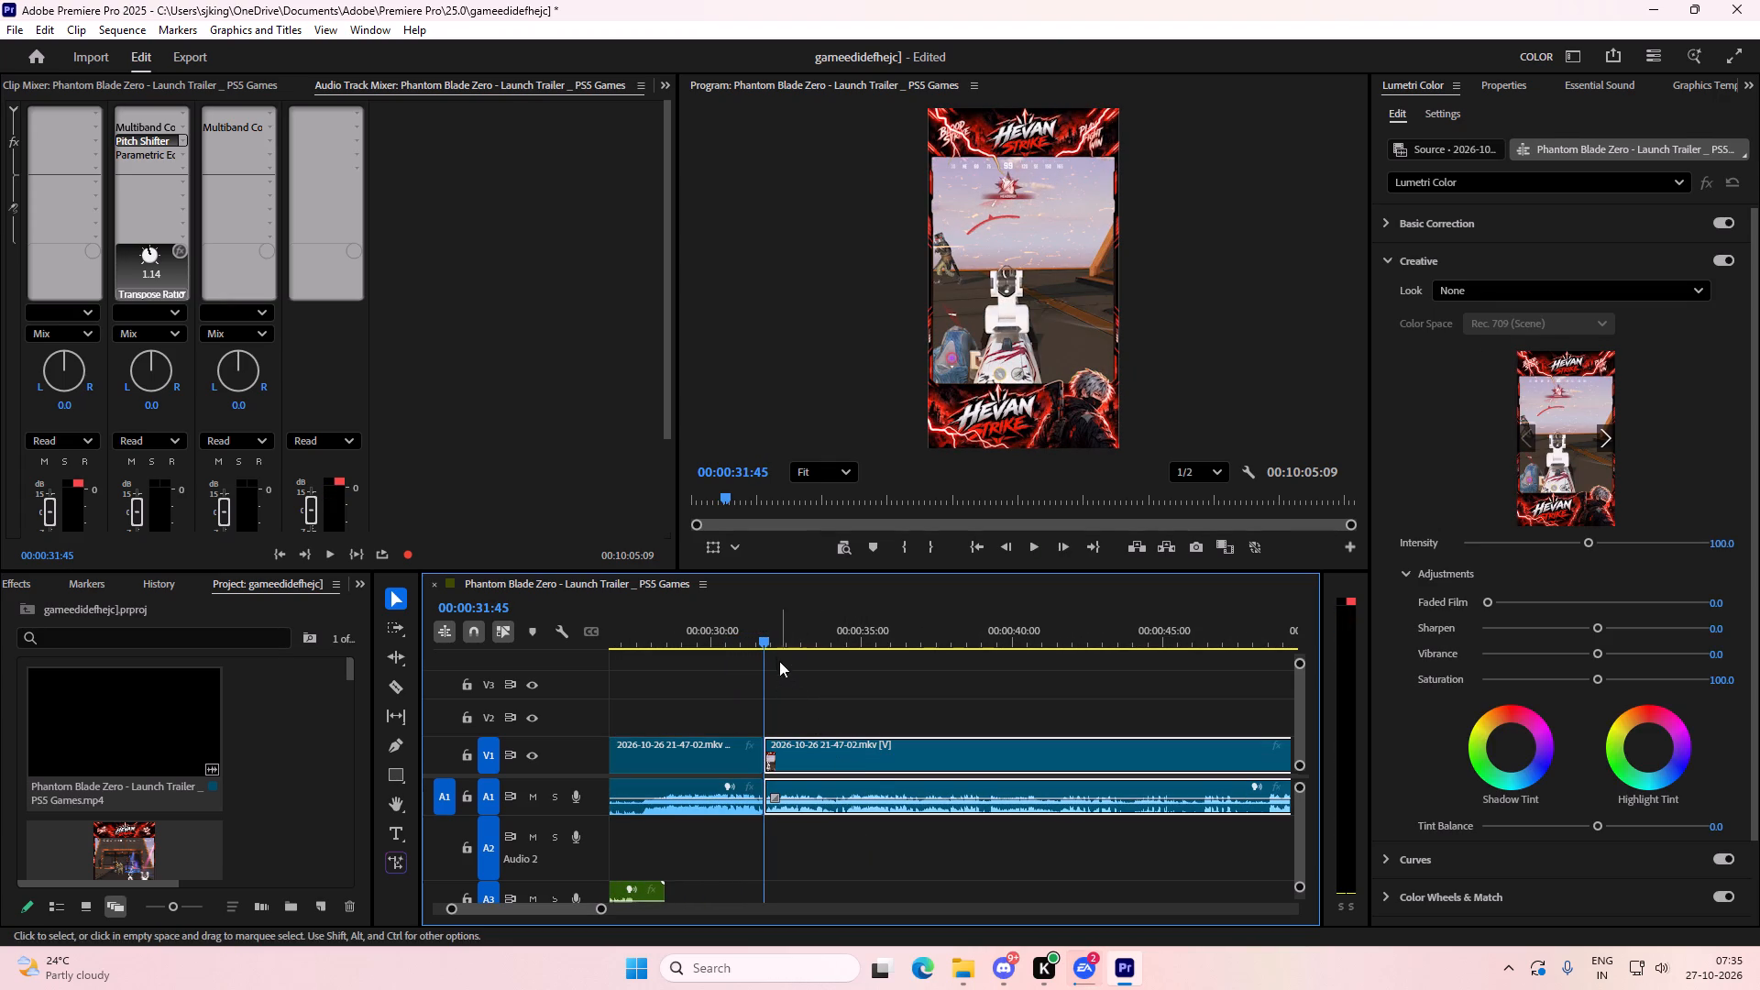
Play the gameplay from 00:00:34:49 to about 00:00:44:40 to look for the stretch worth cutting out.
drag(755, 628, 858, 638)
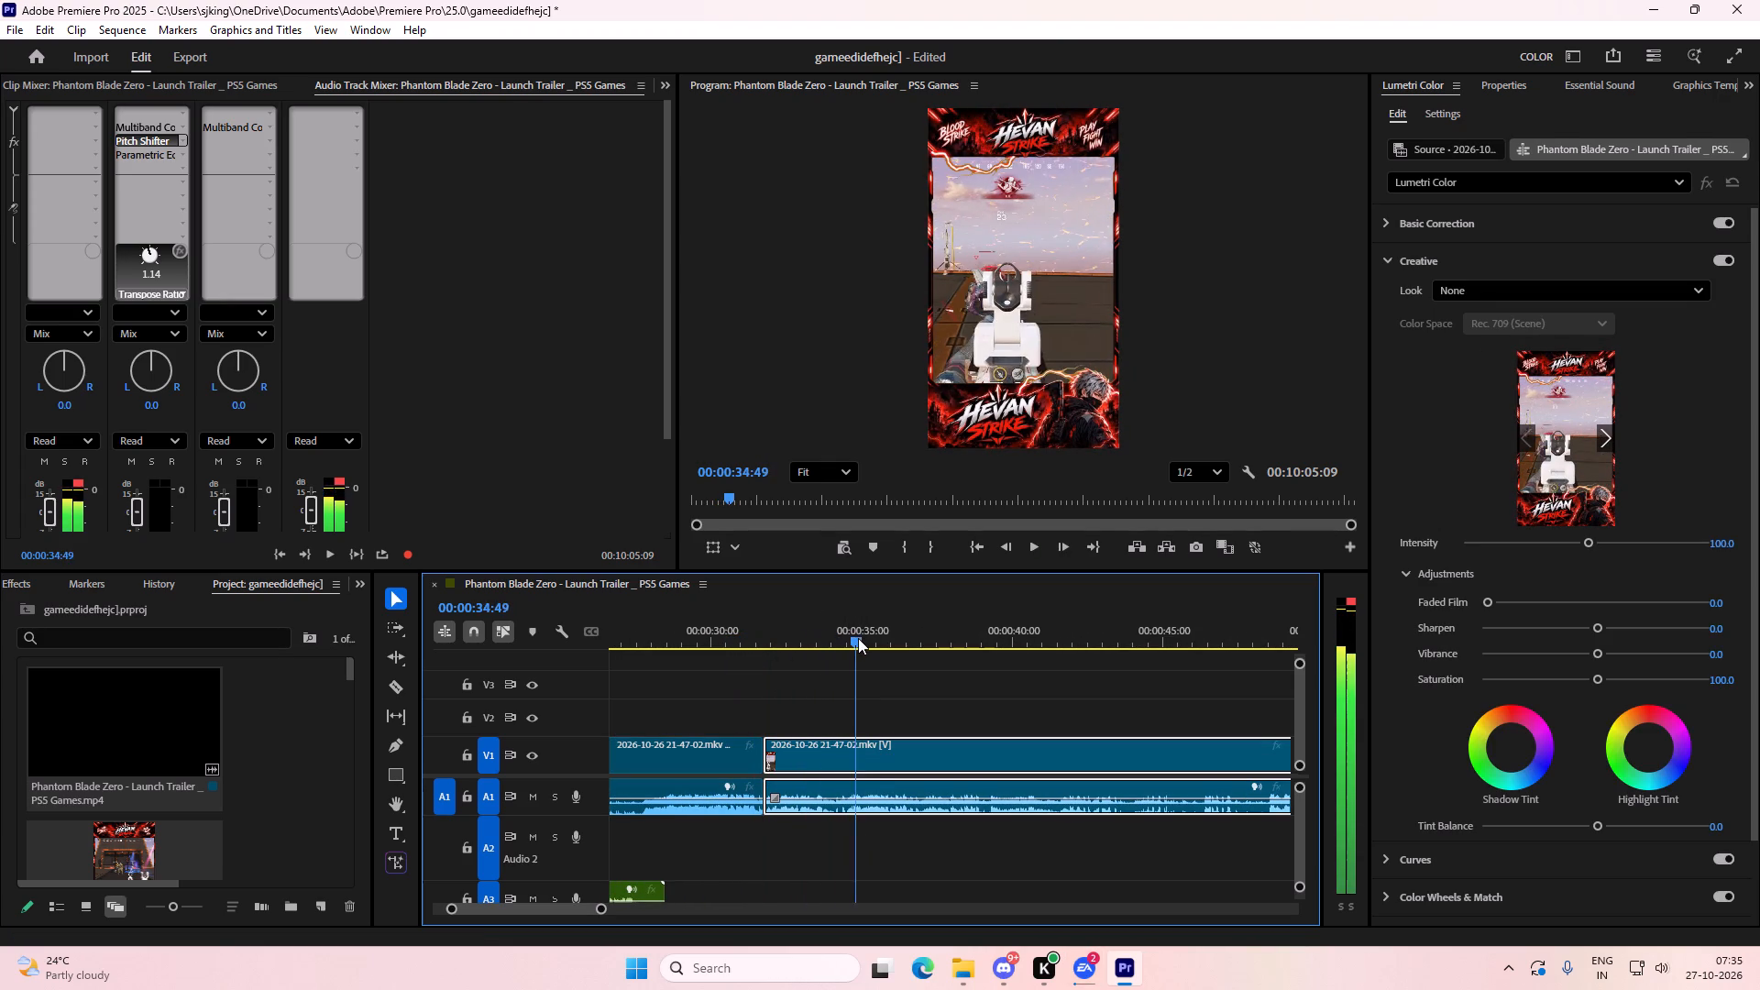
drag(858, 638, 859, 638)
key(space)
alt+scroll(922, 687, down, 3)
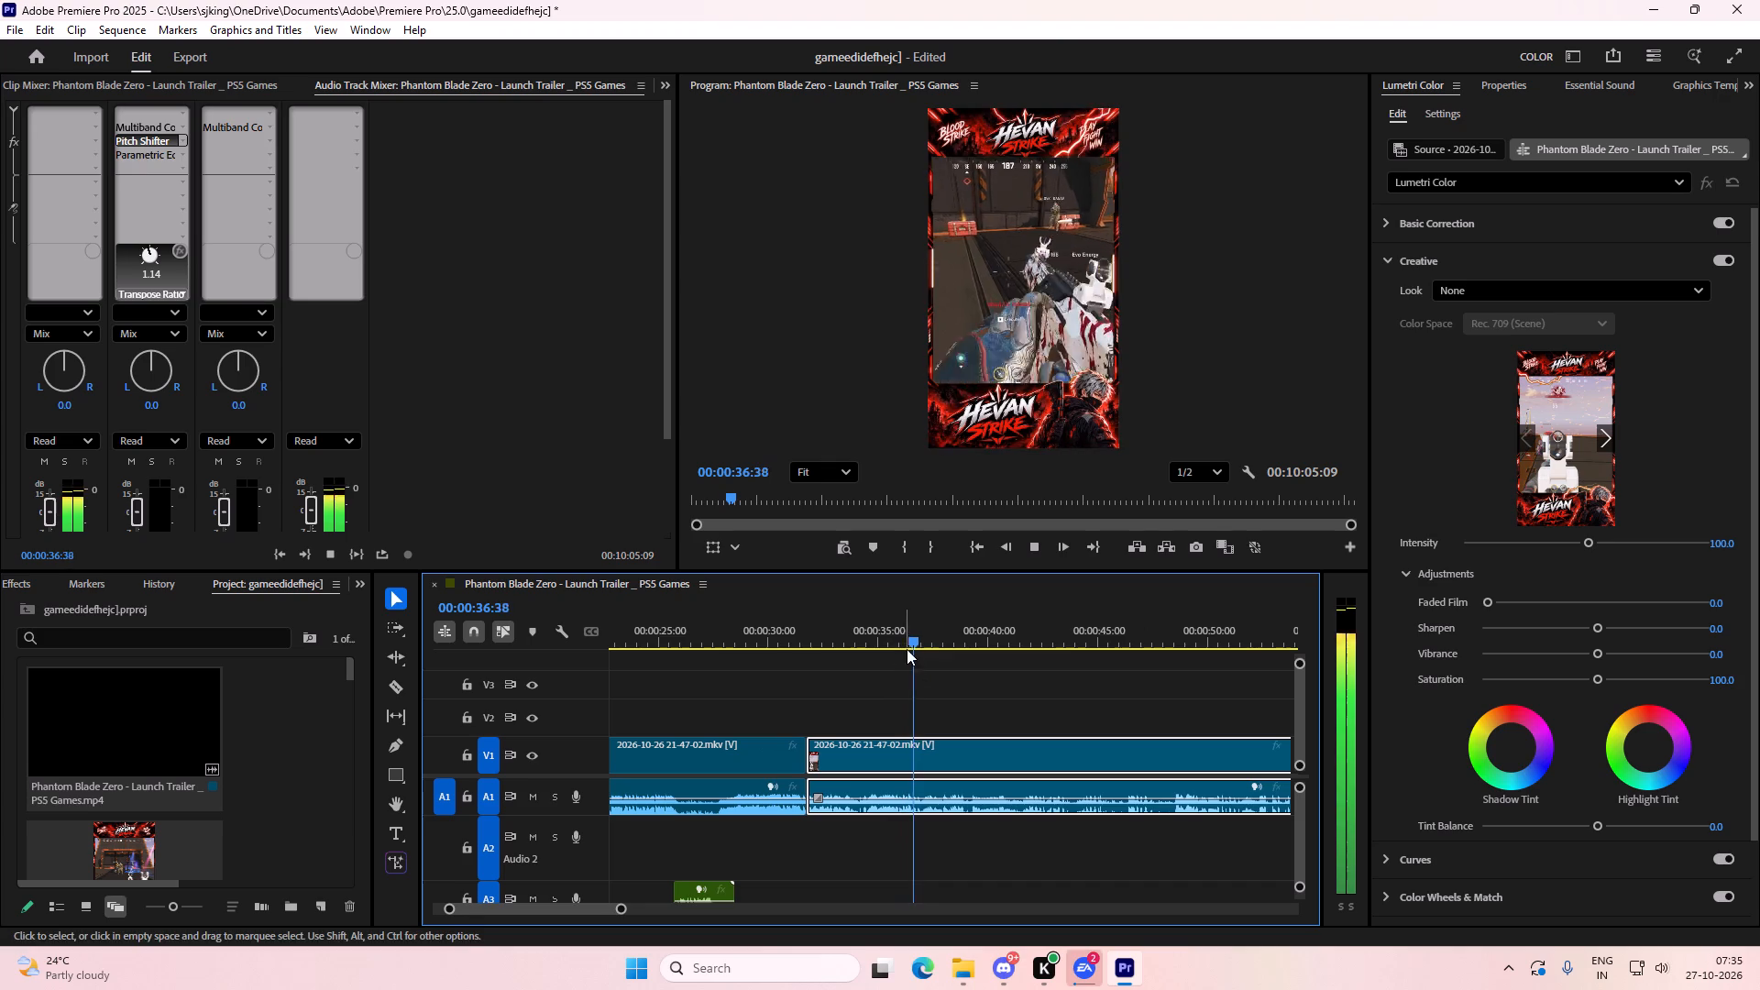
alt+scroll(989, 723, down, 2)
alt+scroll(989, 723, up, 2)
alt+scroll(999, 696, down, 2)
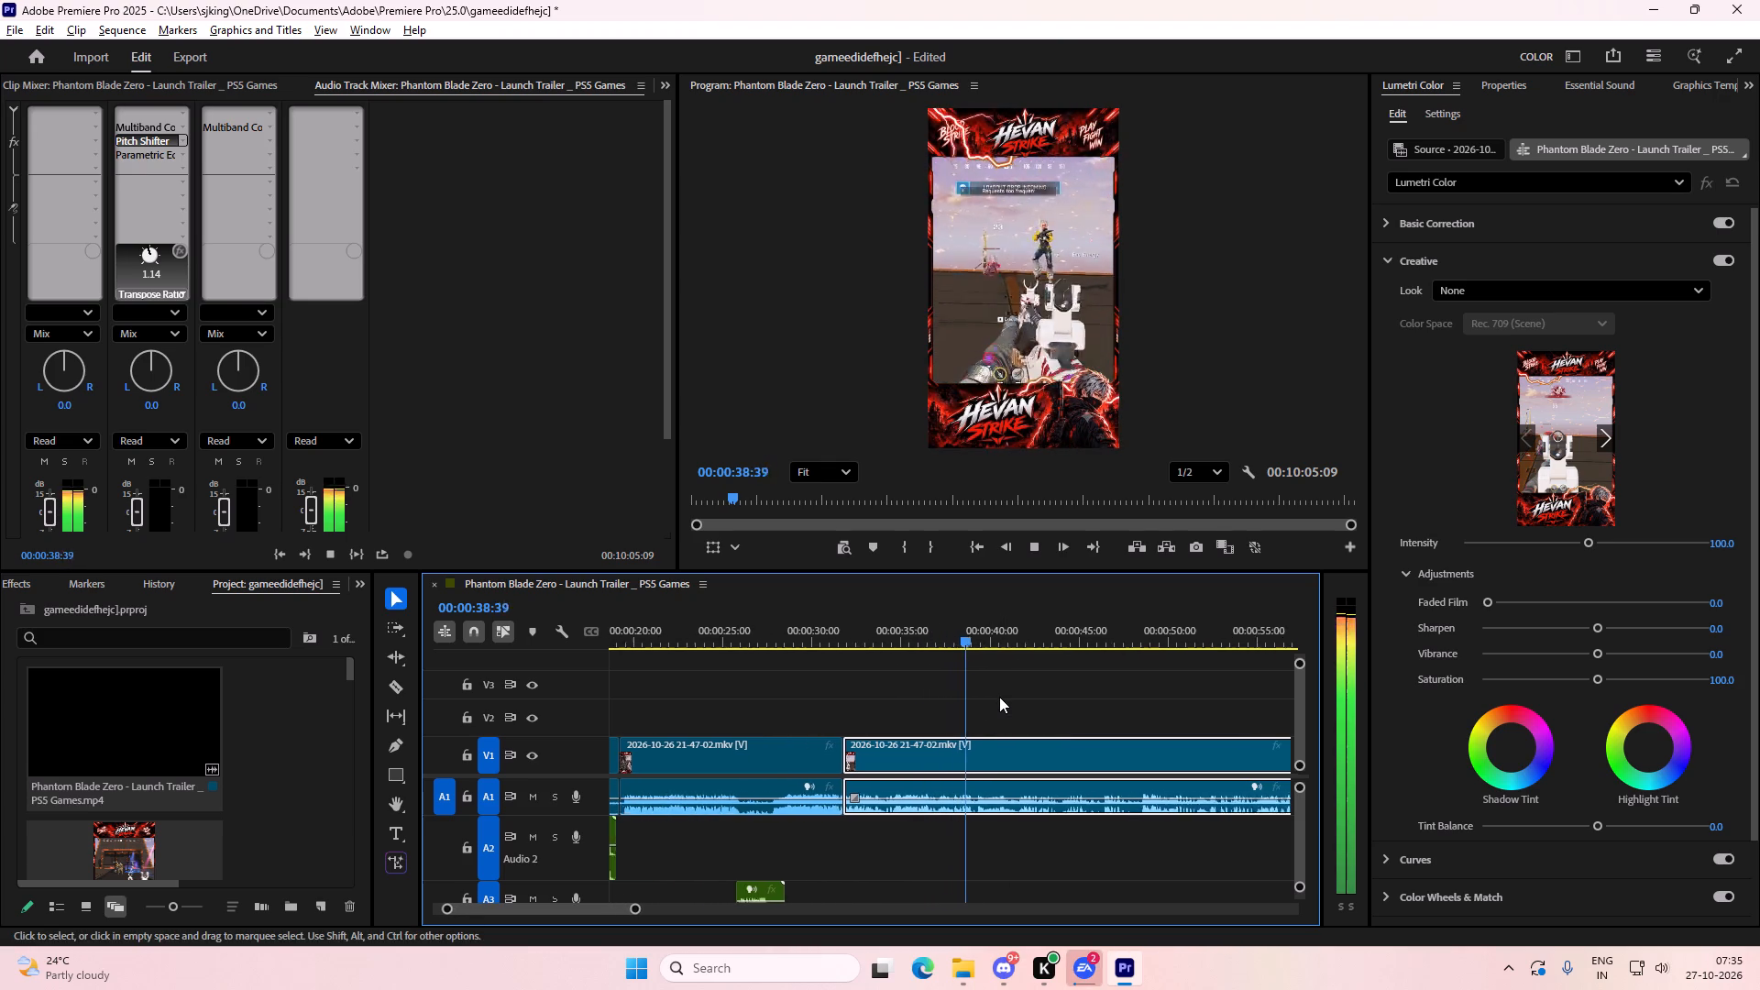
alt+scroll(999, 697, down, 1)
scroll(998, 698, down, 6)
scroll(827, 833, down, 4)
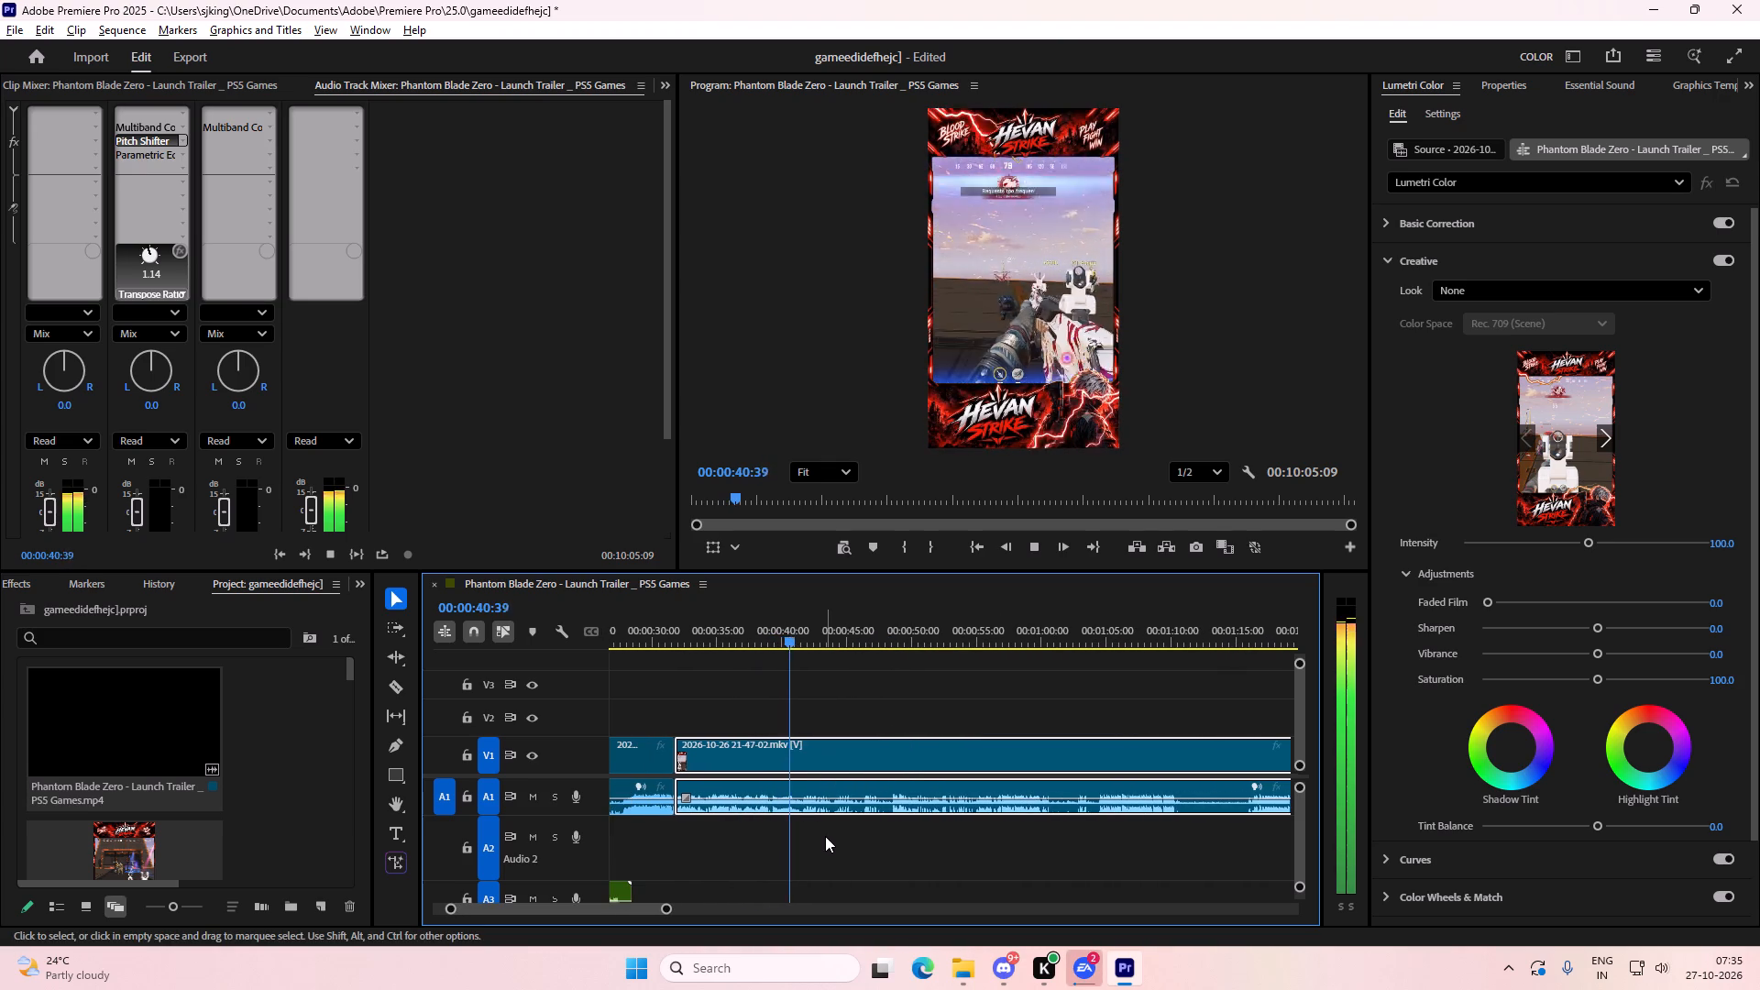
alt+scroll(825, 836, down, 5)
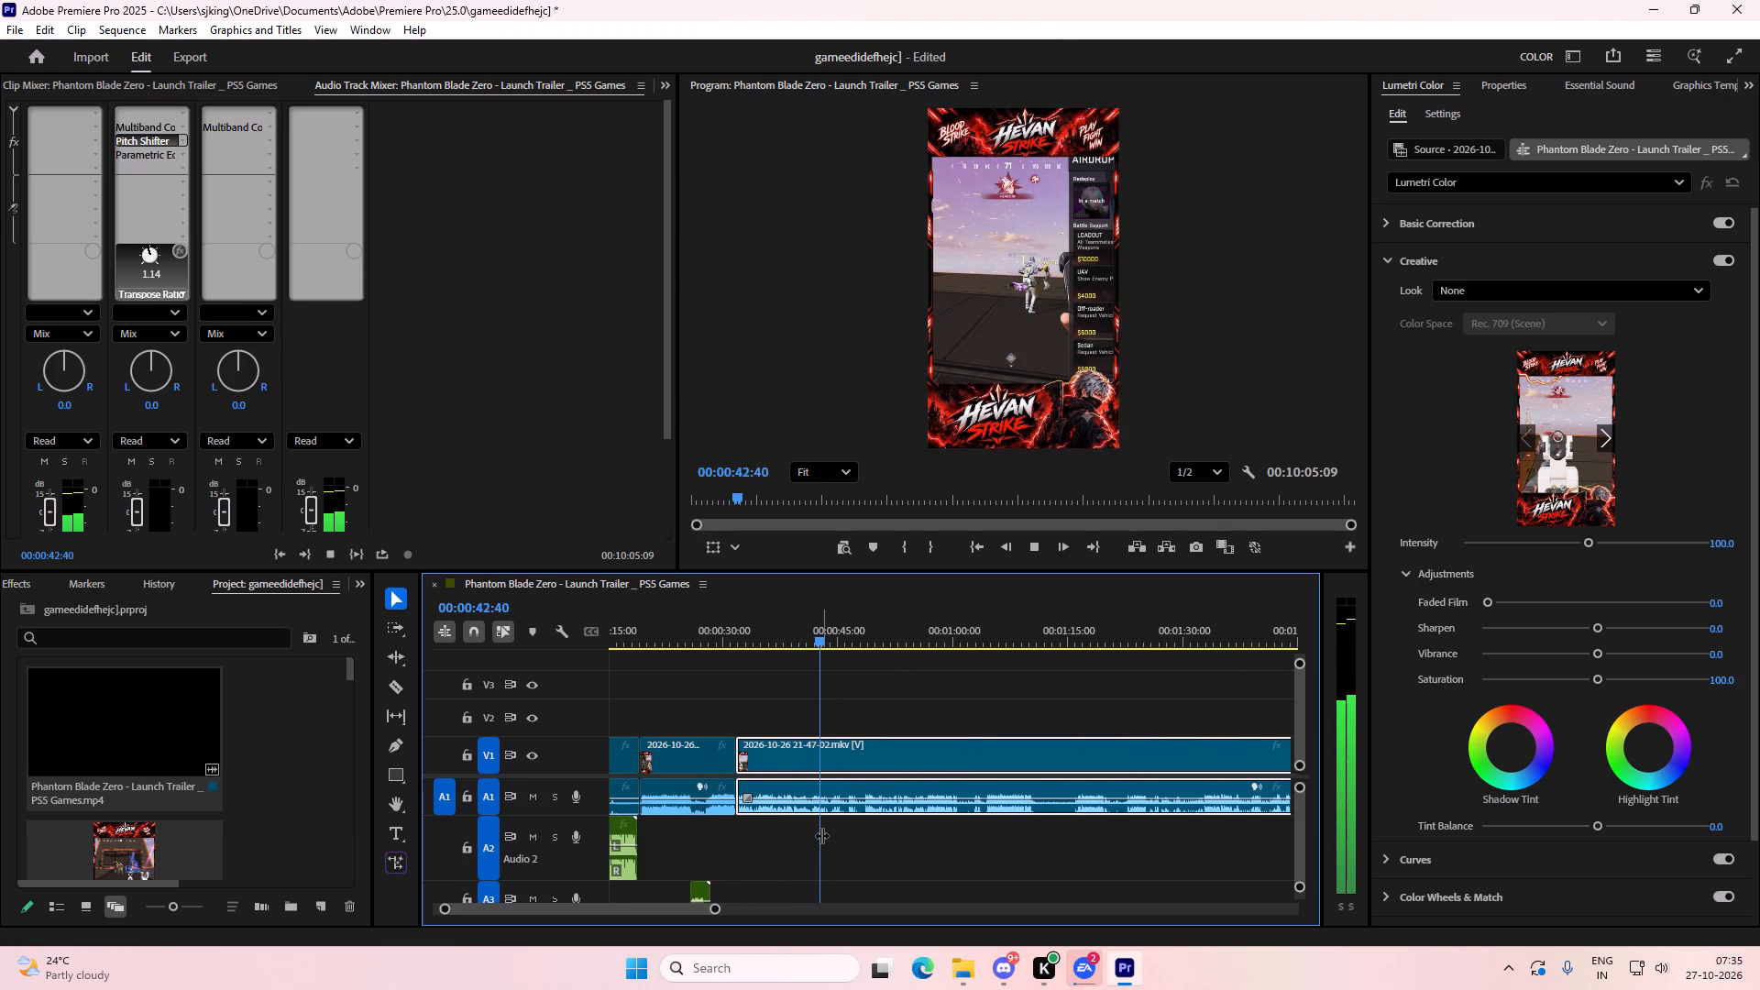
alt+scroll(896, 836, down, 1)
scroll(854, 744, up, 1)
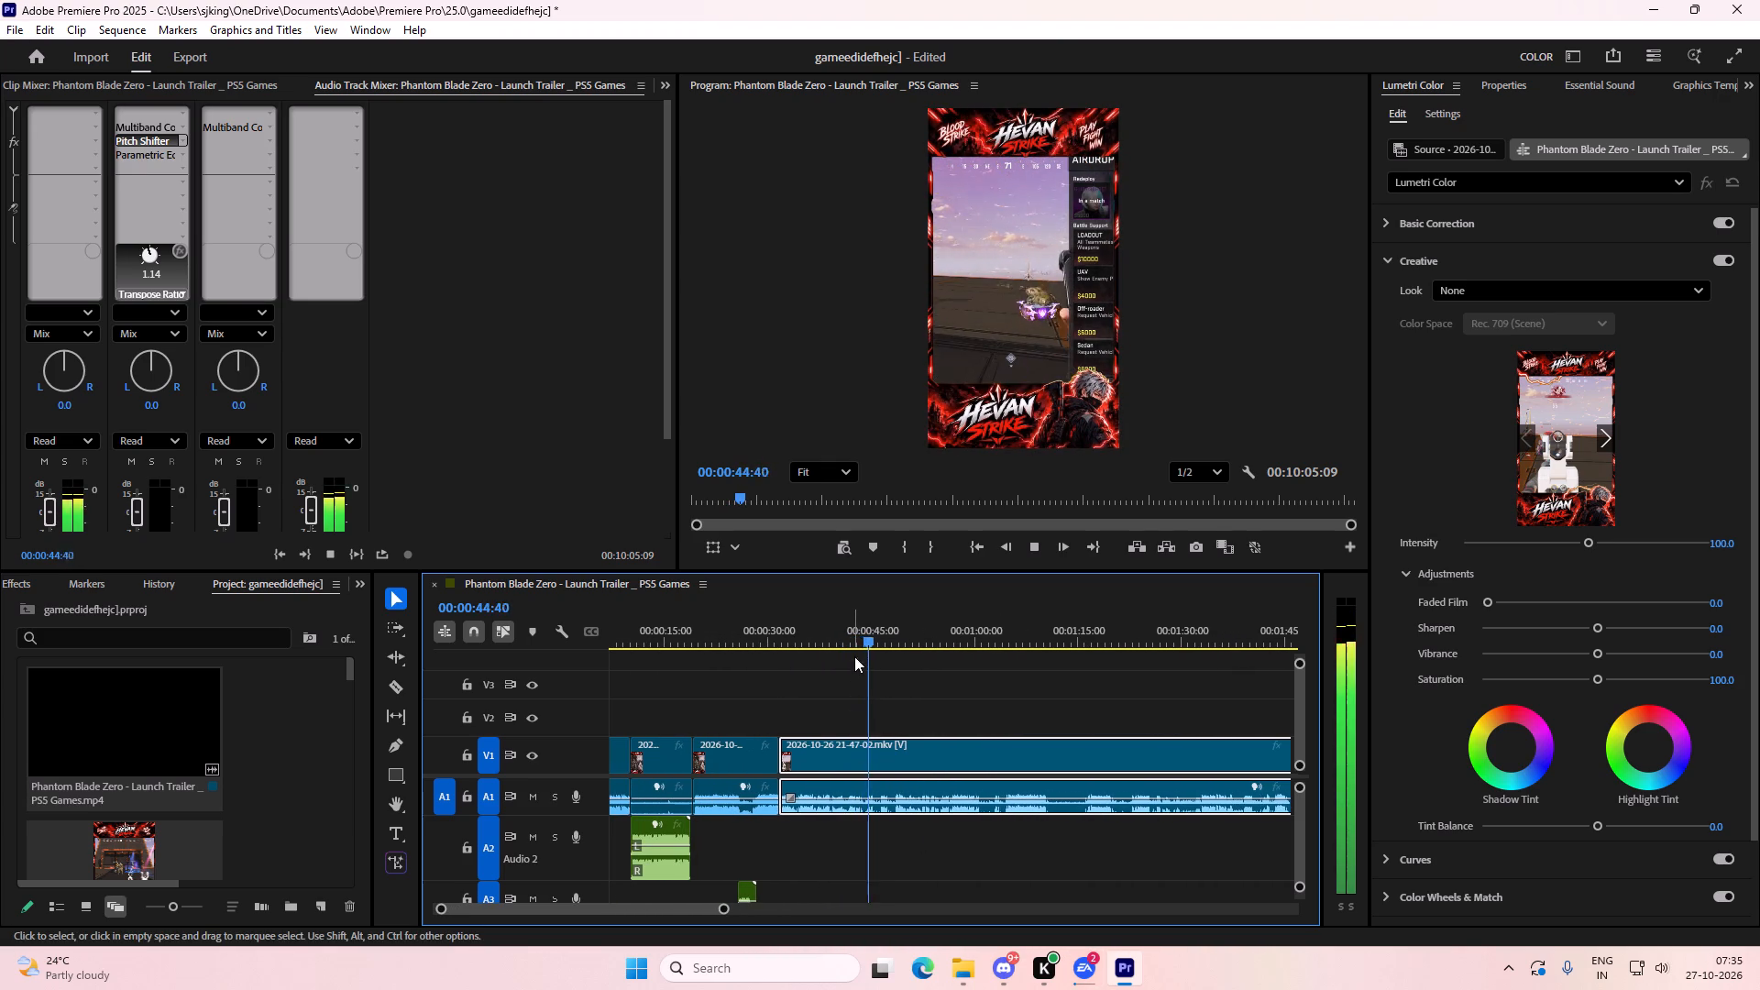
Skip ahead twice through the gameplay and play to about 00:01:00:00 to find where the next useful action begins.
drag(867, 643, 890, 654)
key(space)
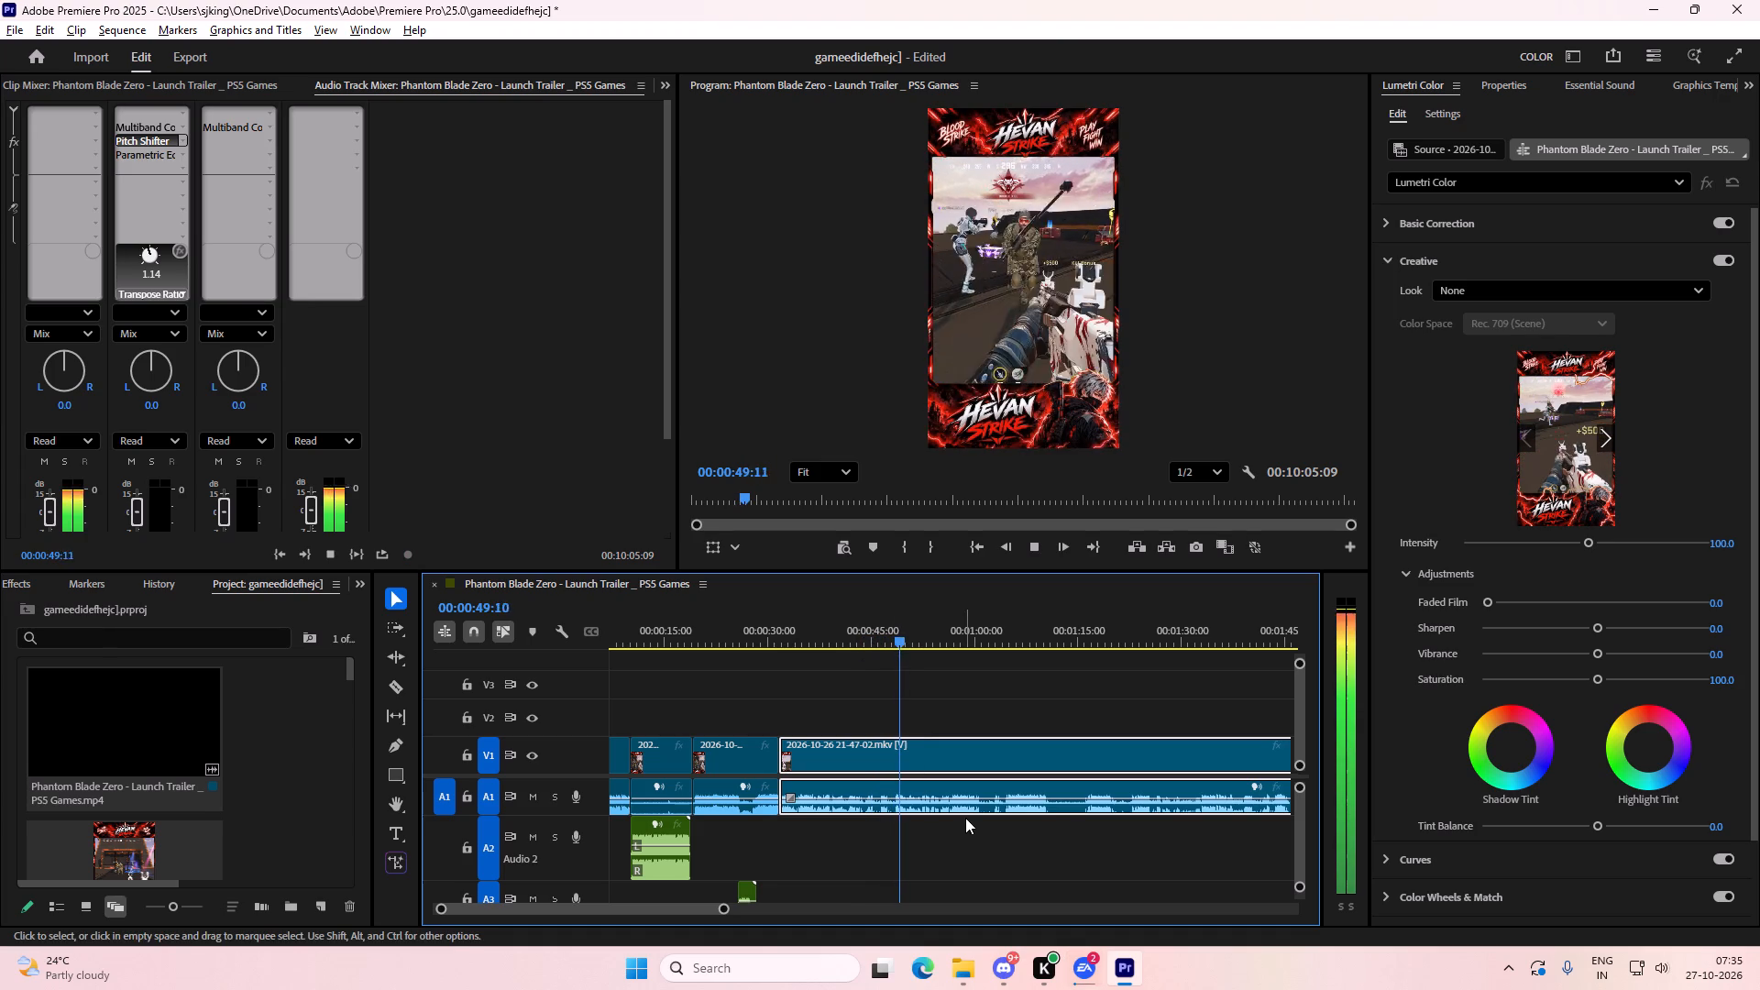
alt+scroll(965, 819, up, 3)
alt+scroll(964, 810, down, 5)
alt+scroll(933, 786, up, 1)
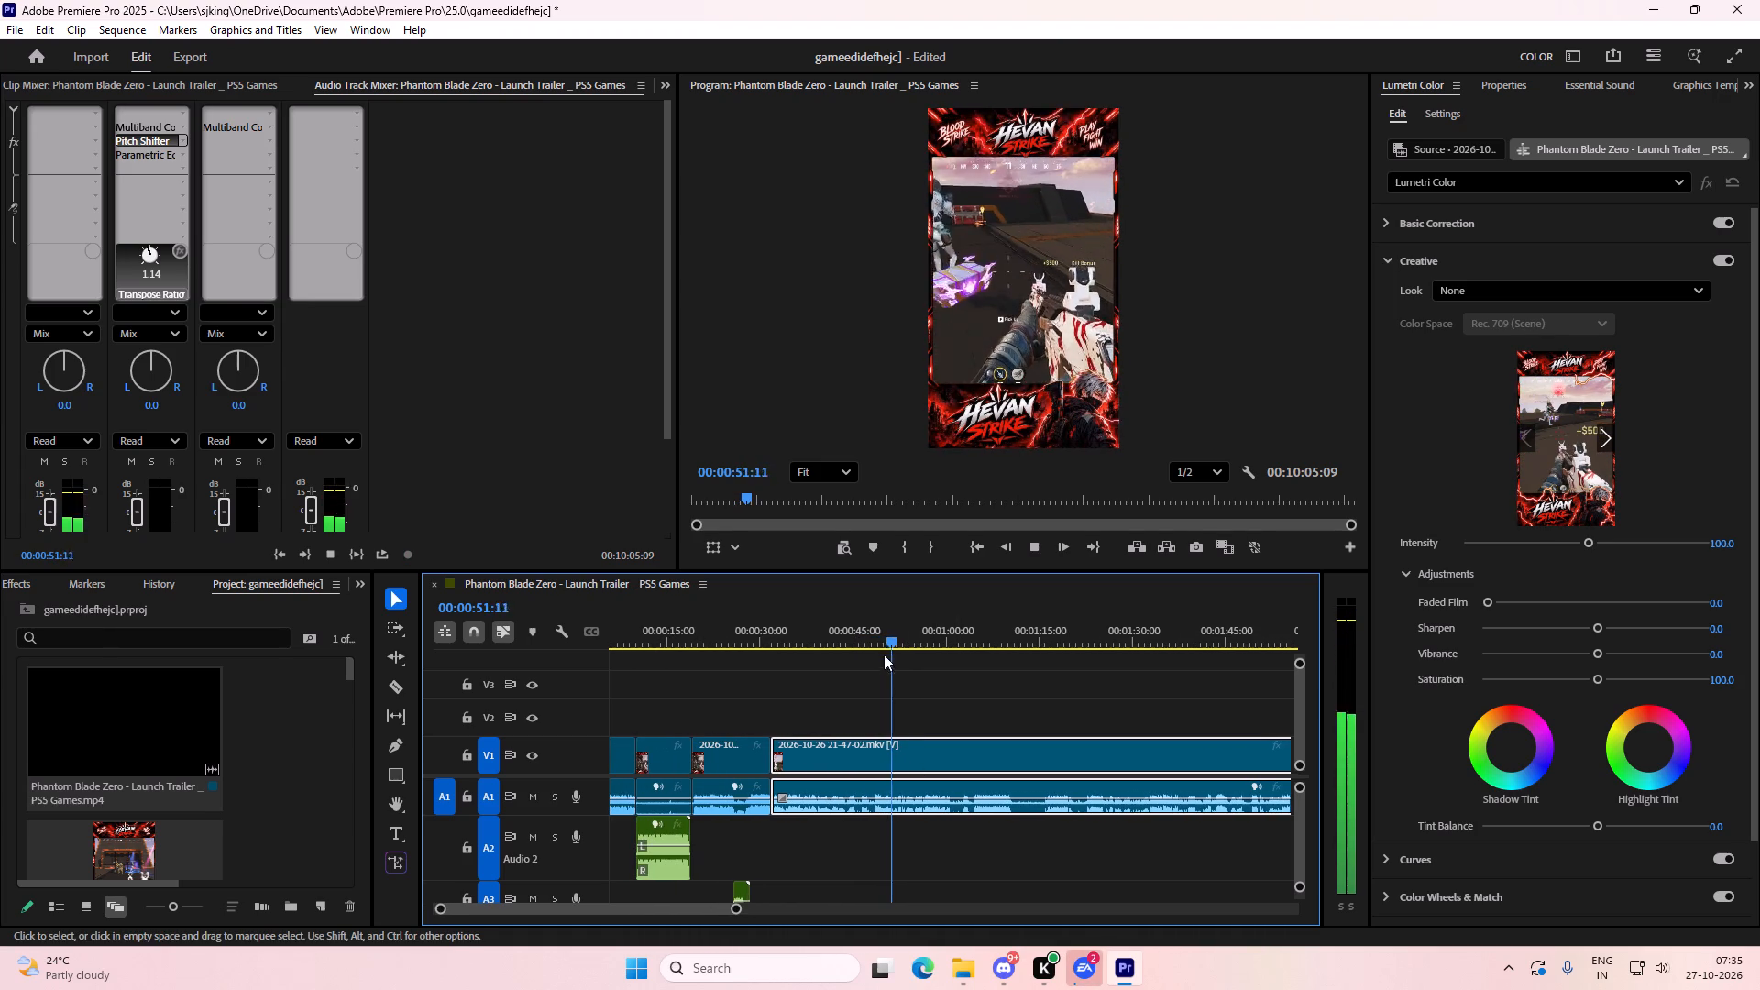
drag(890, 637, 911, 659)
key(space)
alt+scroll(992, 837, up, 3)
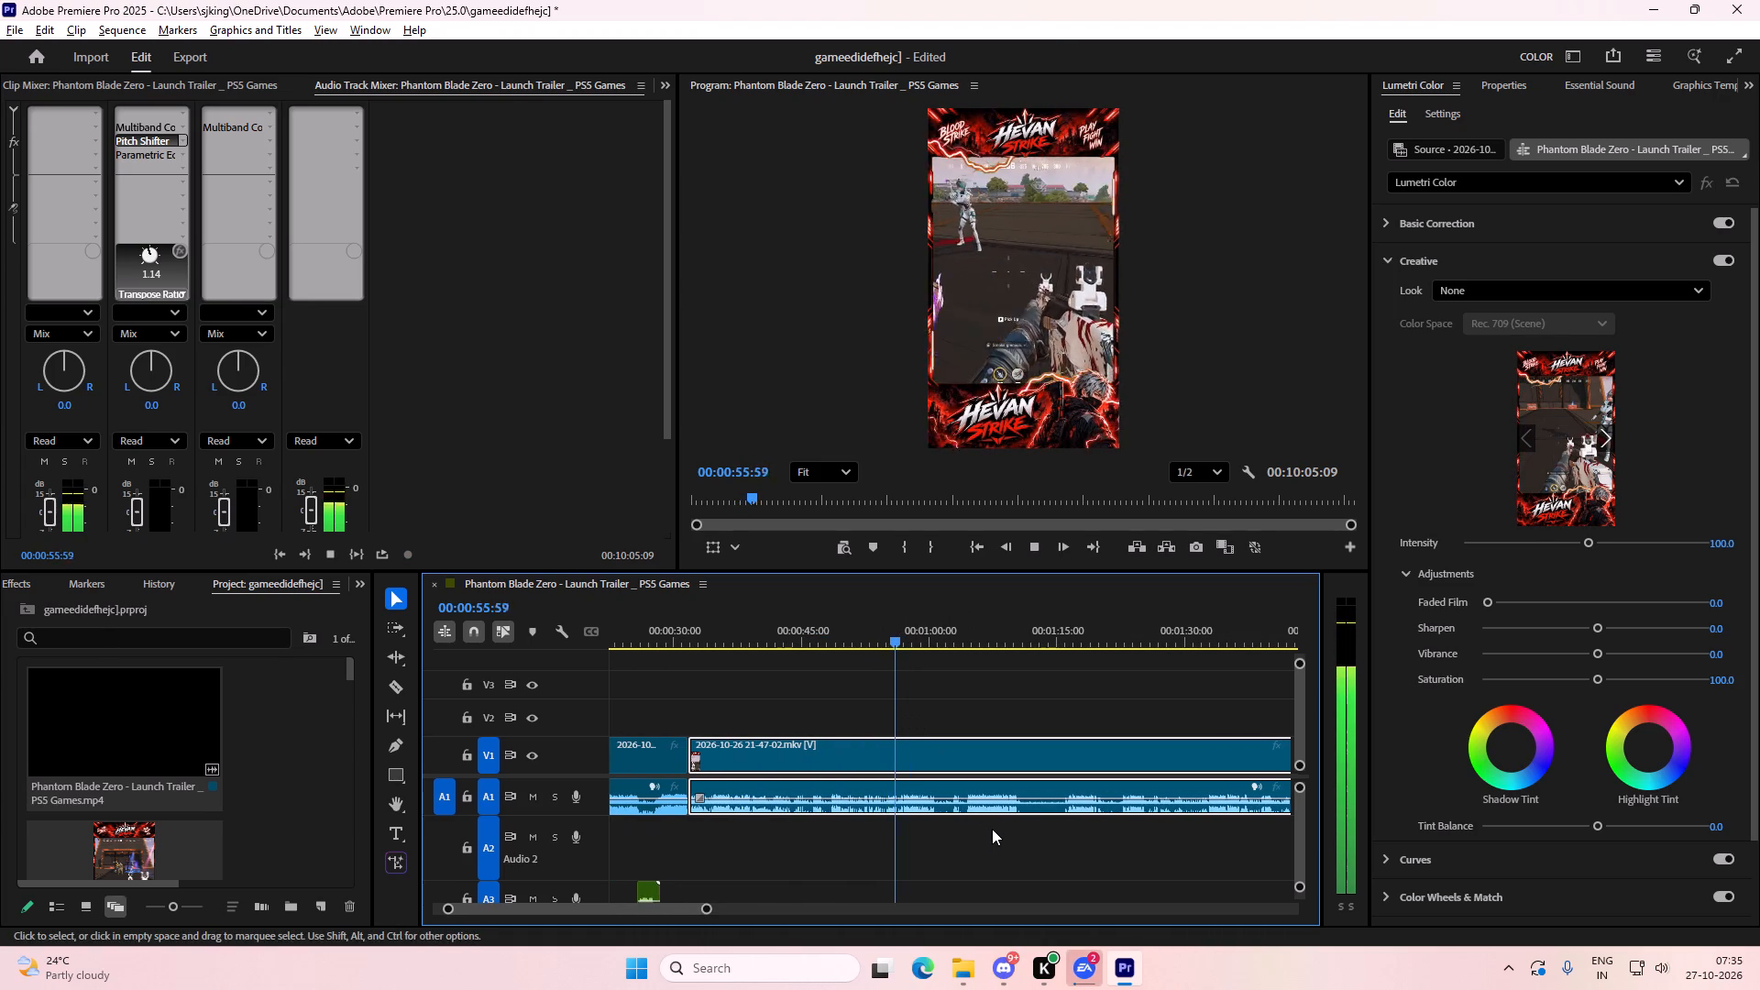
alt+scroll(982, 817, down, 1)
alt+scroll(982, 817, up, 1)
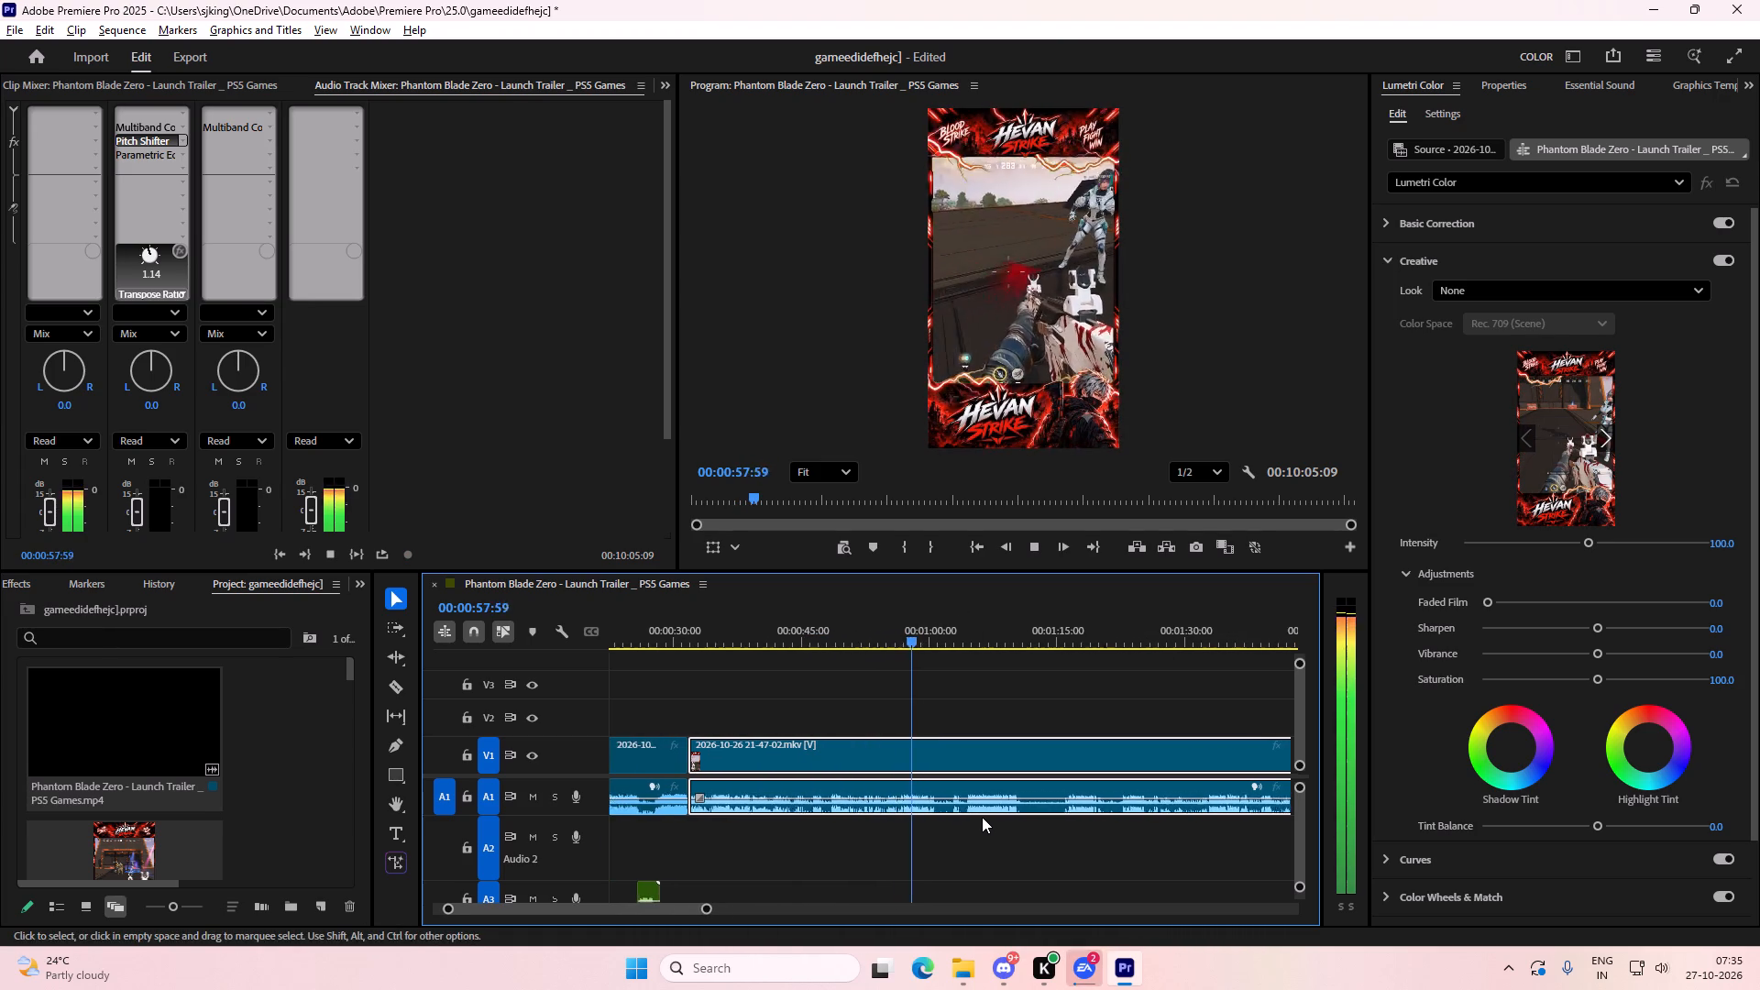
alt+scroll(982, 817, up, 2)
key(space)
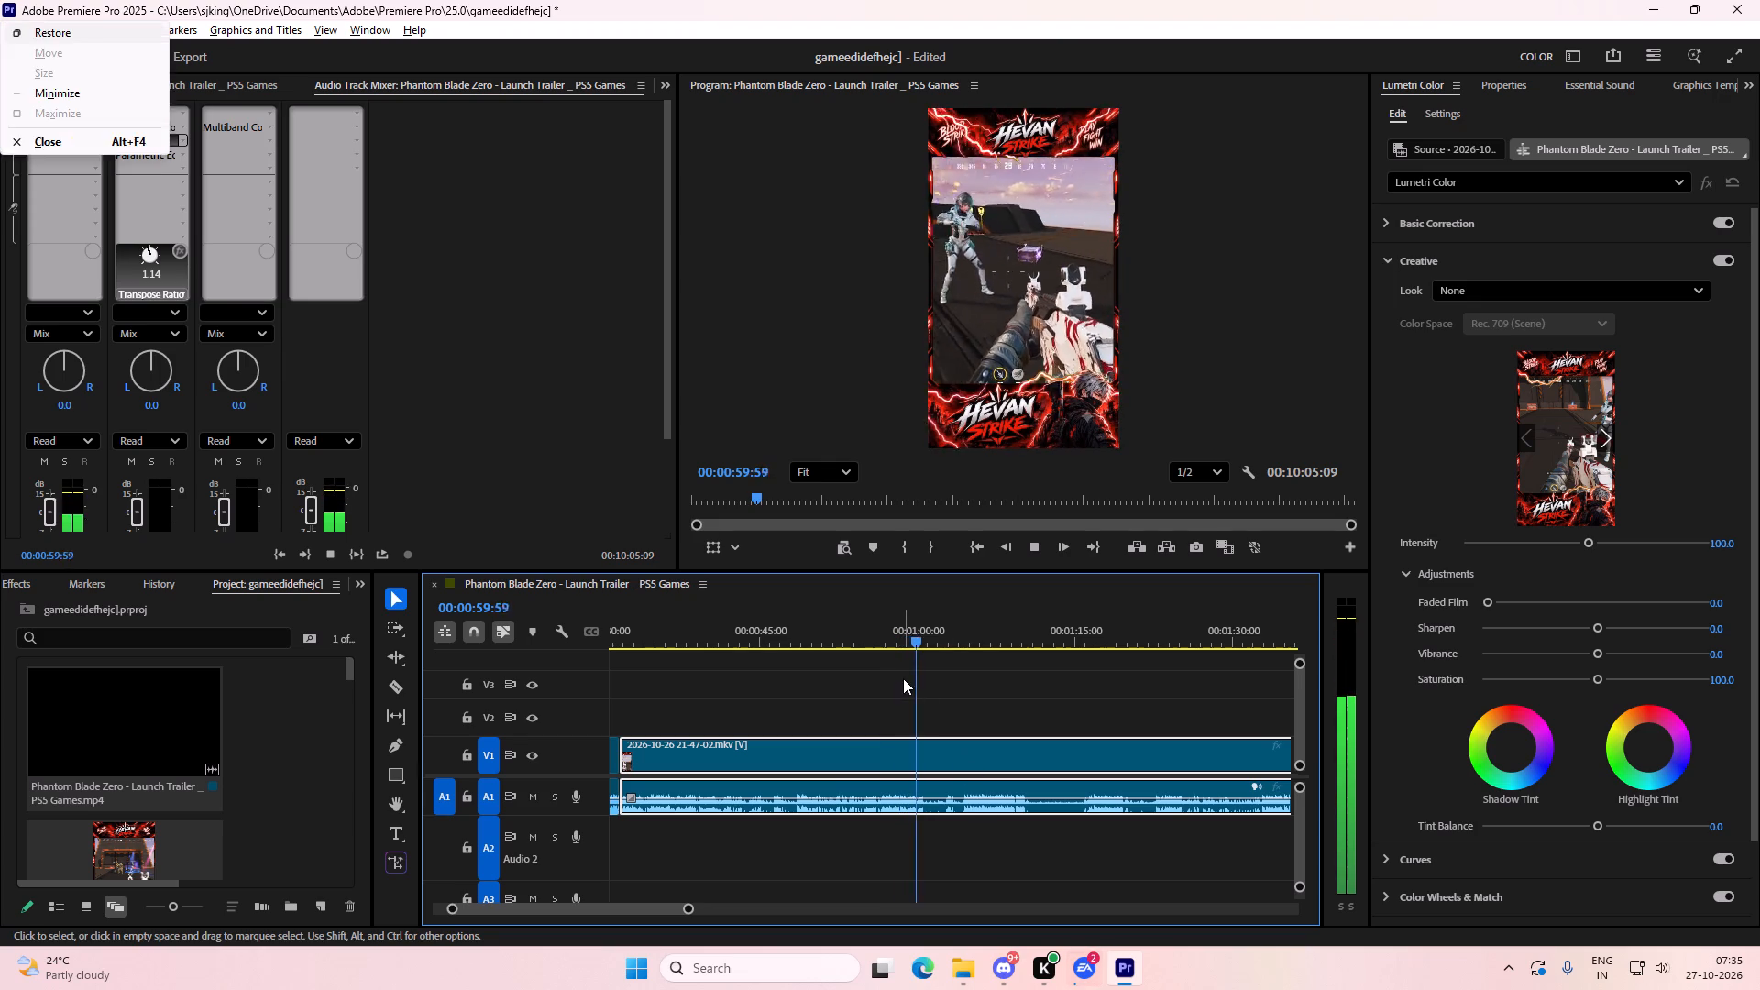
alt+scroll(919, 703, up, 4)
key(space)
Split the gameplay clip on V1 and A1 at 00:00:56:20 and move the later part back to 00:00:31:45, overwriting the footage between.
drag(874, 632, 860, 638)
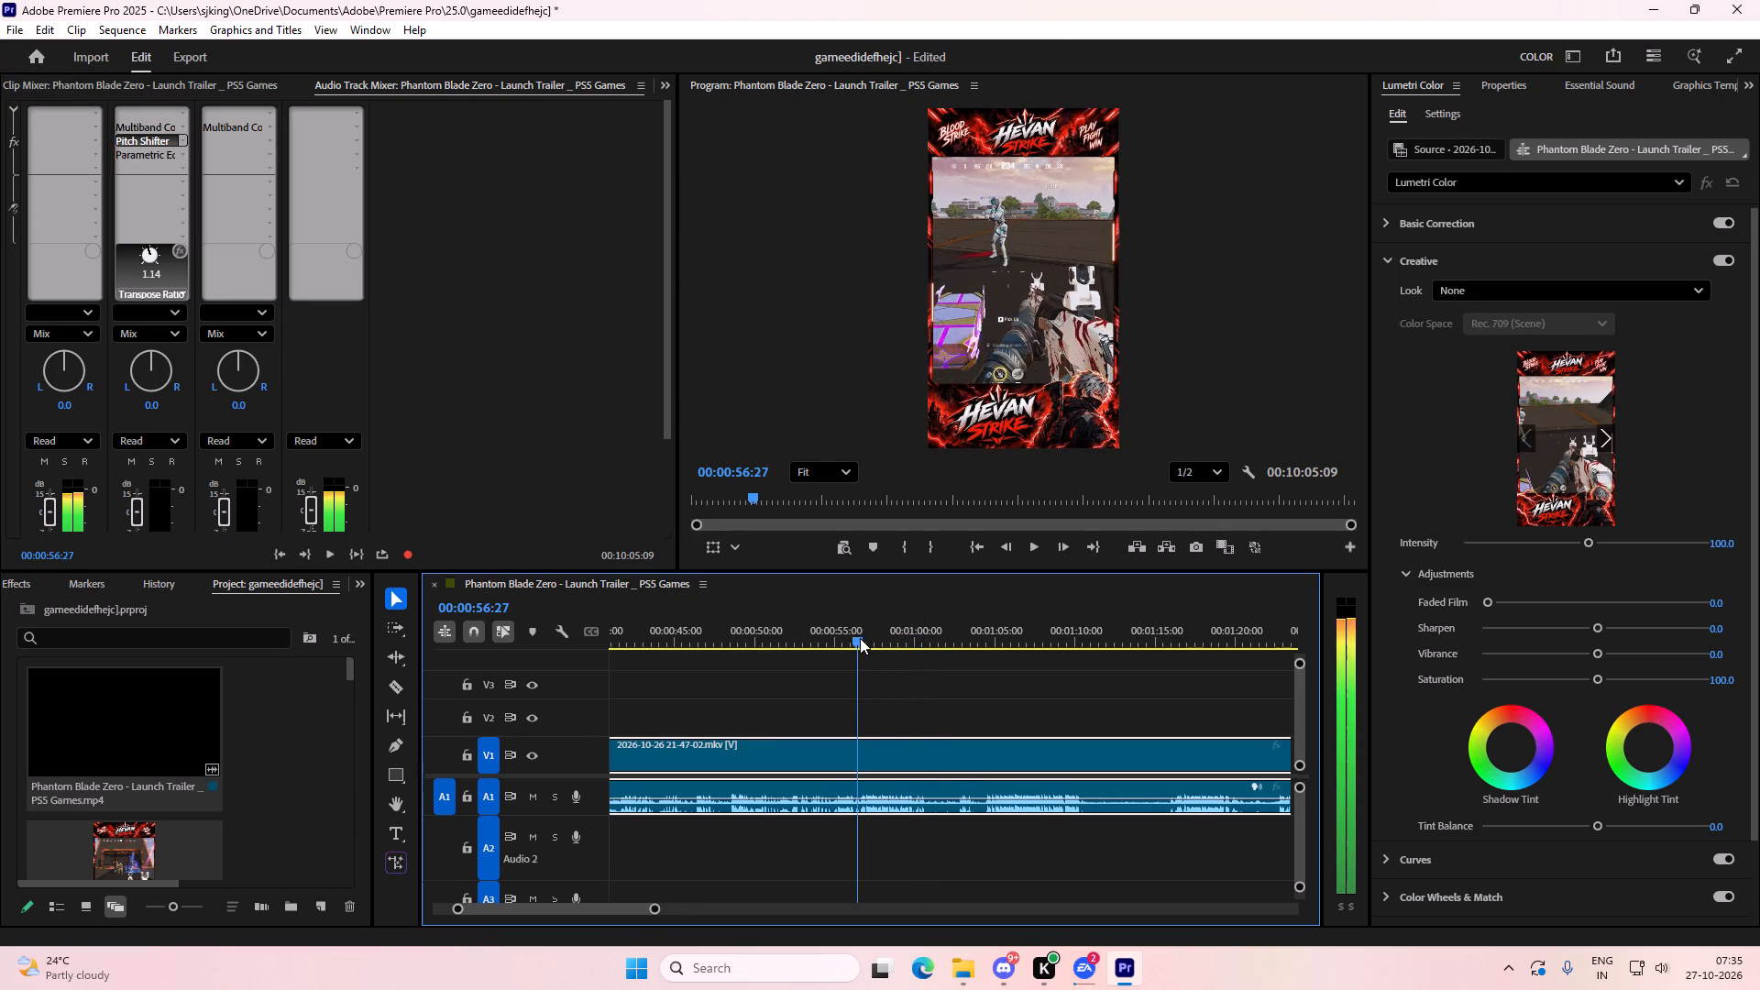
drag(860, 638, 858, 639)
click(947, 766)
ctrl+click(944, 767)
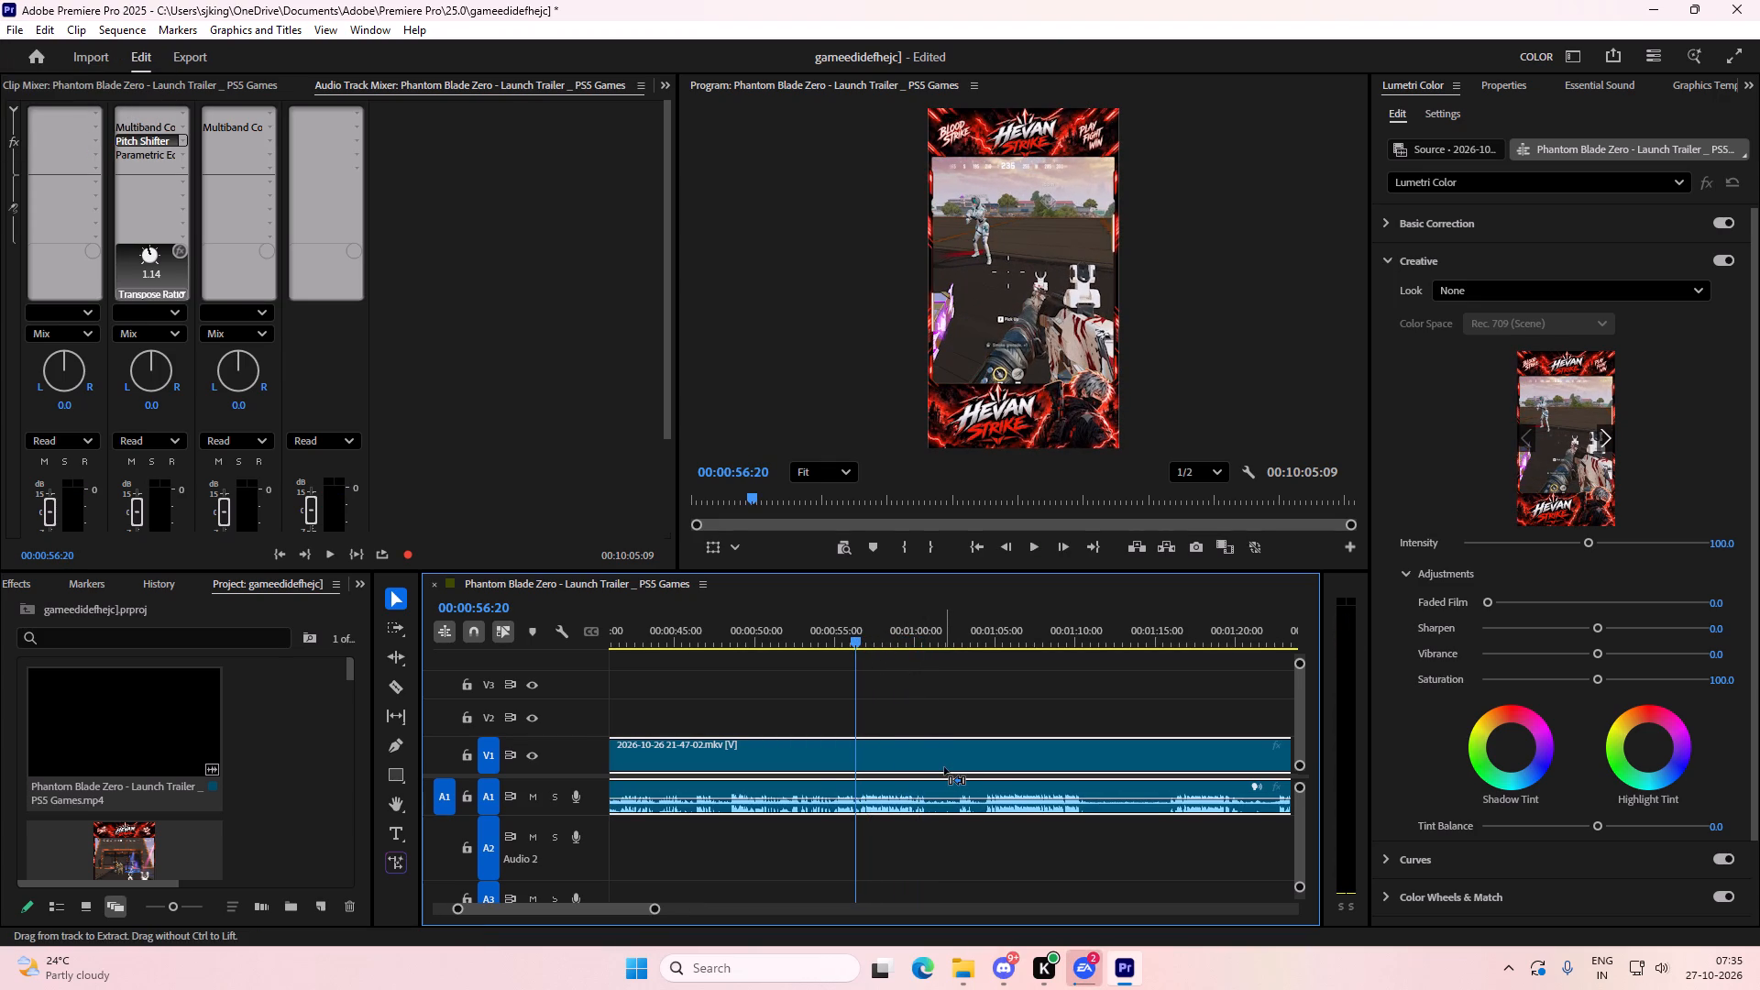
key(ctrl+k)
alt+scroll(937, 755, down, 10)
click(971, 756)
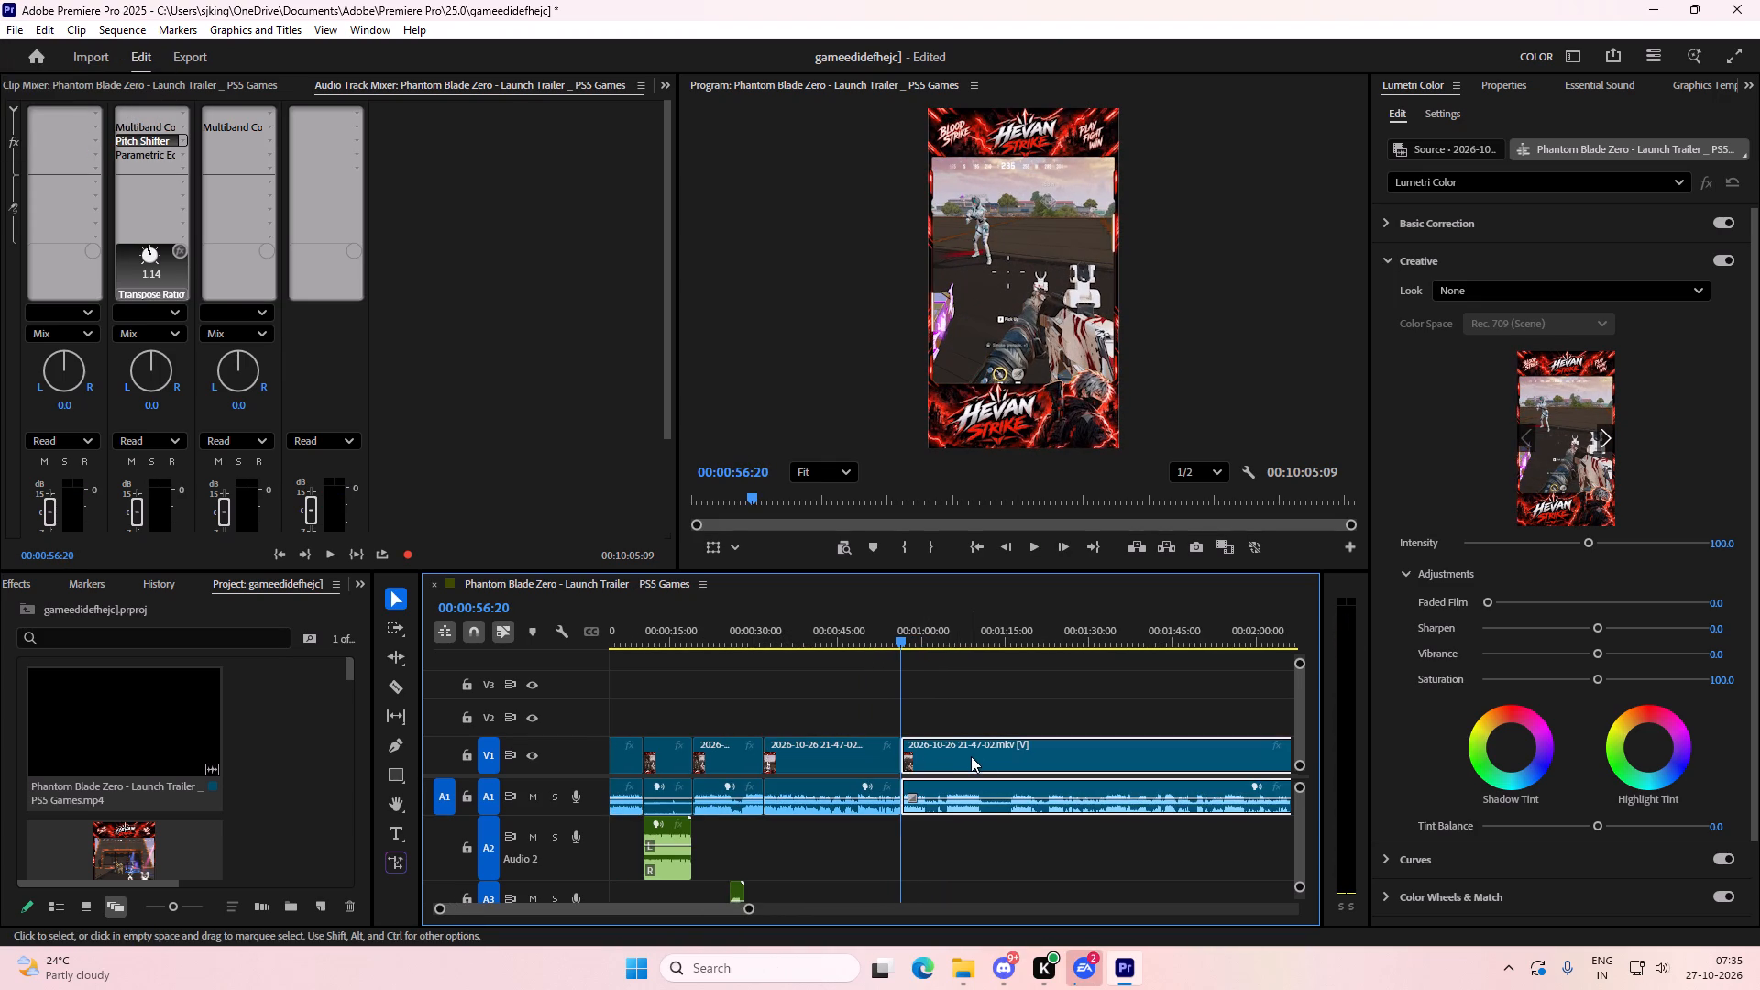
drag(1023, 757, 899, 764)
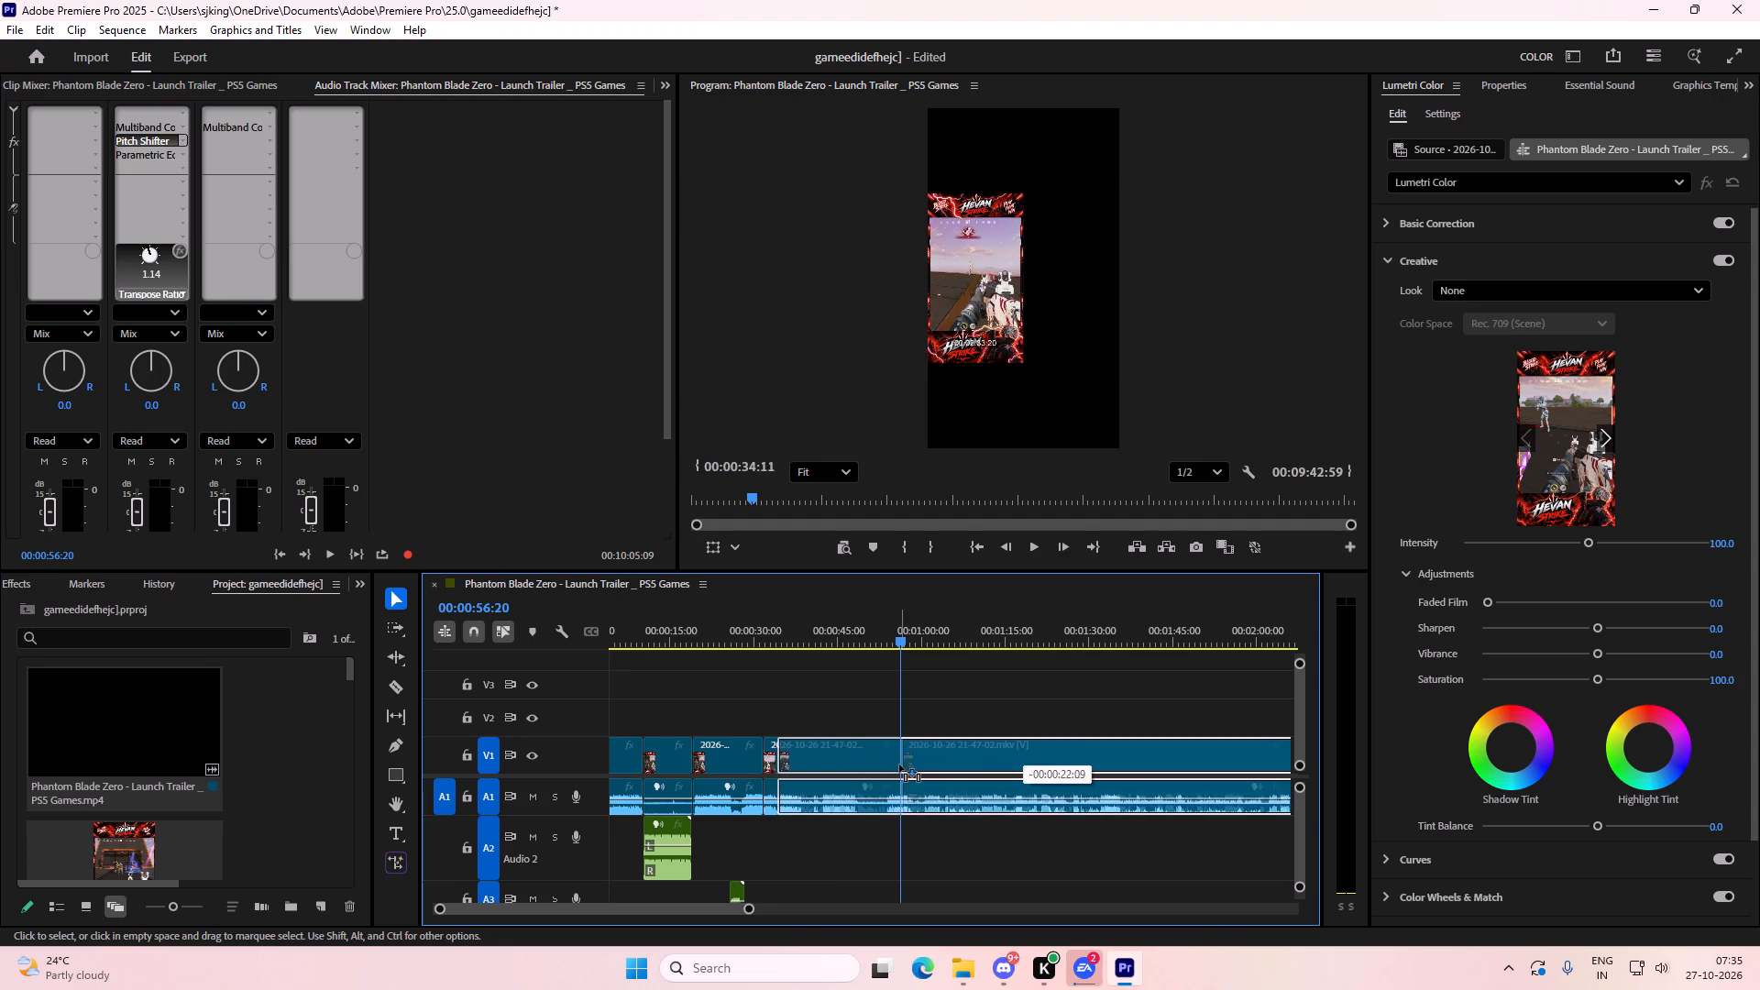
drag(899, 764, 890, 764)
Play across the new cut at 00:00:31:45 to about 00:00:47:59 to review the shortened gameplay.
click(753, 634)
key(space)
alt+scroll(820, 874, up, 3)
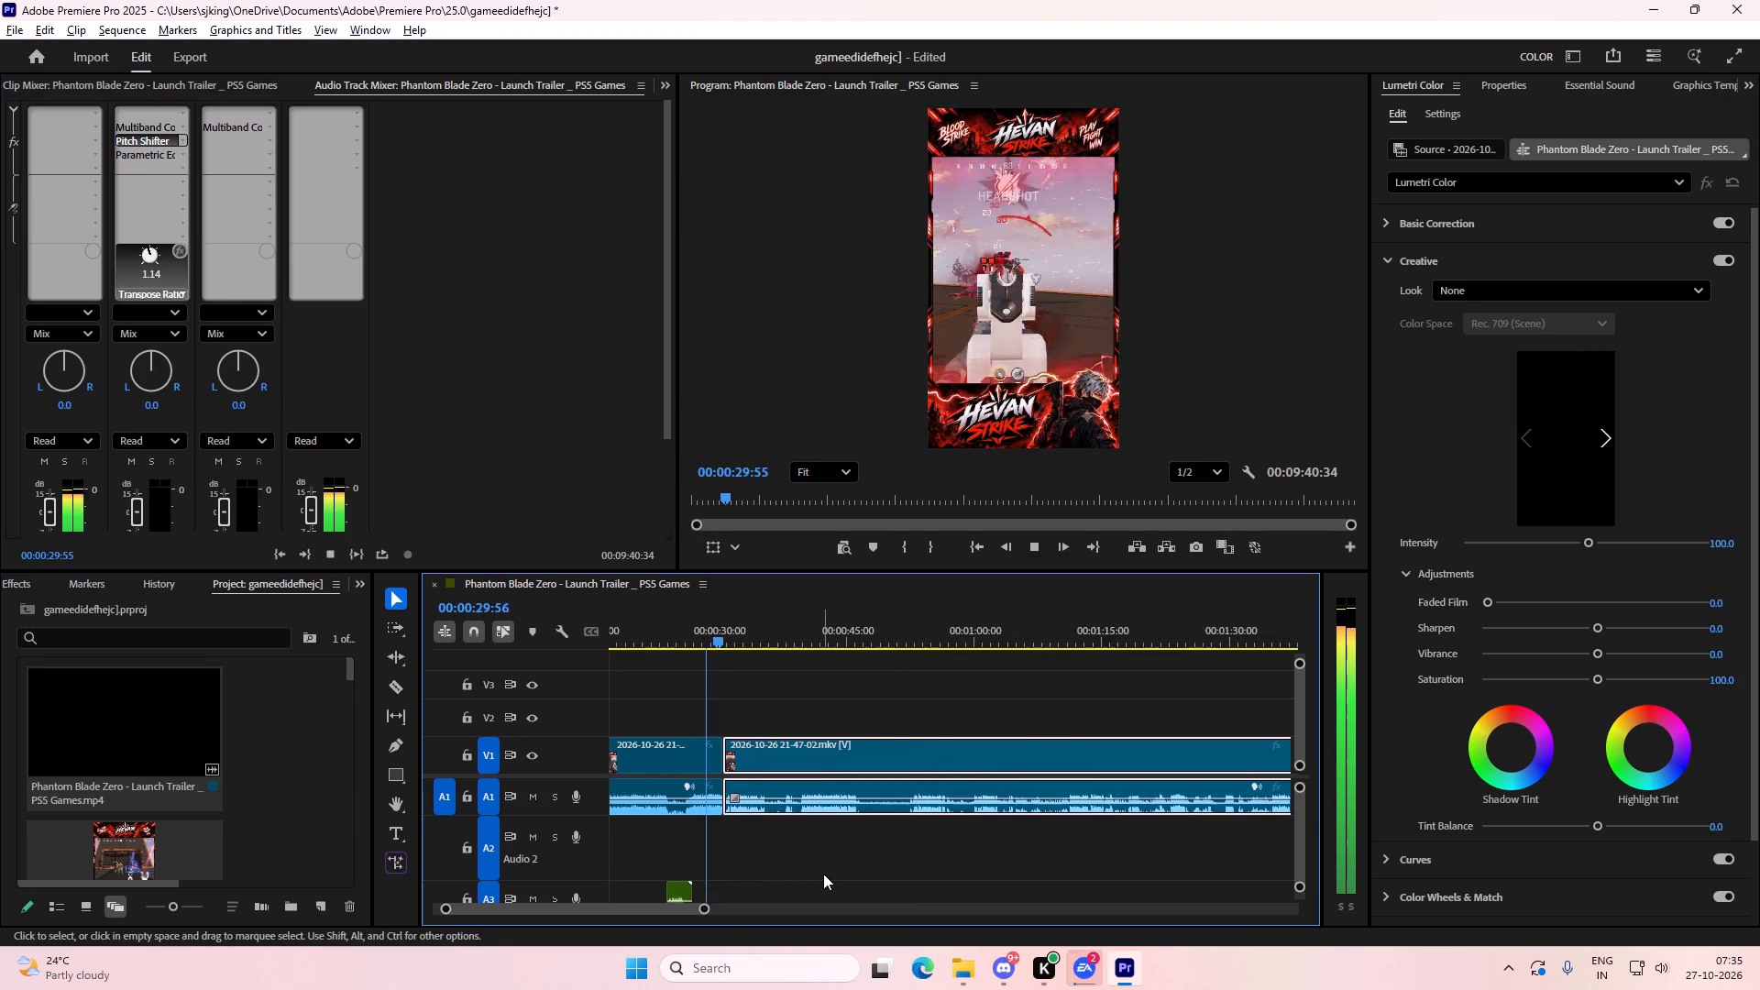
alt+scroll(823, 874, up, 7)
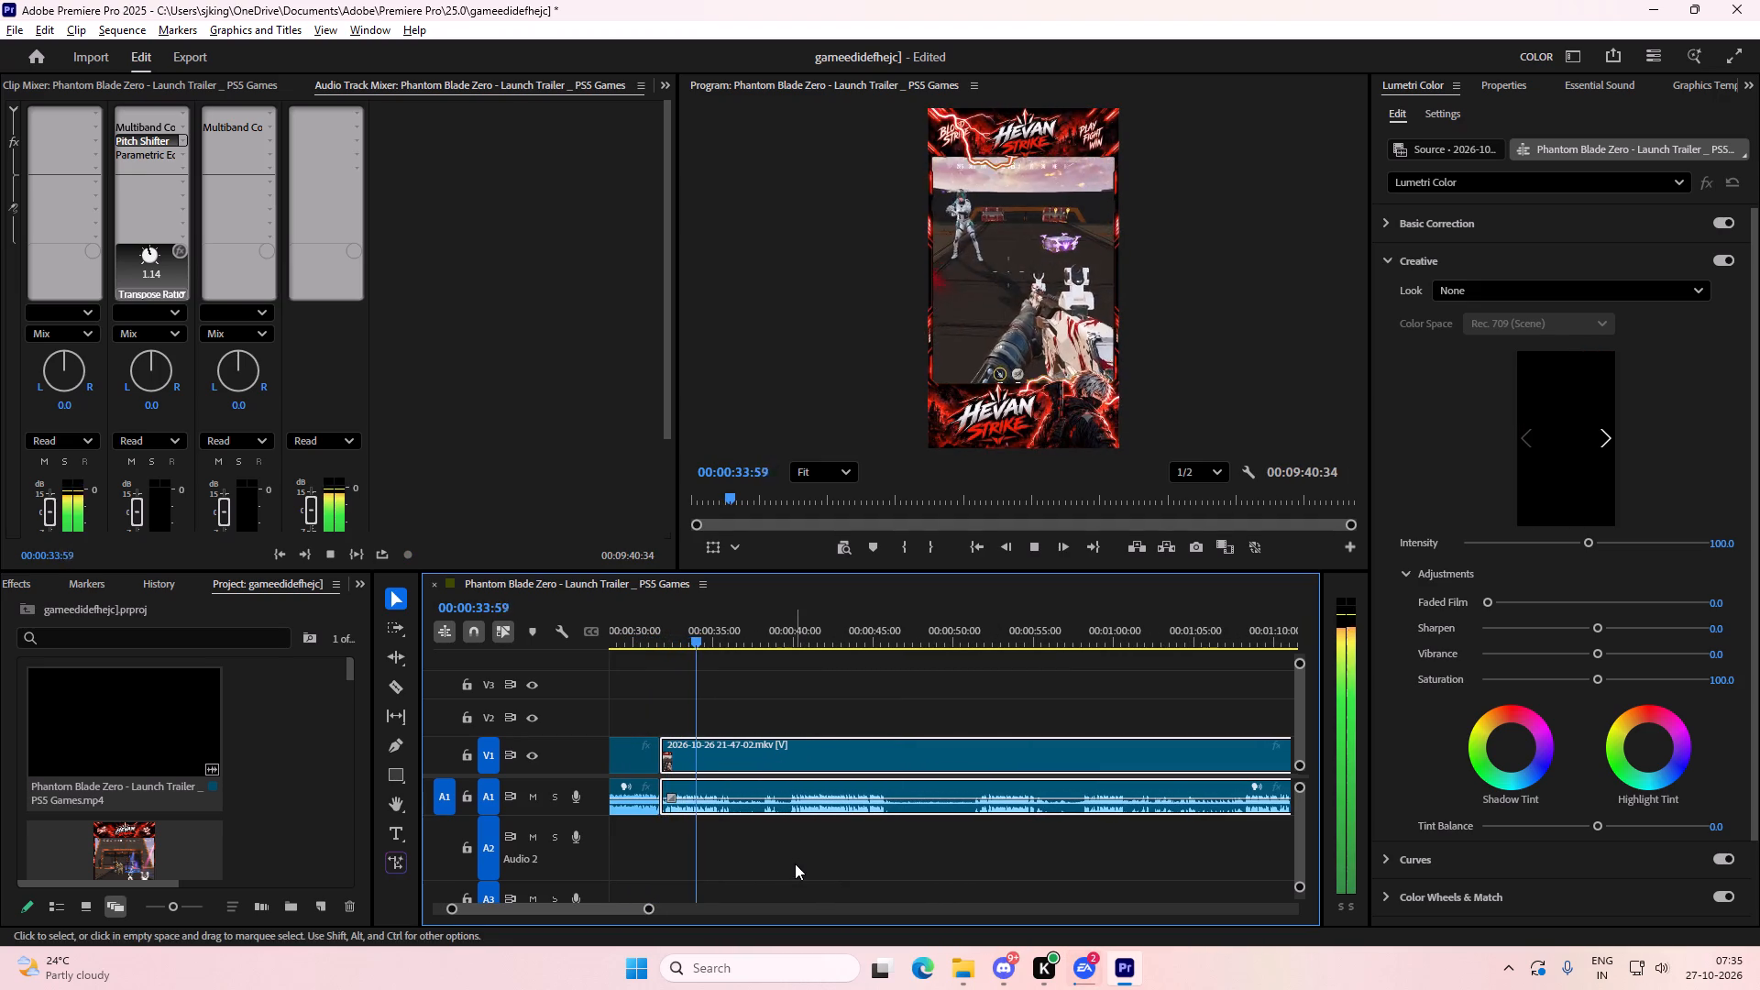
alt+scroll(799, 868, up, 3)
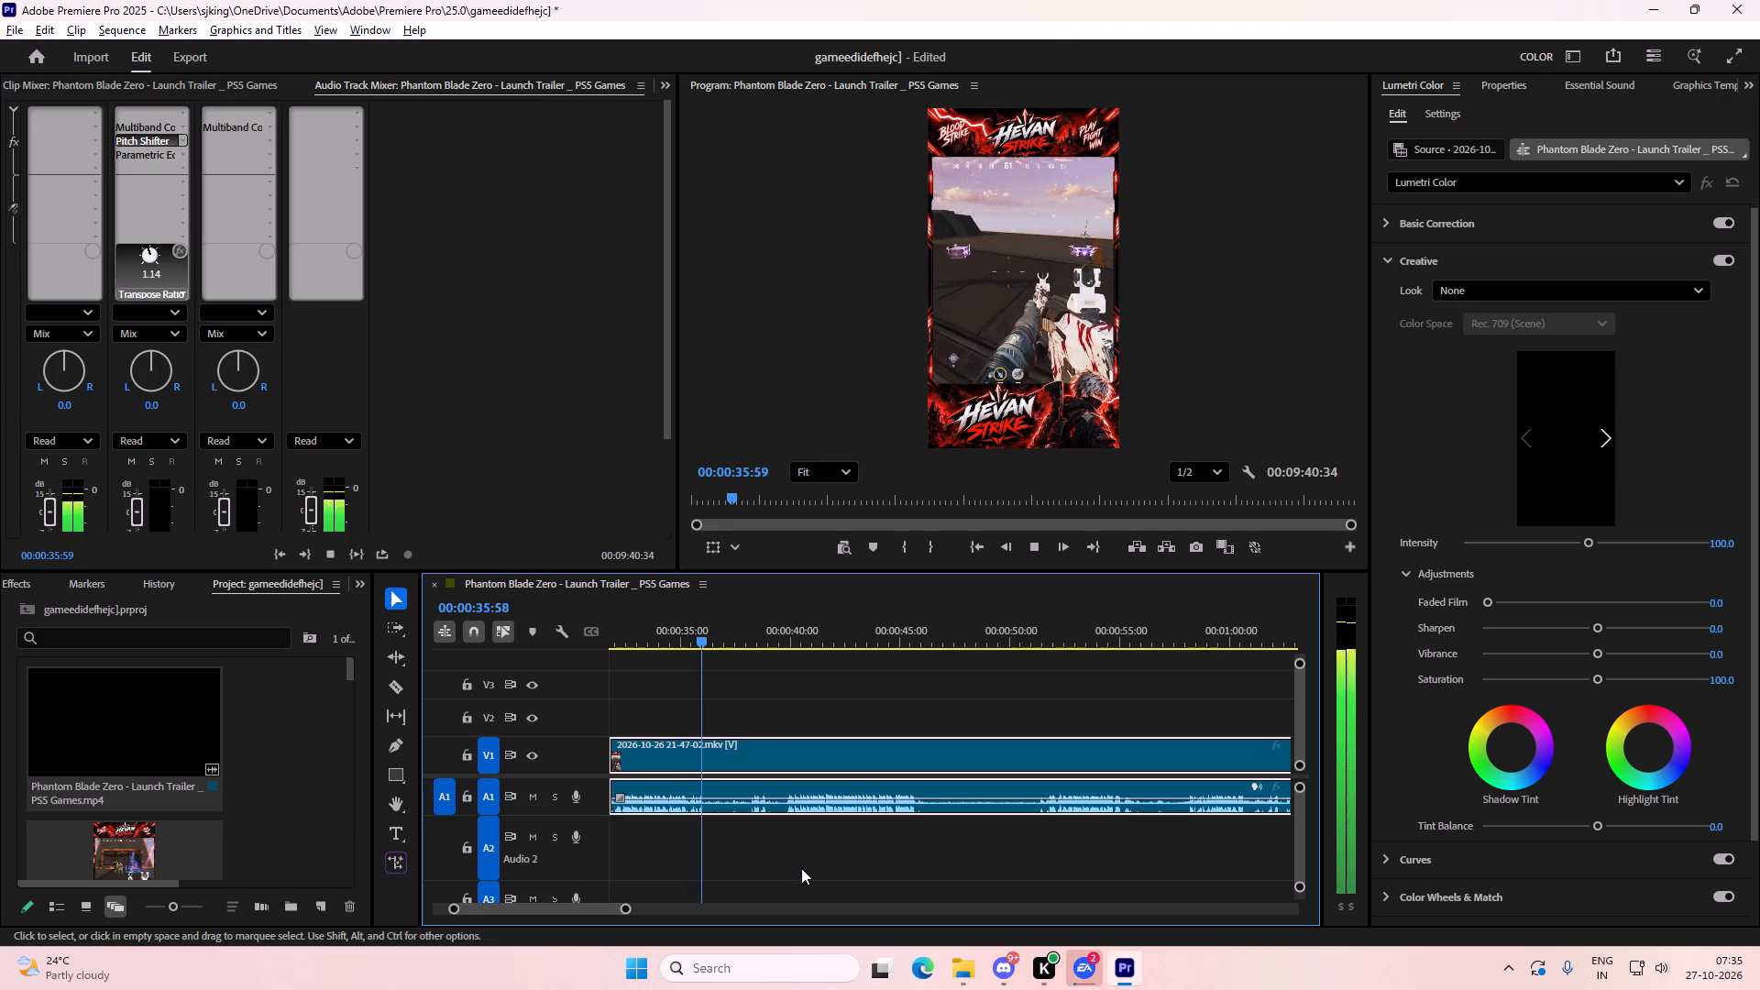
alt+scroll(801, 863, down, 2)
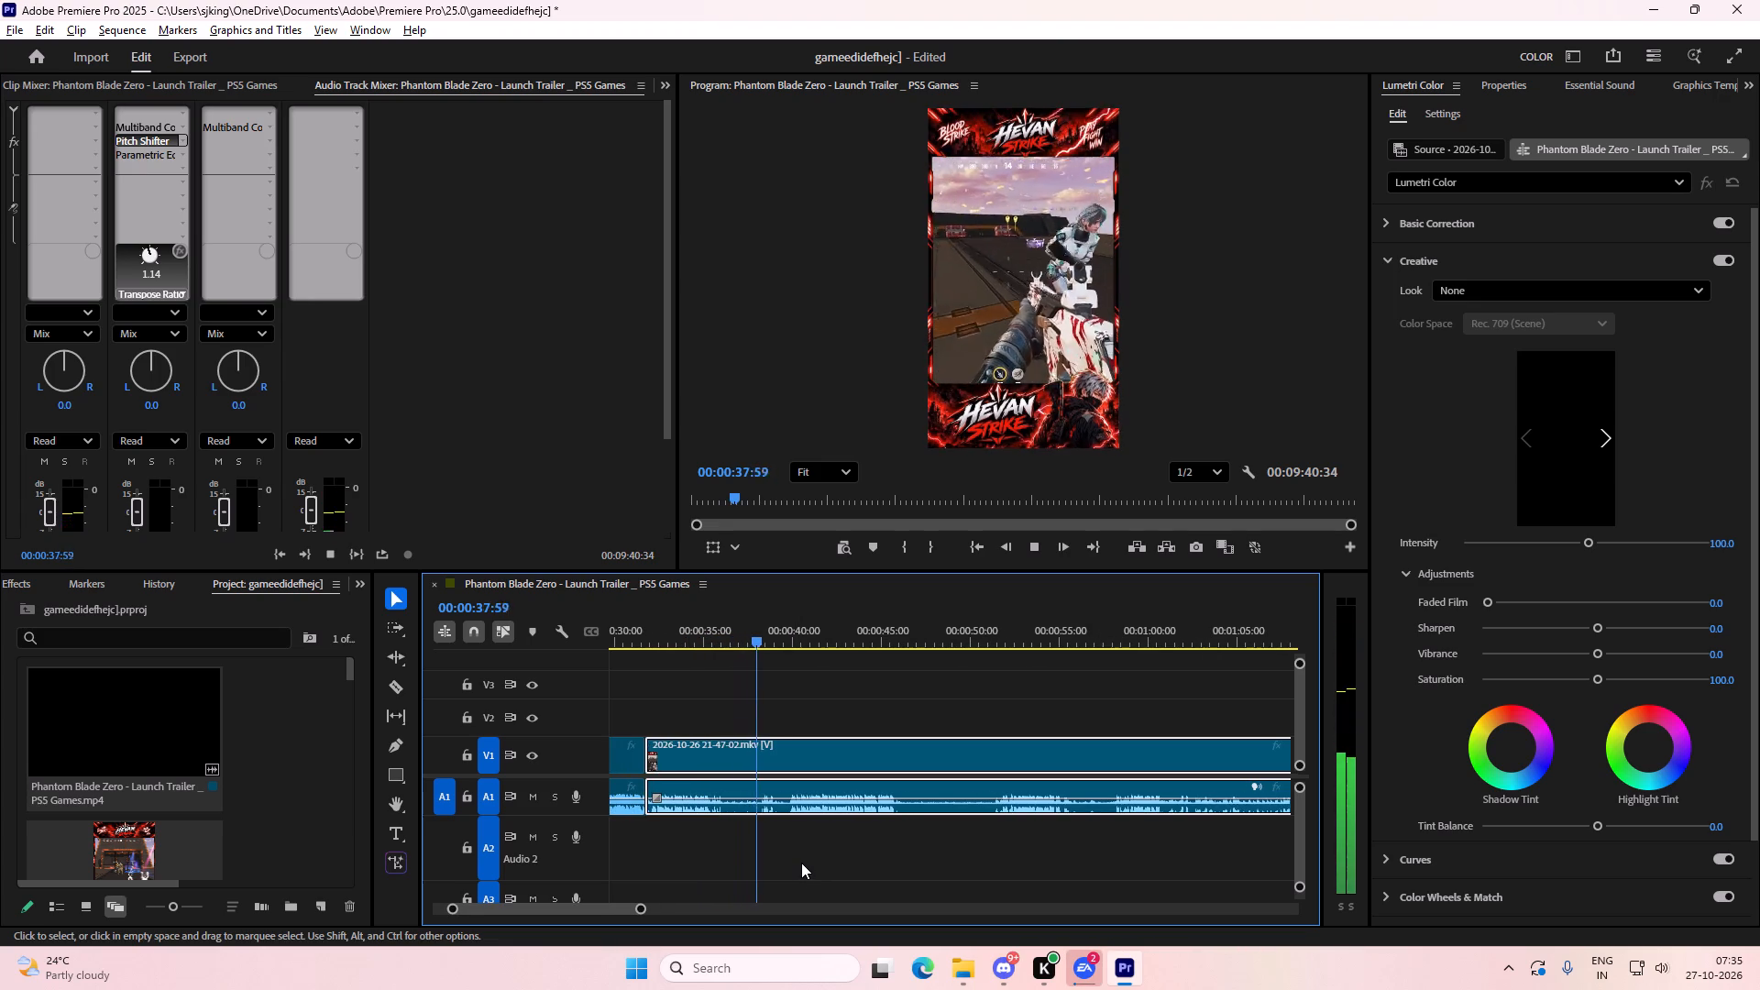
alt+scroll(801, 862, down, 1)
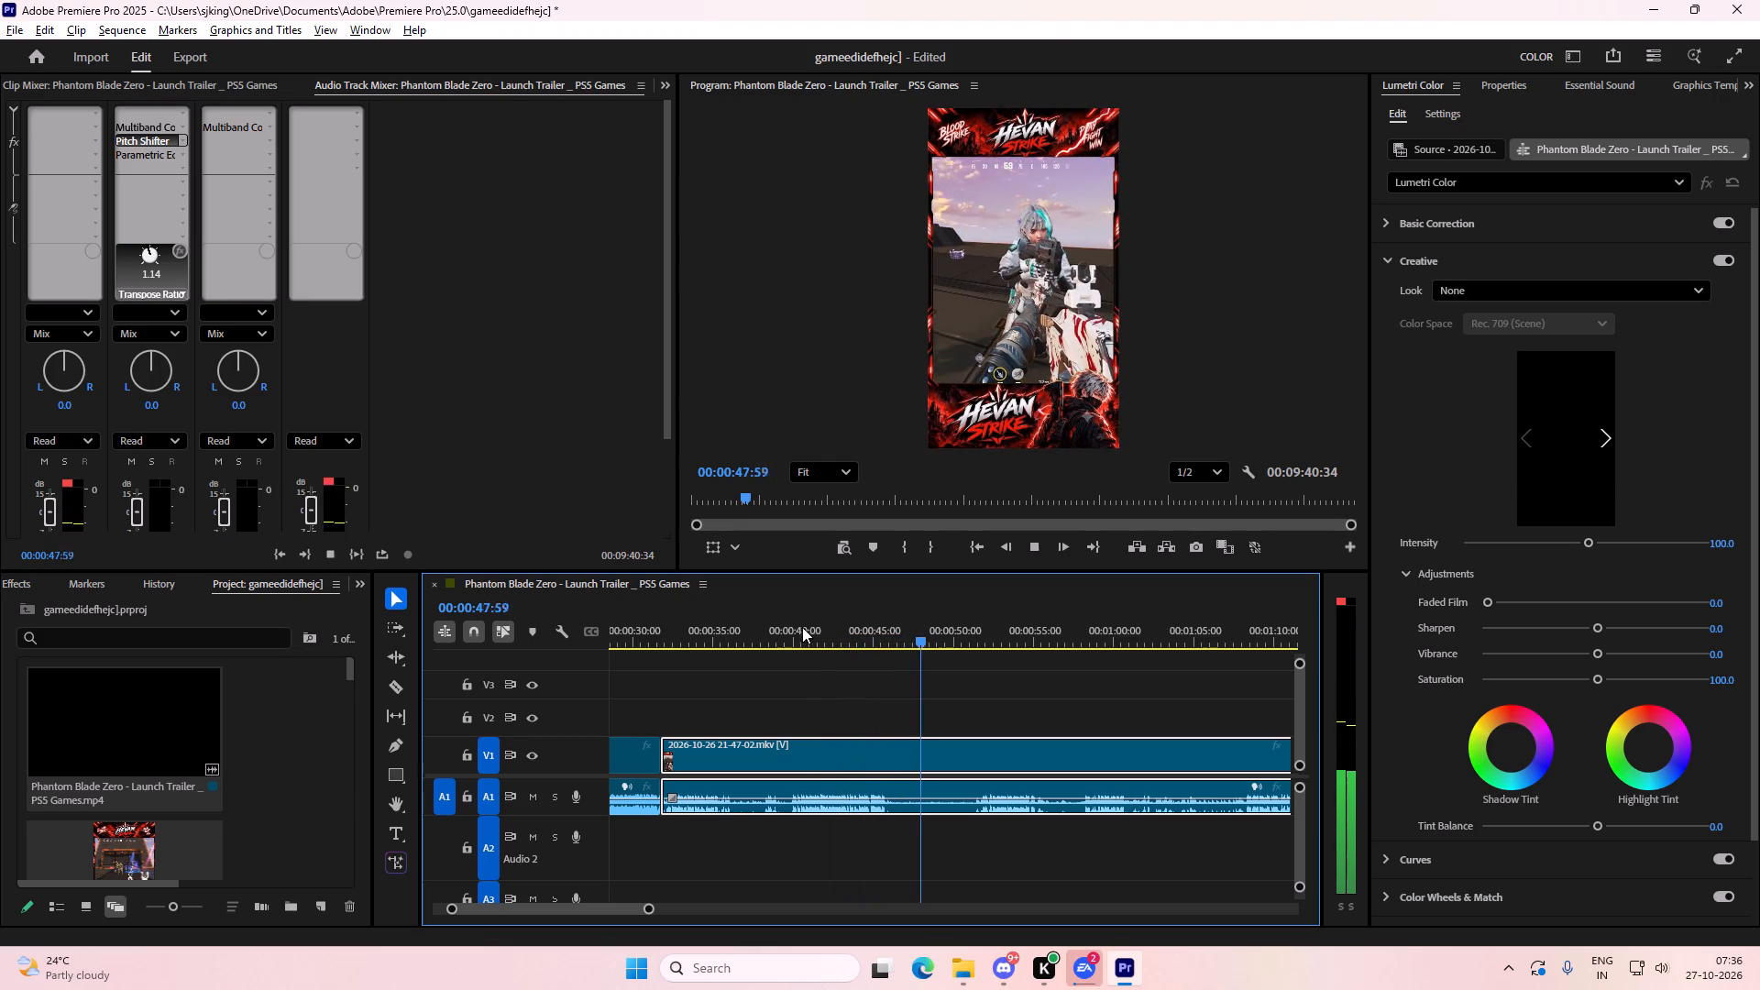
Split the gameplay clip at 00:00:39:35 and move the later part back to about 00:00:36:26, overwriting the footage between.
drag(796, 629, 789, 638)
click(826, 758)
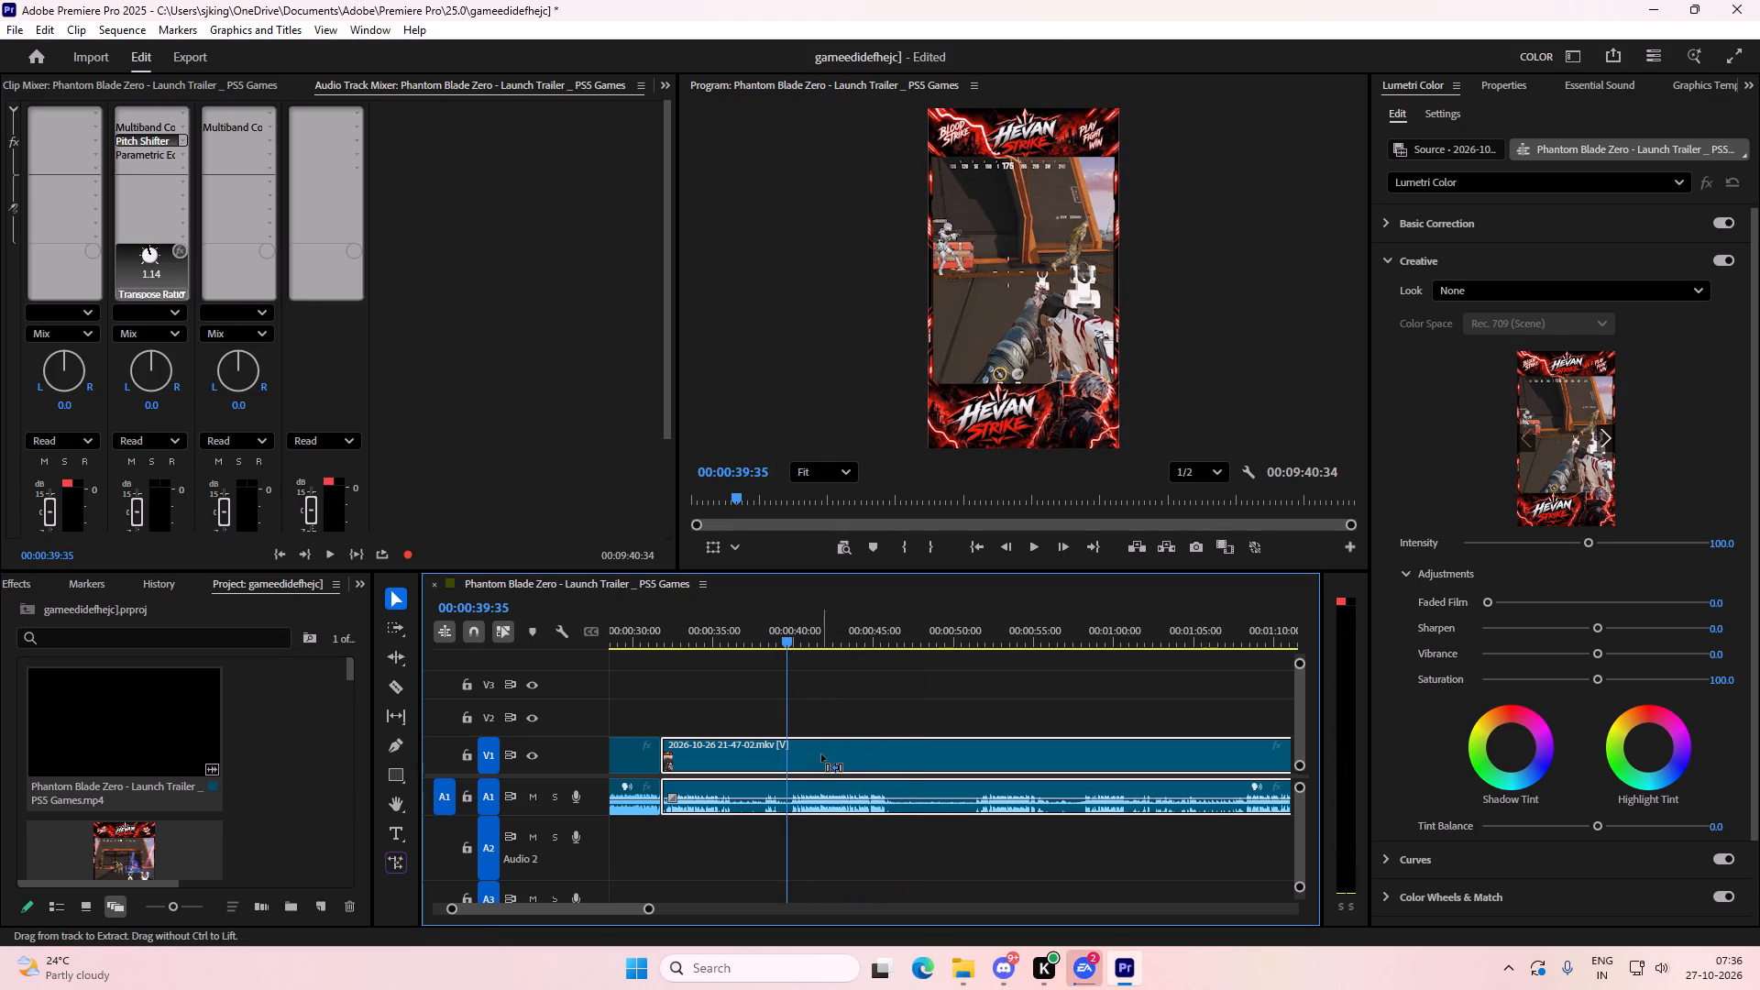
key(ctrl+k)
ctrl+click(822, 754)
drag(888, 751, 839, 754)
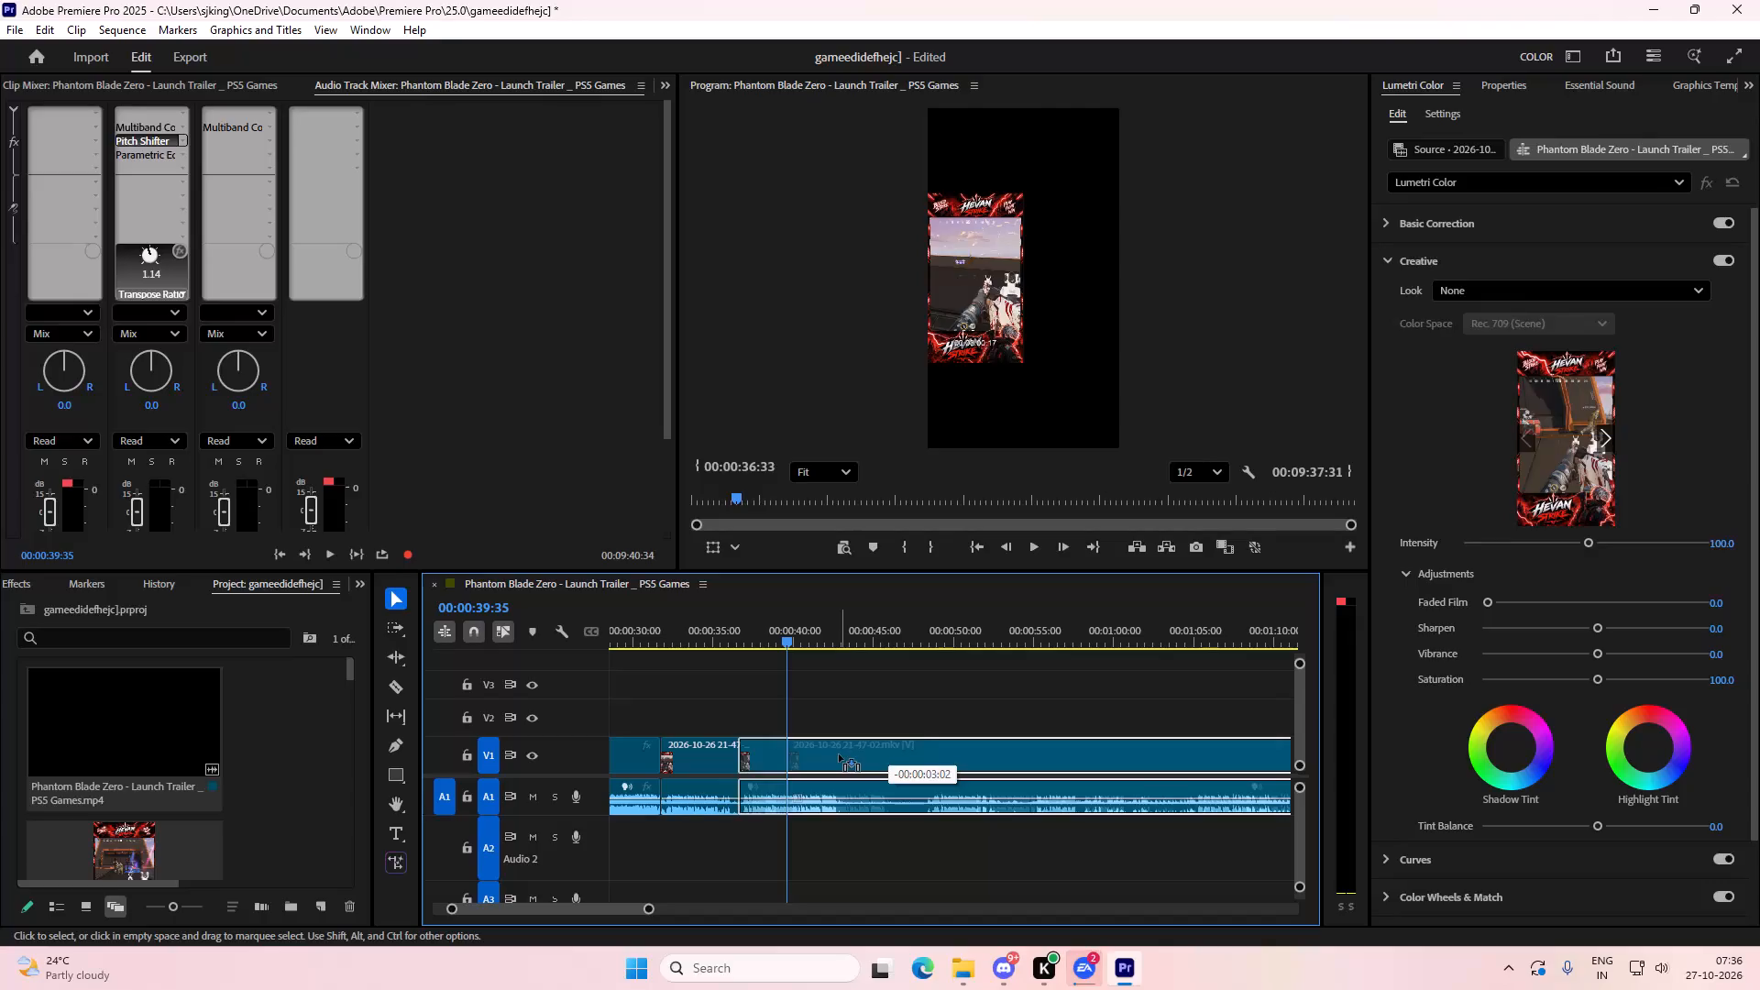
drag(839, 754, 838, 754)
Play from about 00:00:36 to about 00:00:42:50 to review the new cut and the gameplay after it.
click(732, 621)
key(space)
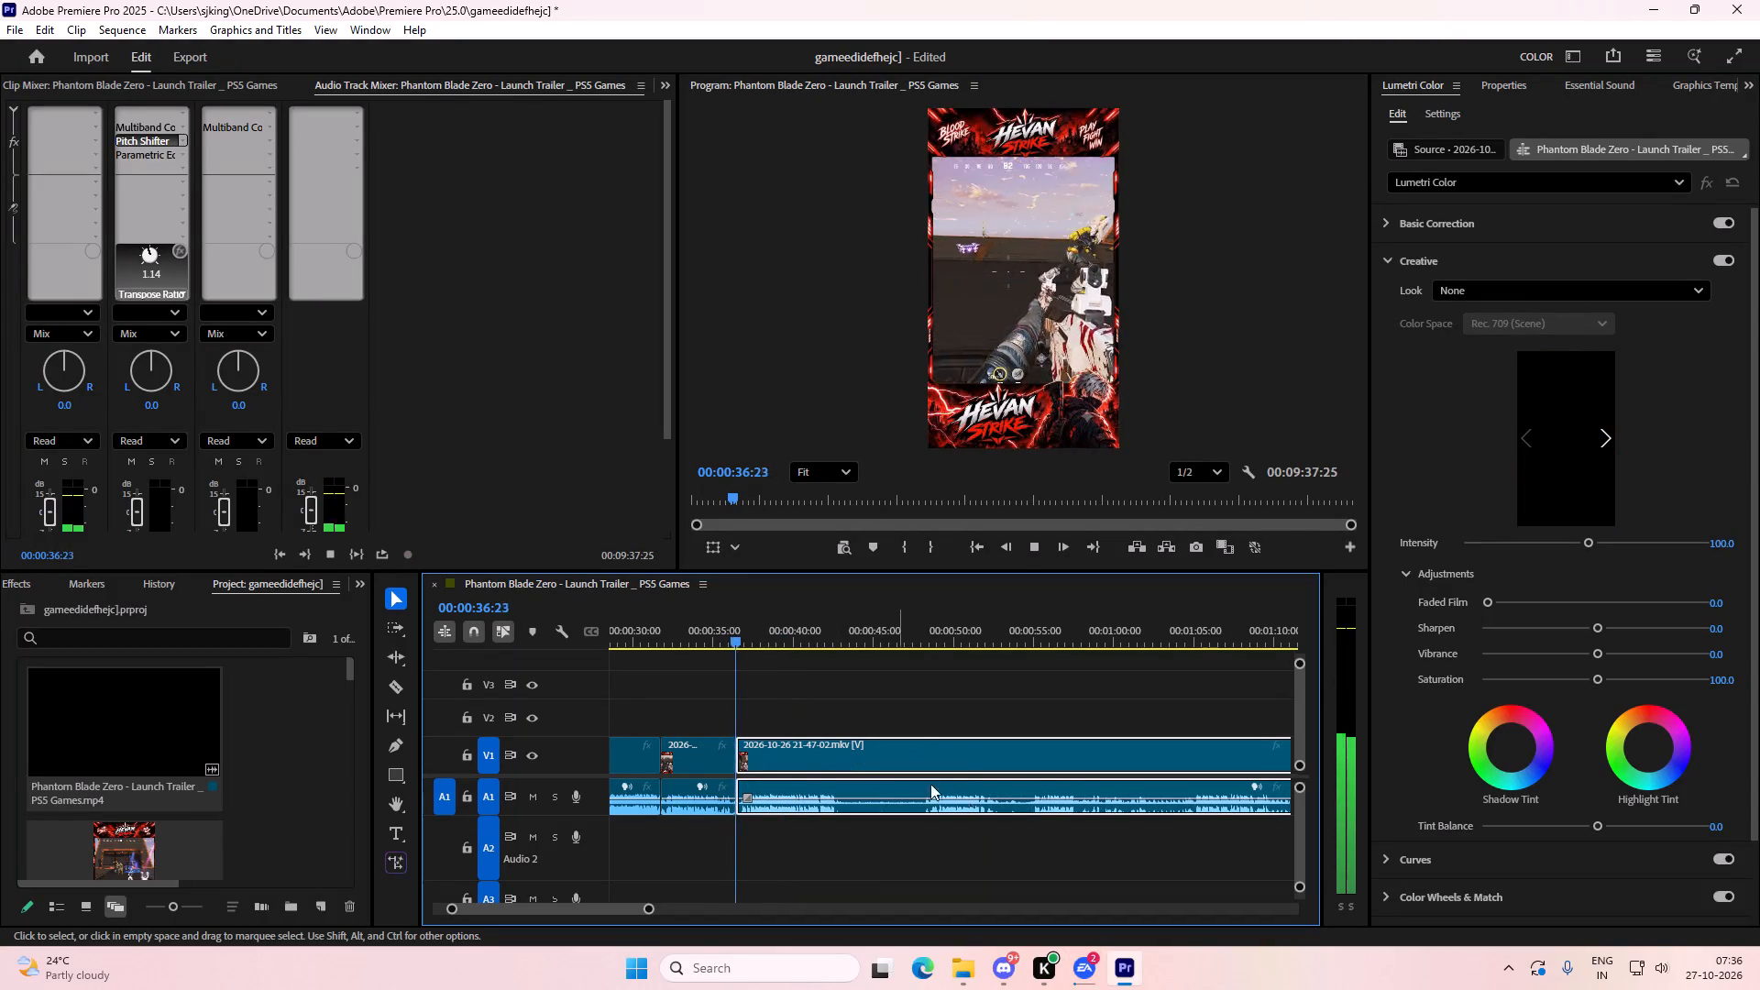
alt+scroll(973, 885, down, 2)
alt+scroll(962, 883, up, 3)
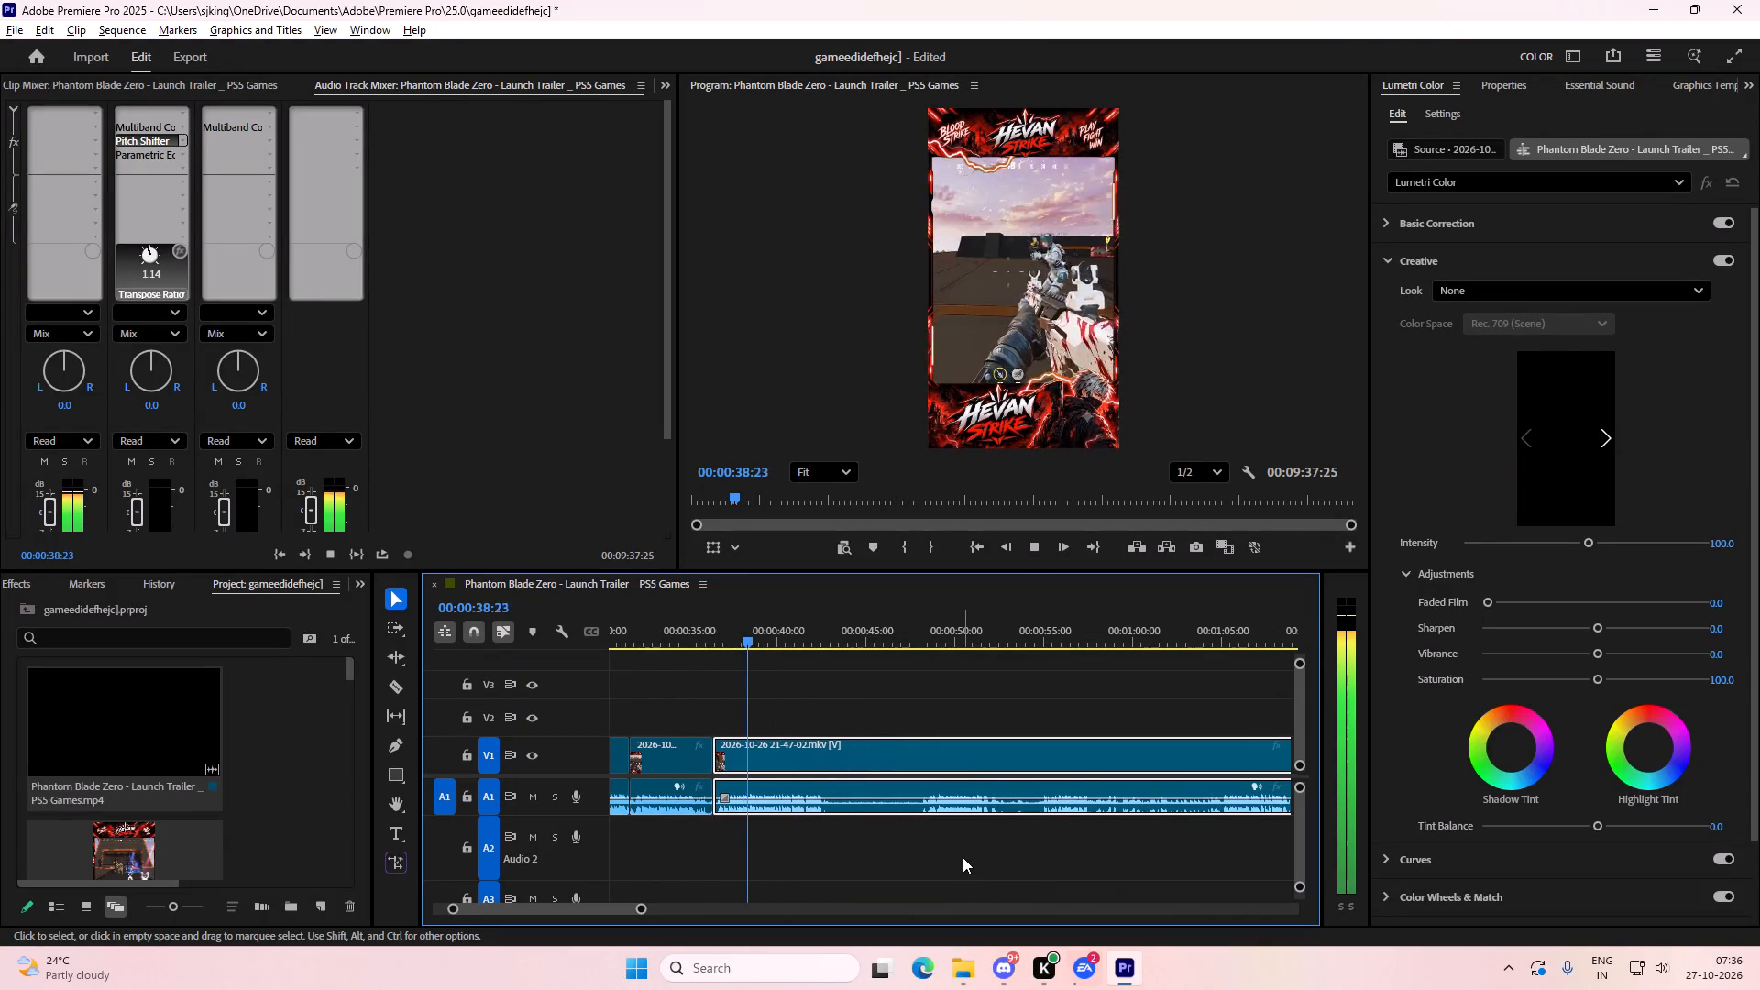
alt+scroll(962, 857, down, 3)
alt+scroll(962, 857, up, 2)
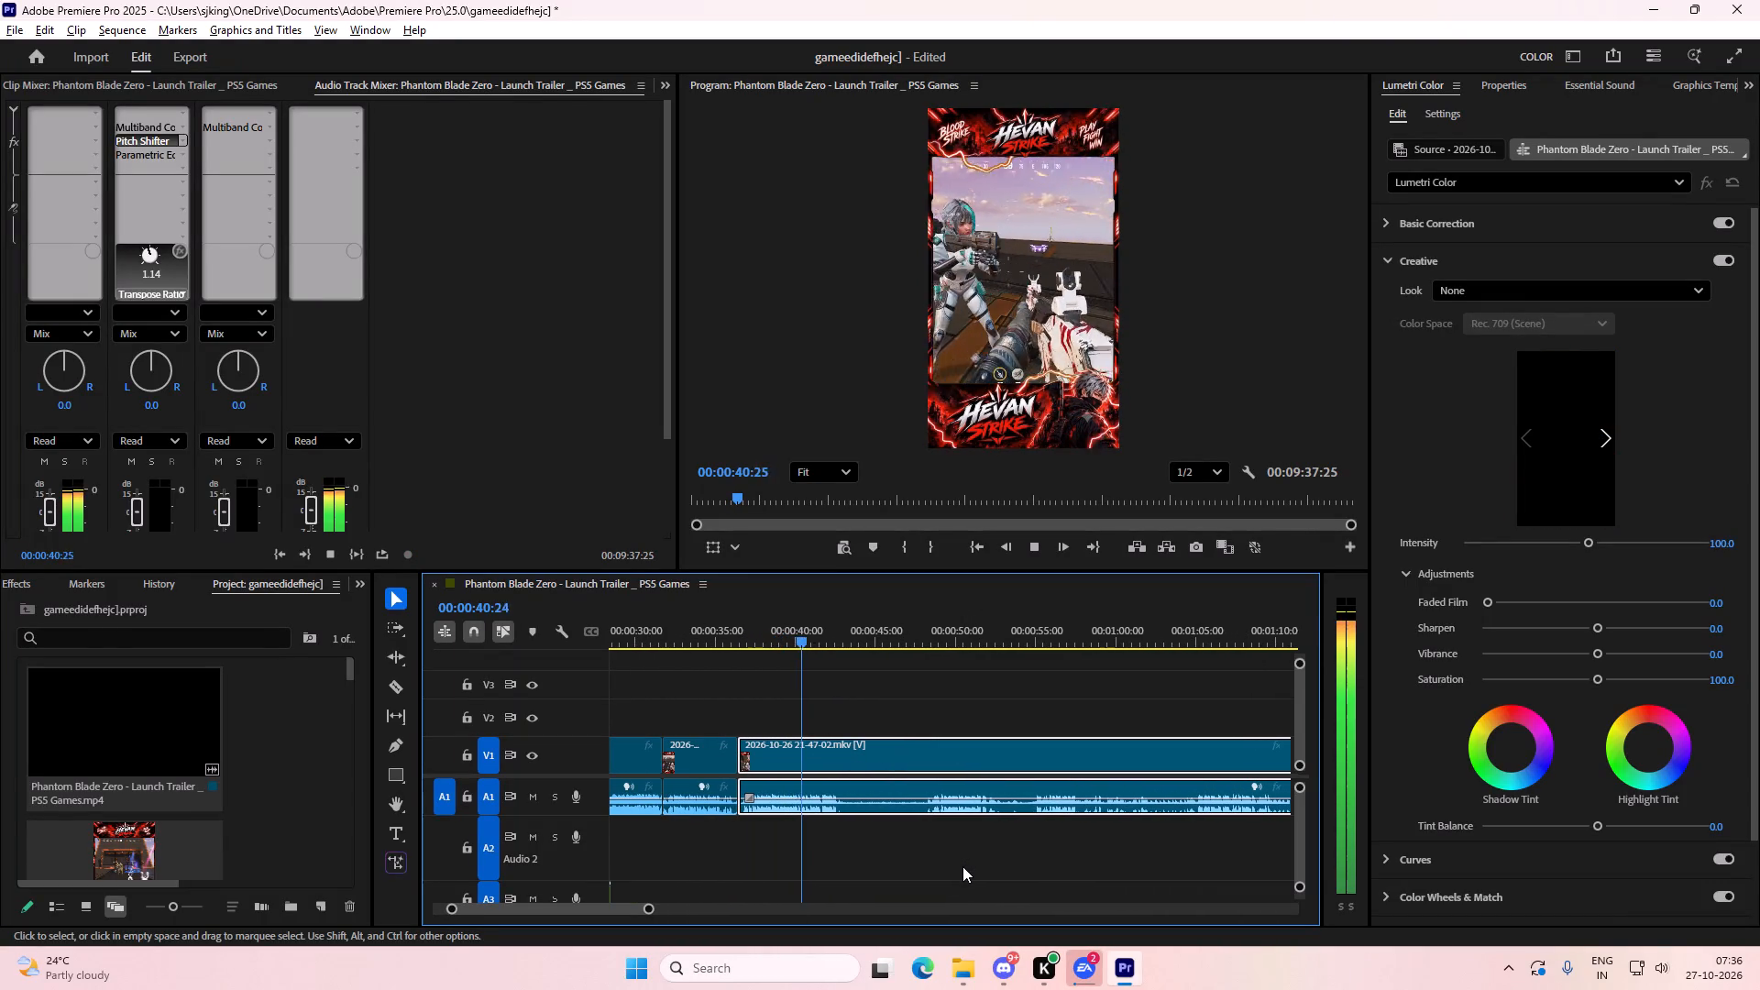
alt+scroll(962, 866, up, 2)
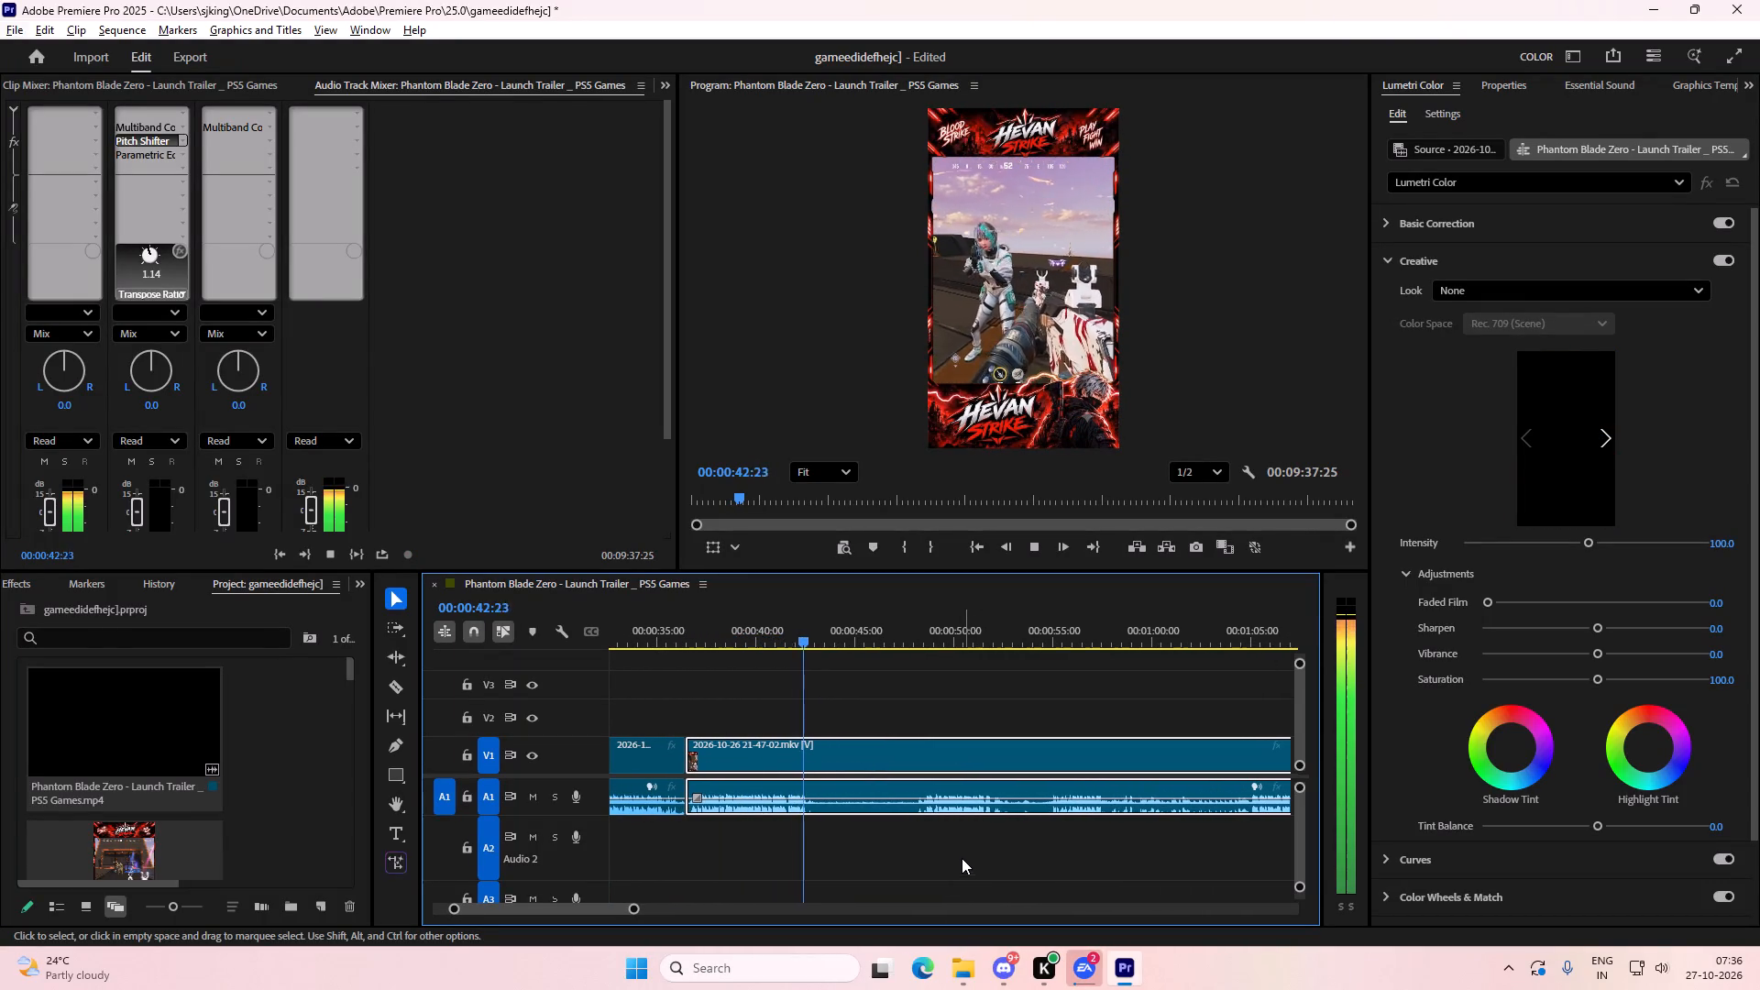
key(space)
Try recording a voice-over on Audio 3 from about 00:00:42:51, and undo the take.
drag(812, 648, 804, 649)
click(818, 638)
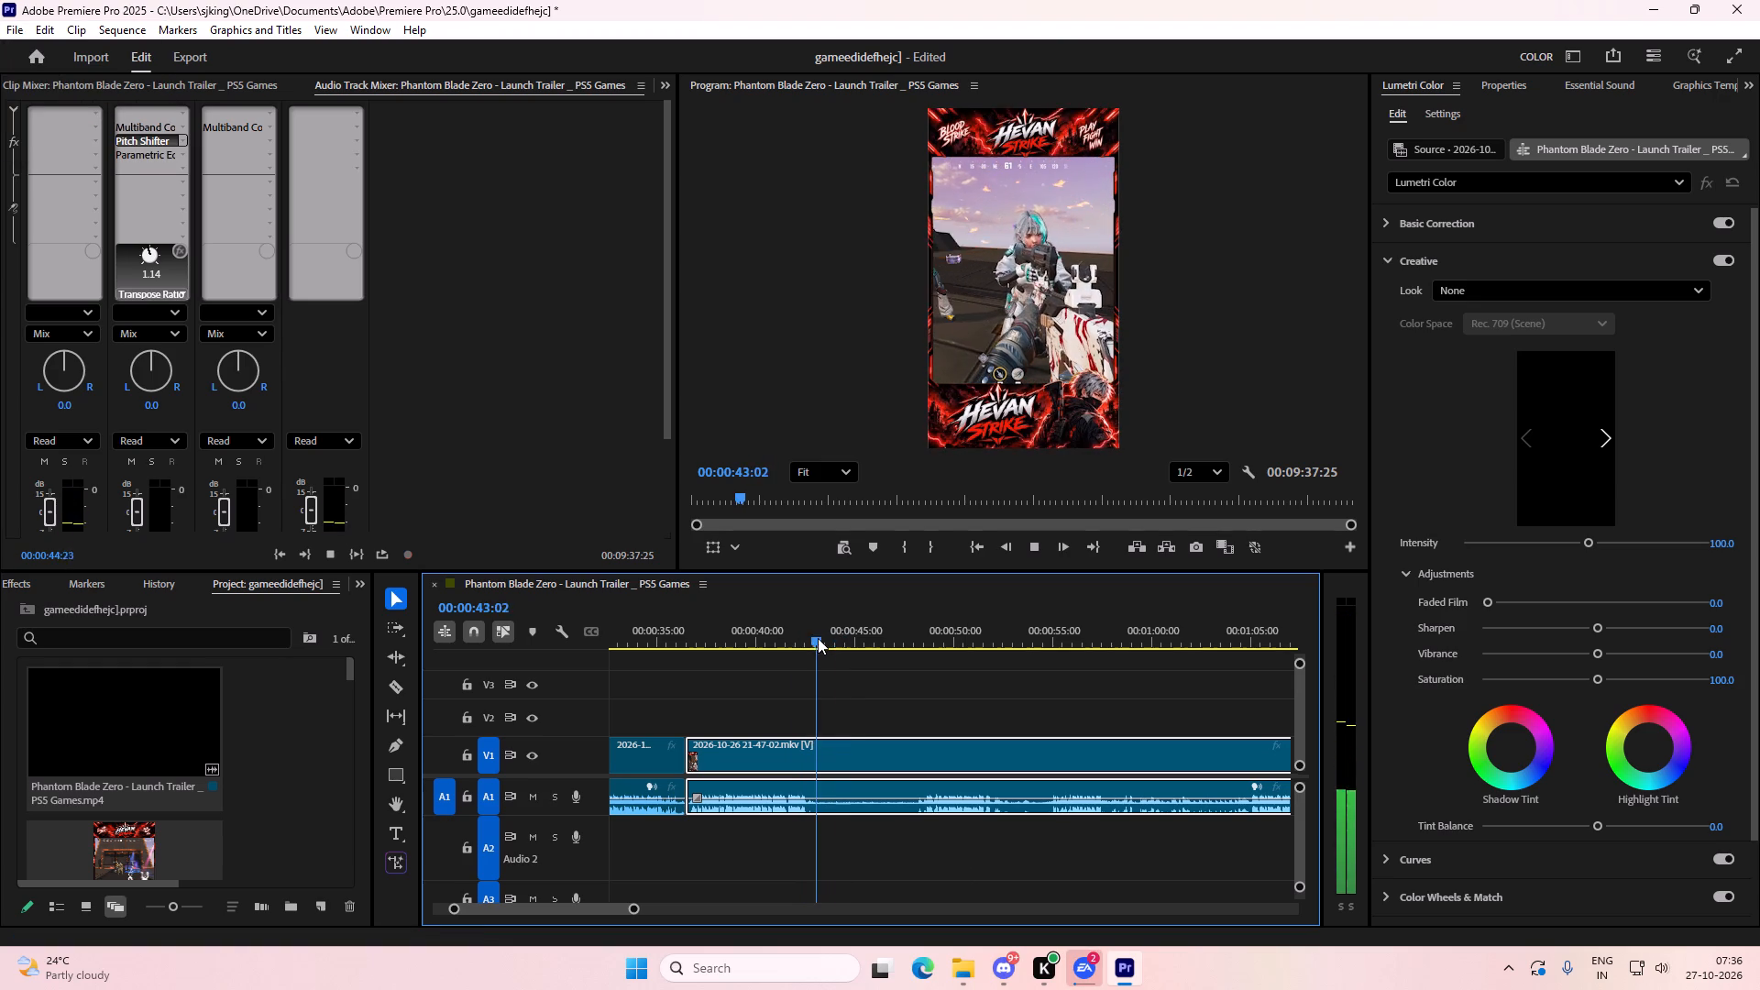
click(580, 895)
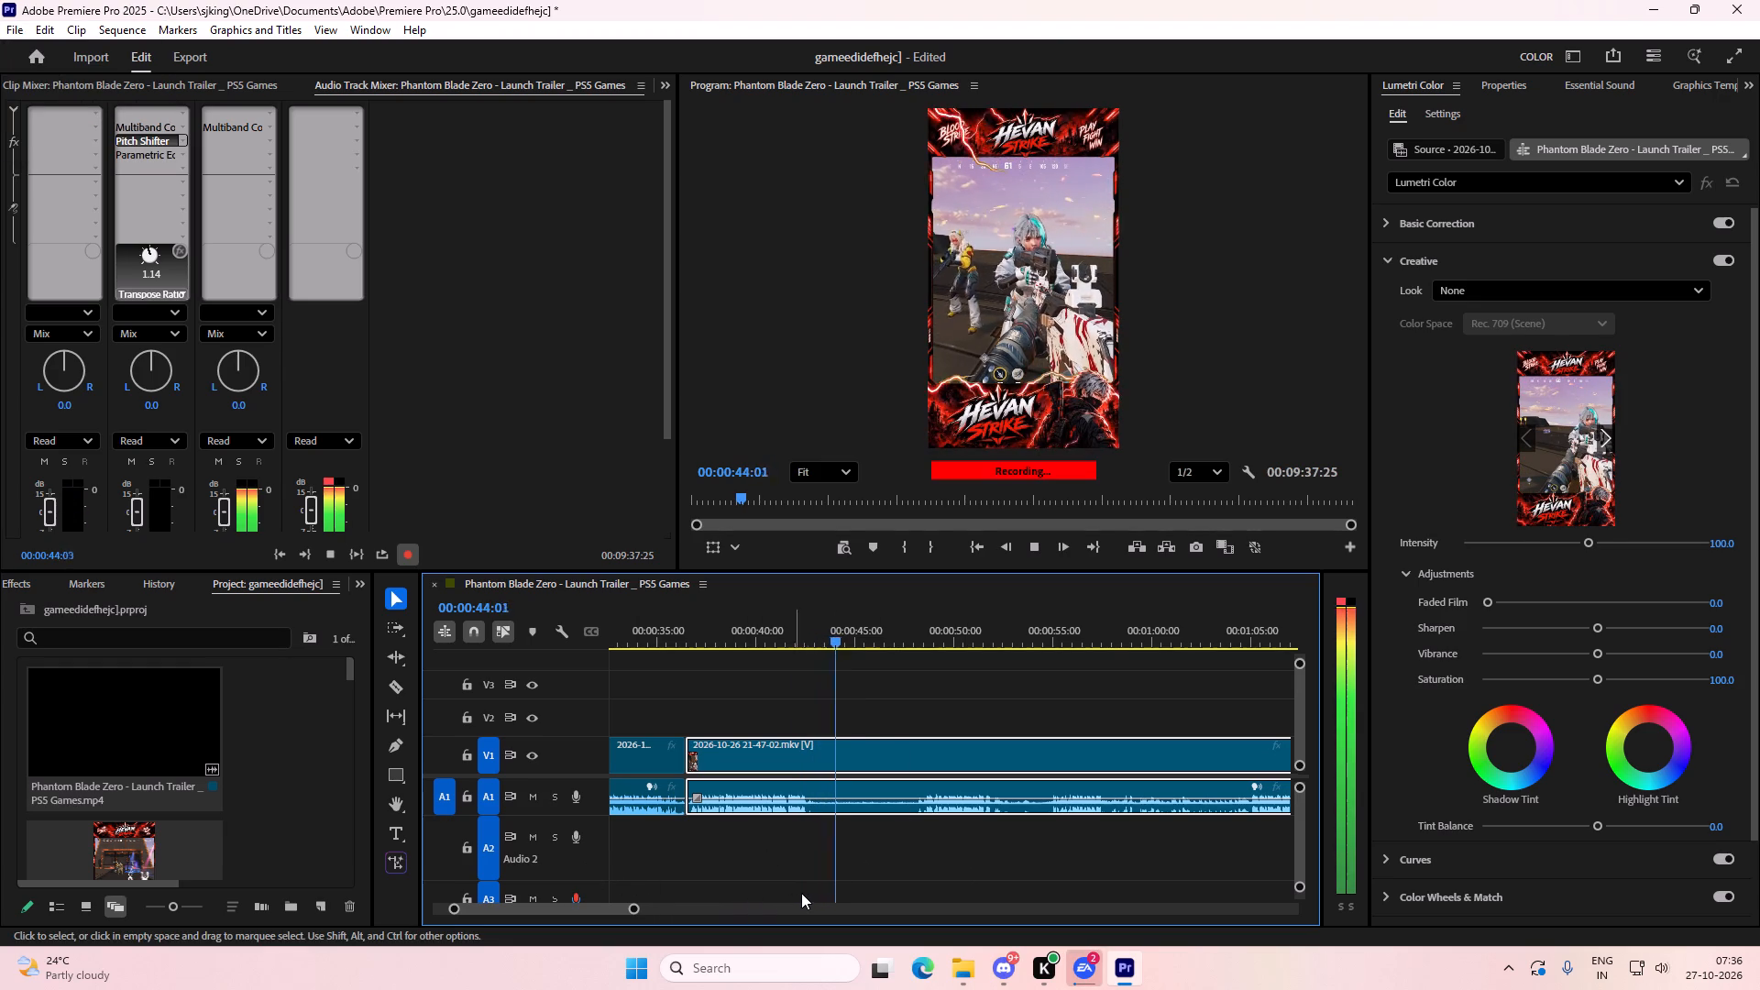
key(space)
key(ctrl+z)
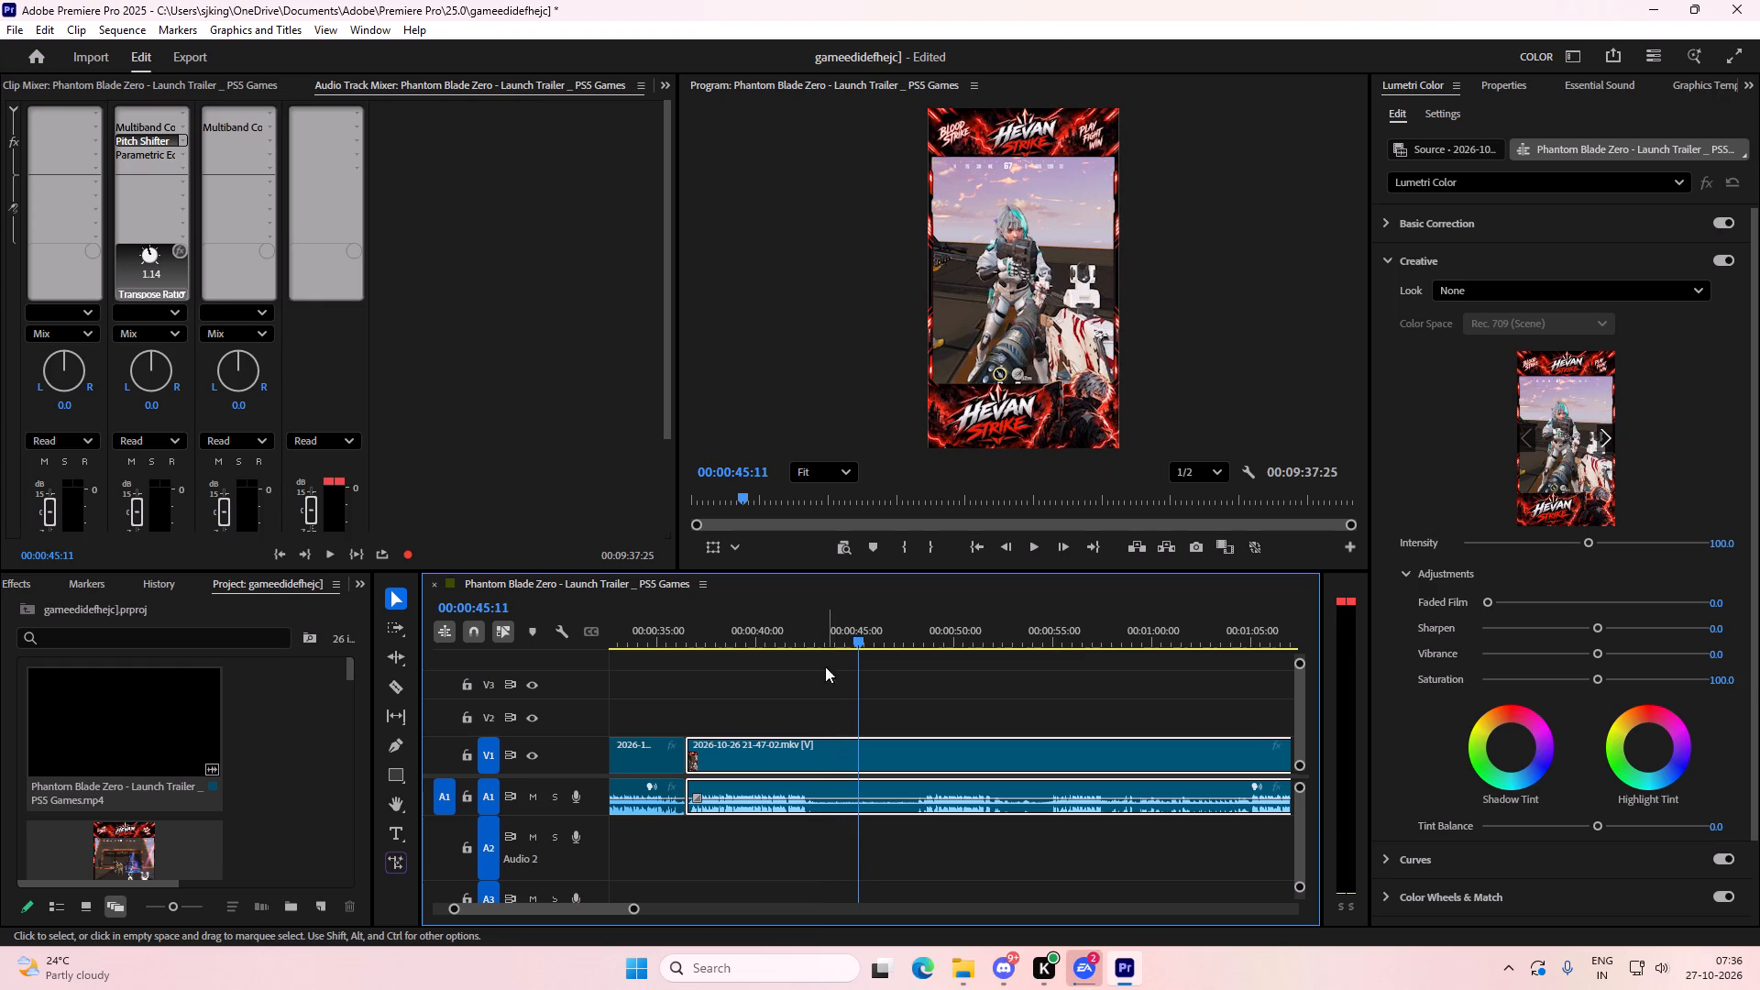
Record a new voice-over on Audio 3 from about 00:00:43 to about 00:00:48.
drag(819, 624, 818, 643)
click(570, 896)
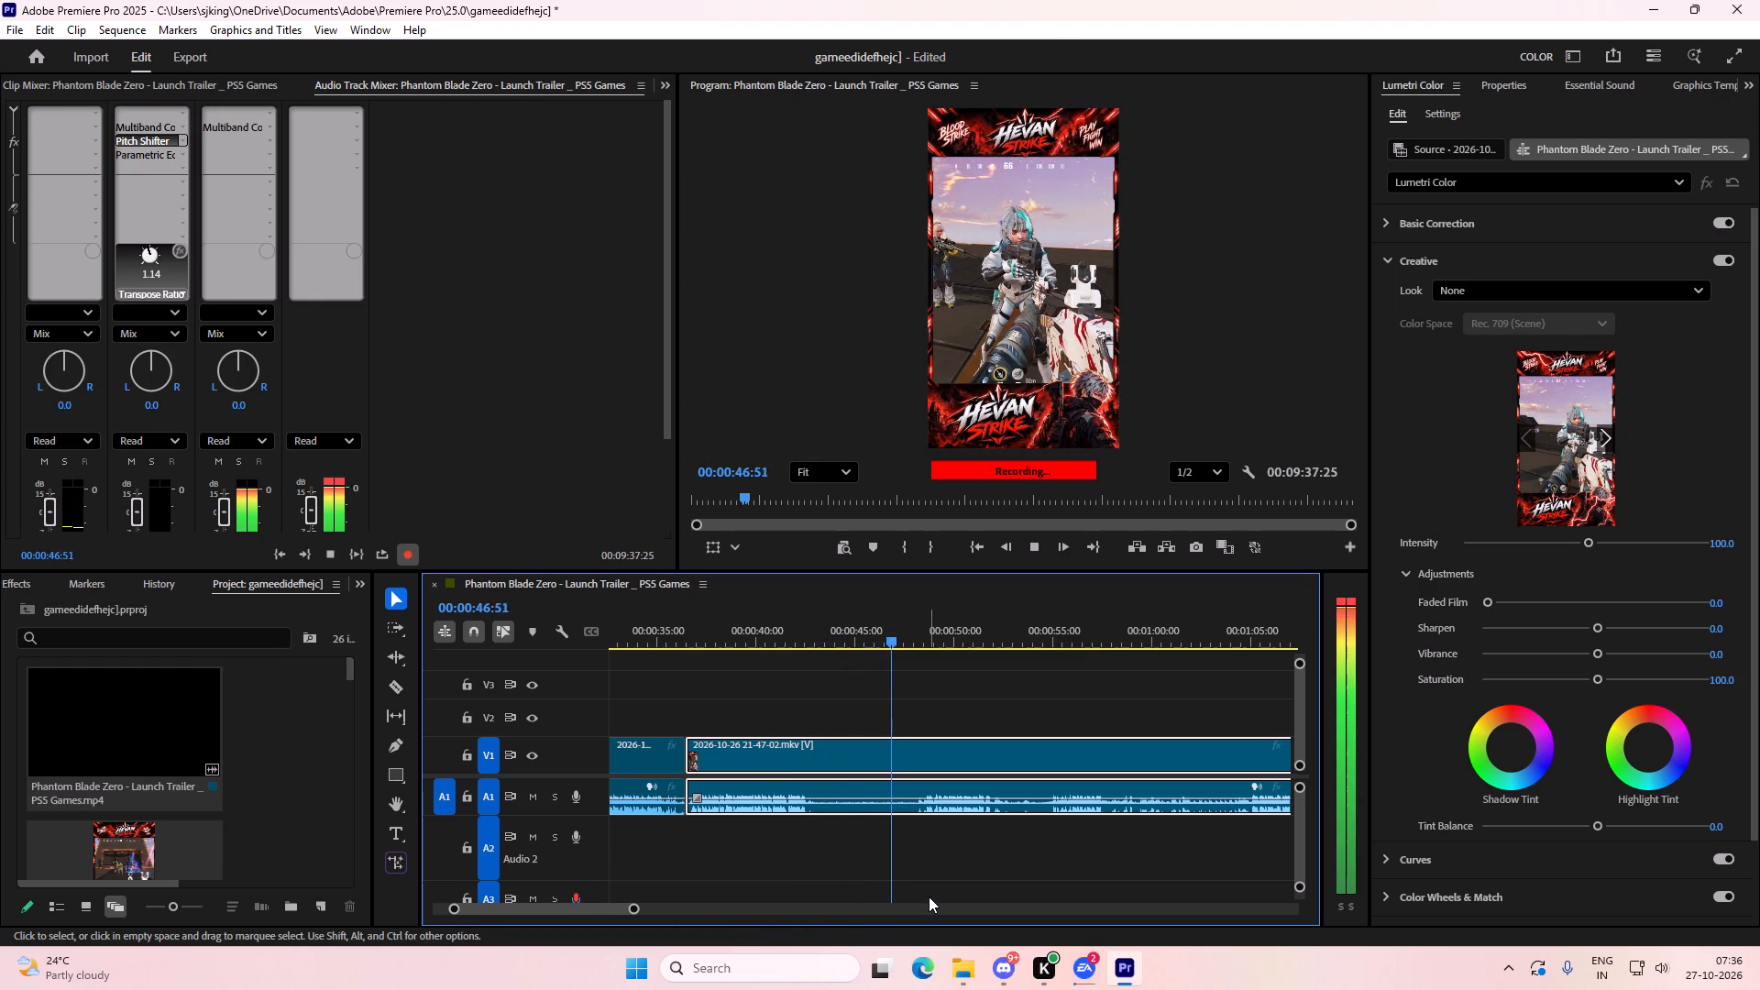
key(space)
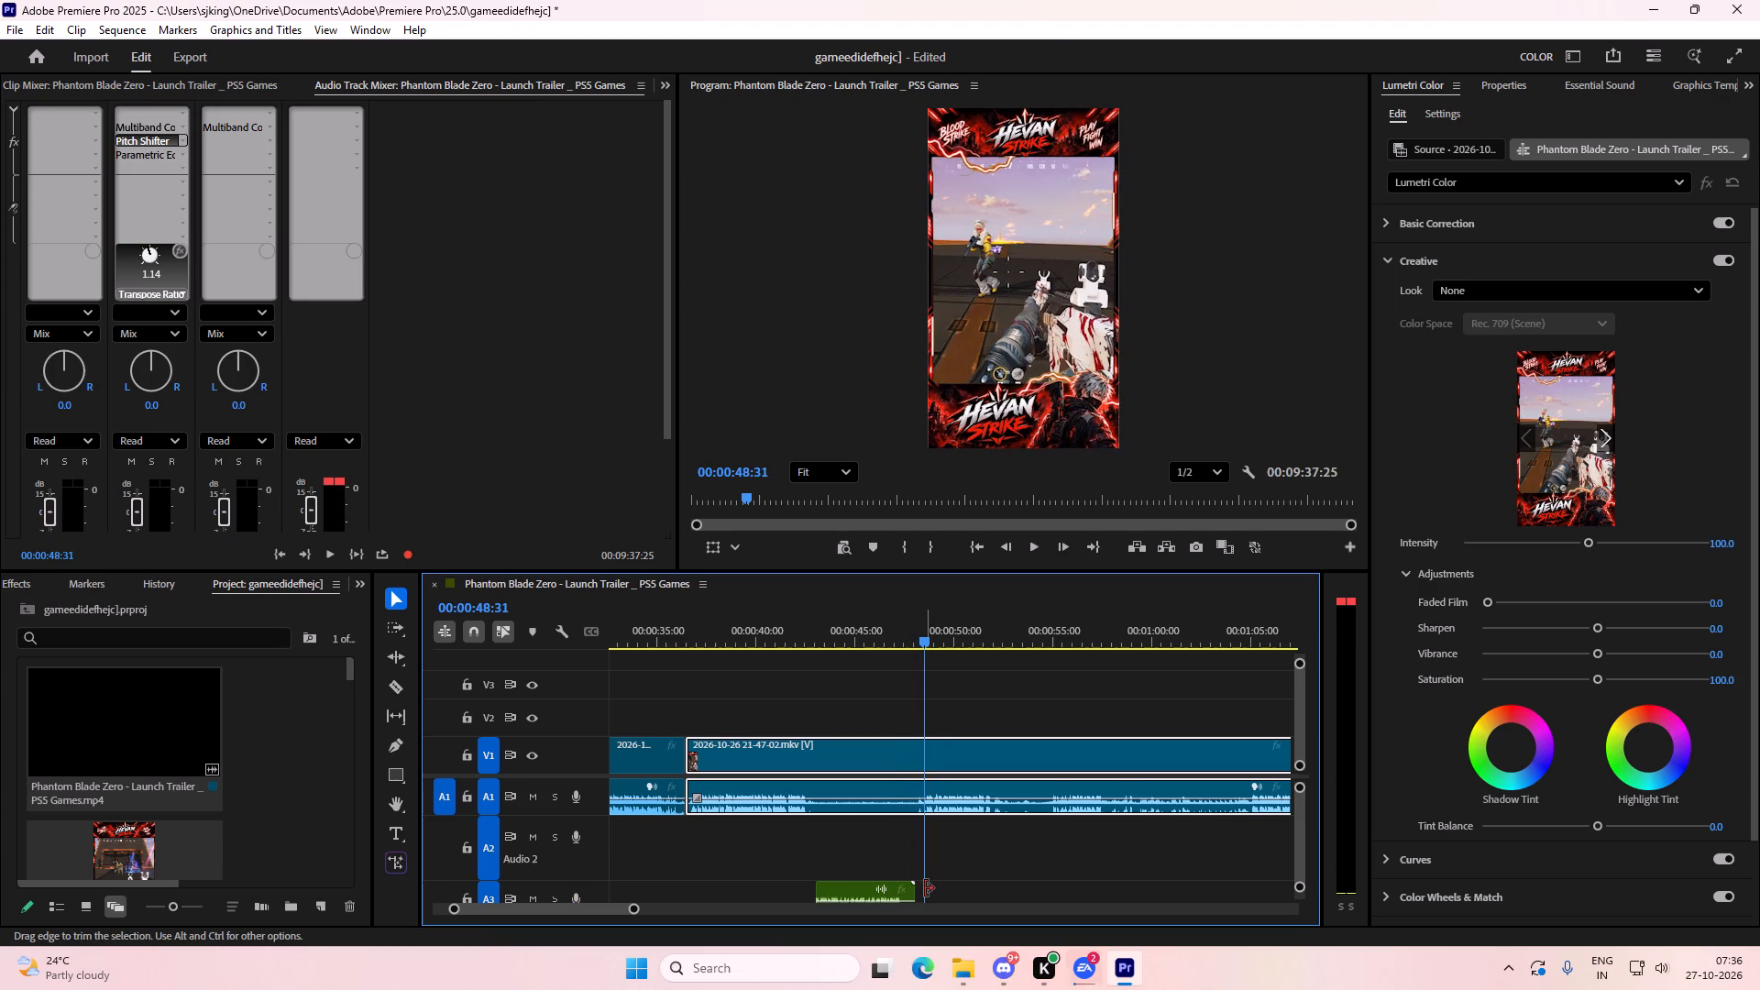
Play the gameplay after the new voice-over from 00:00:48:31 to 00:00:56:10, and return the playhead to 00:00:52:35.
key(space)
alt+scroll(969, 874, down, 7)
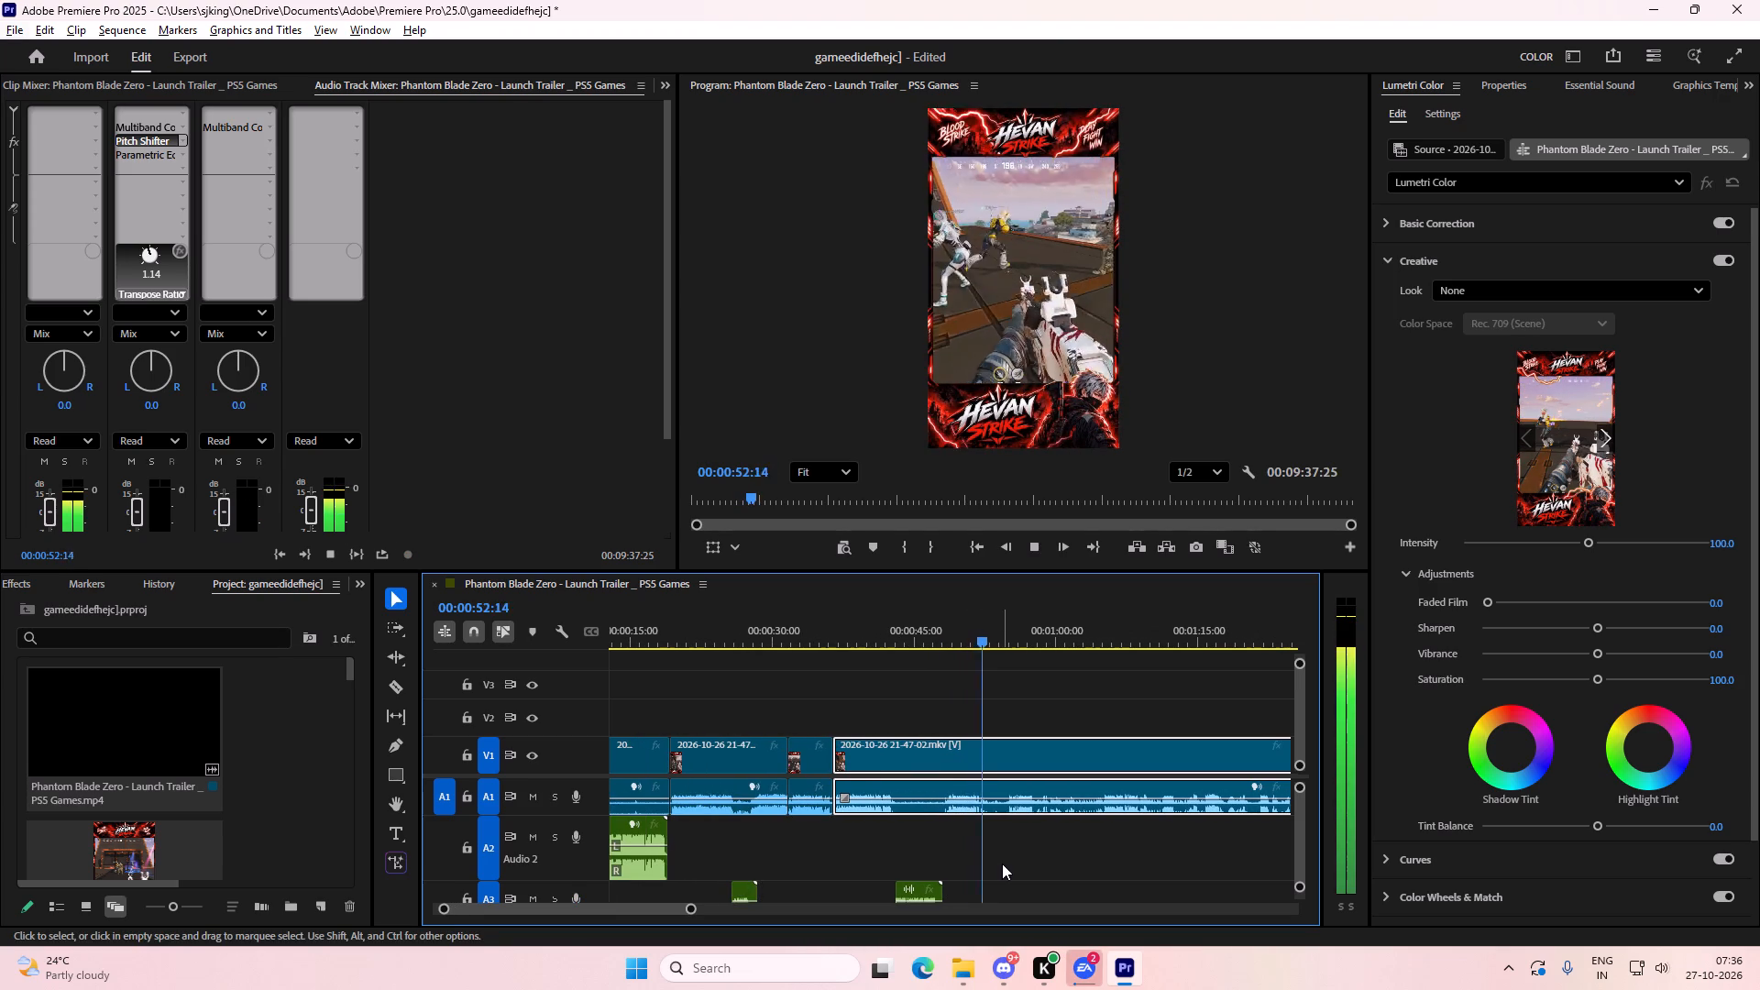
key(space)
alt+scroll(1090, 744, up, 3)
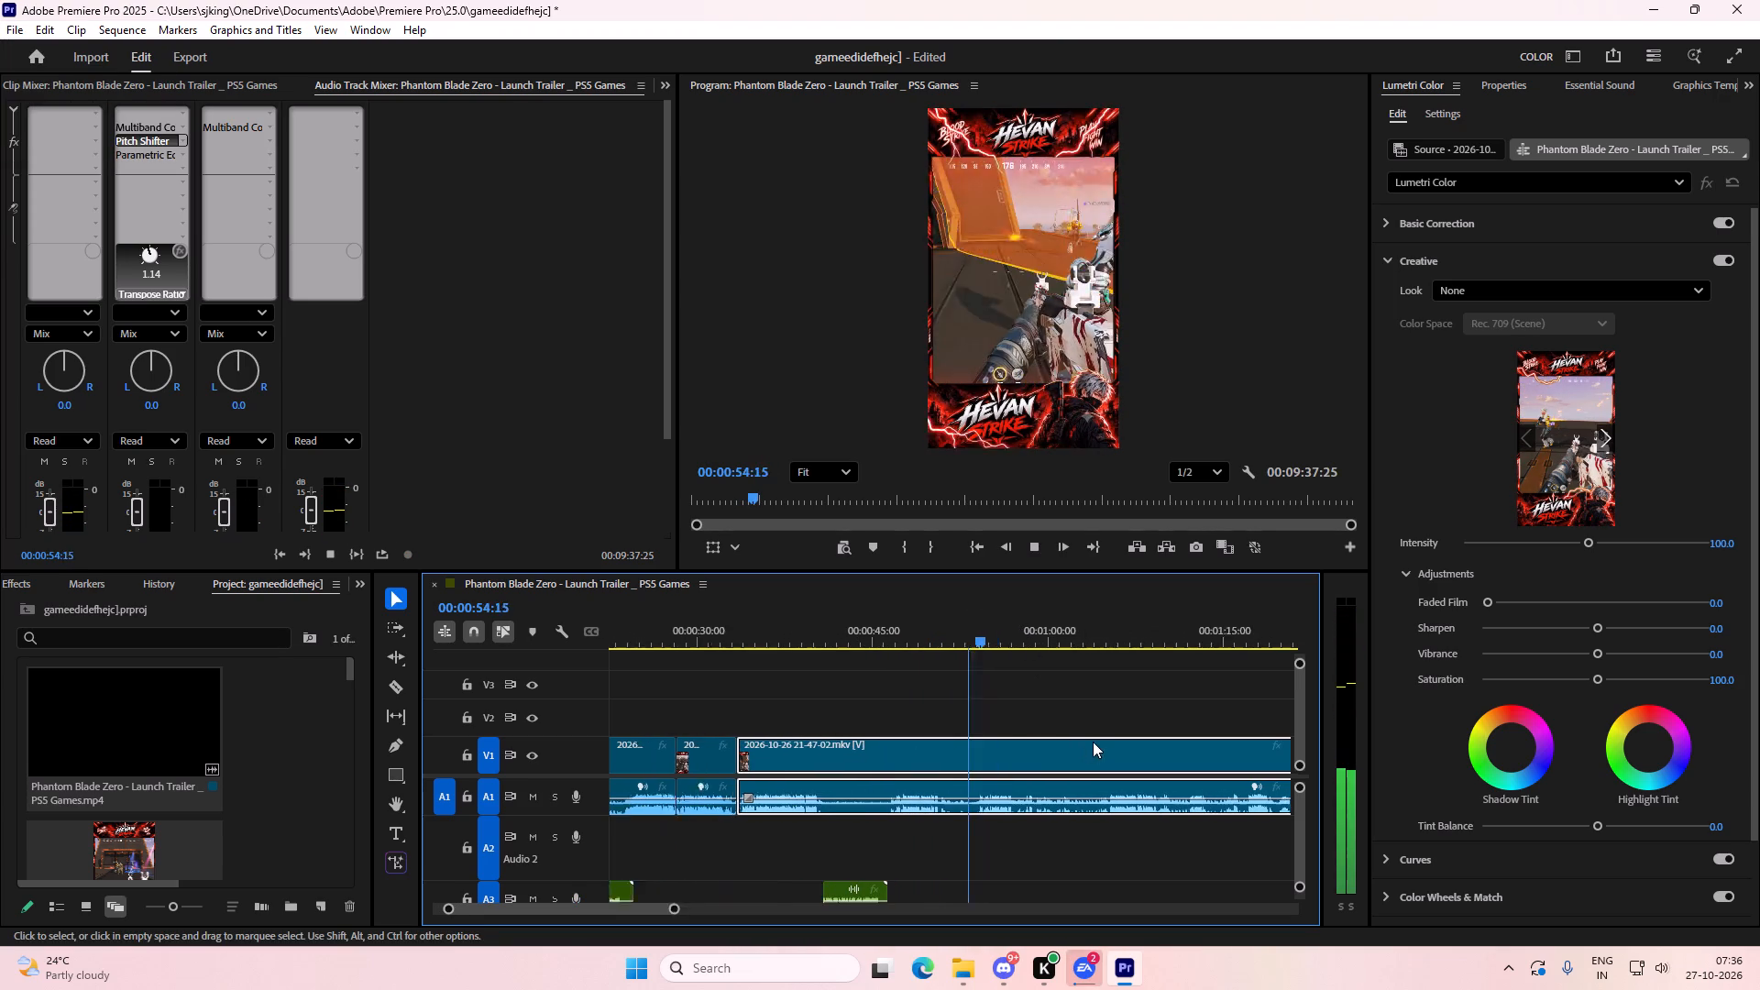
alt+scroll(1093, 742, up, 3)
key(space)
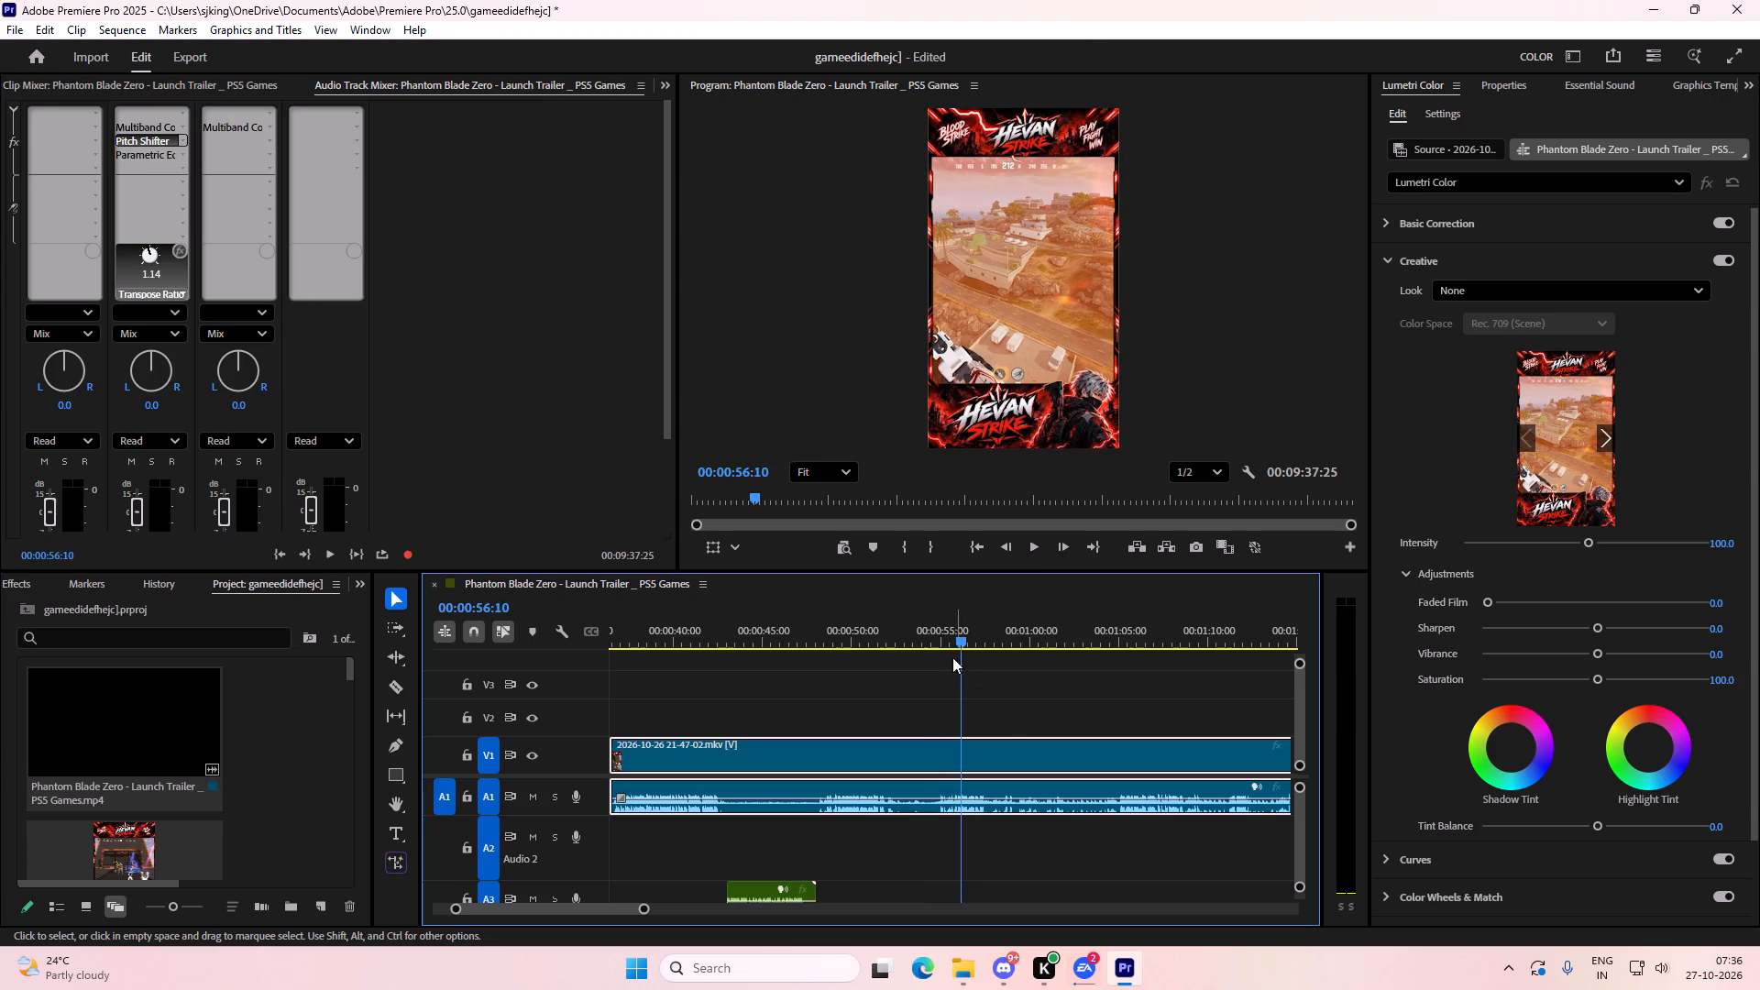
drag(907, 623, 900, 641)
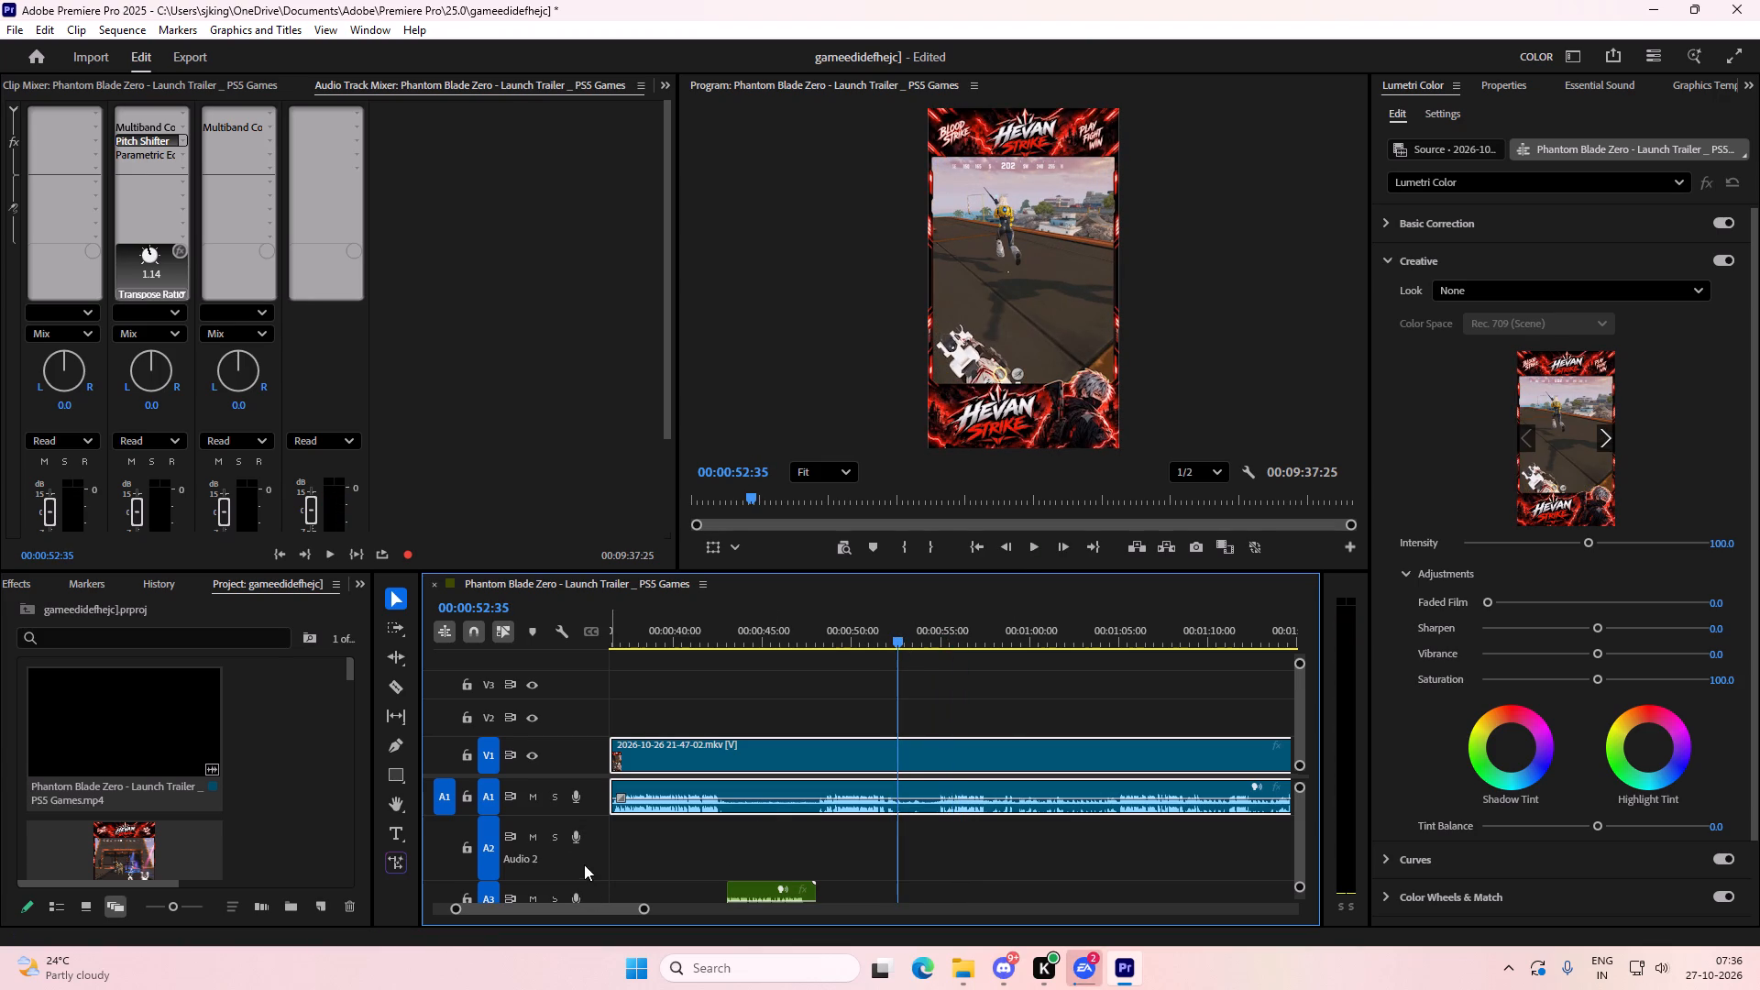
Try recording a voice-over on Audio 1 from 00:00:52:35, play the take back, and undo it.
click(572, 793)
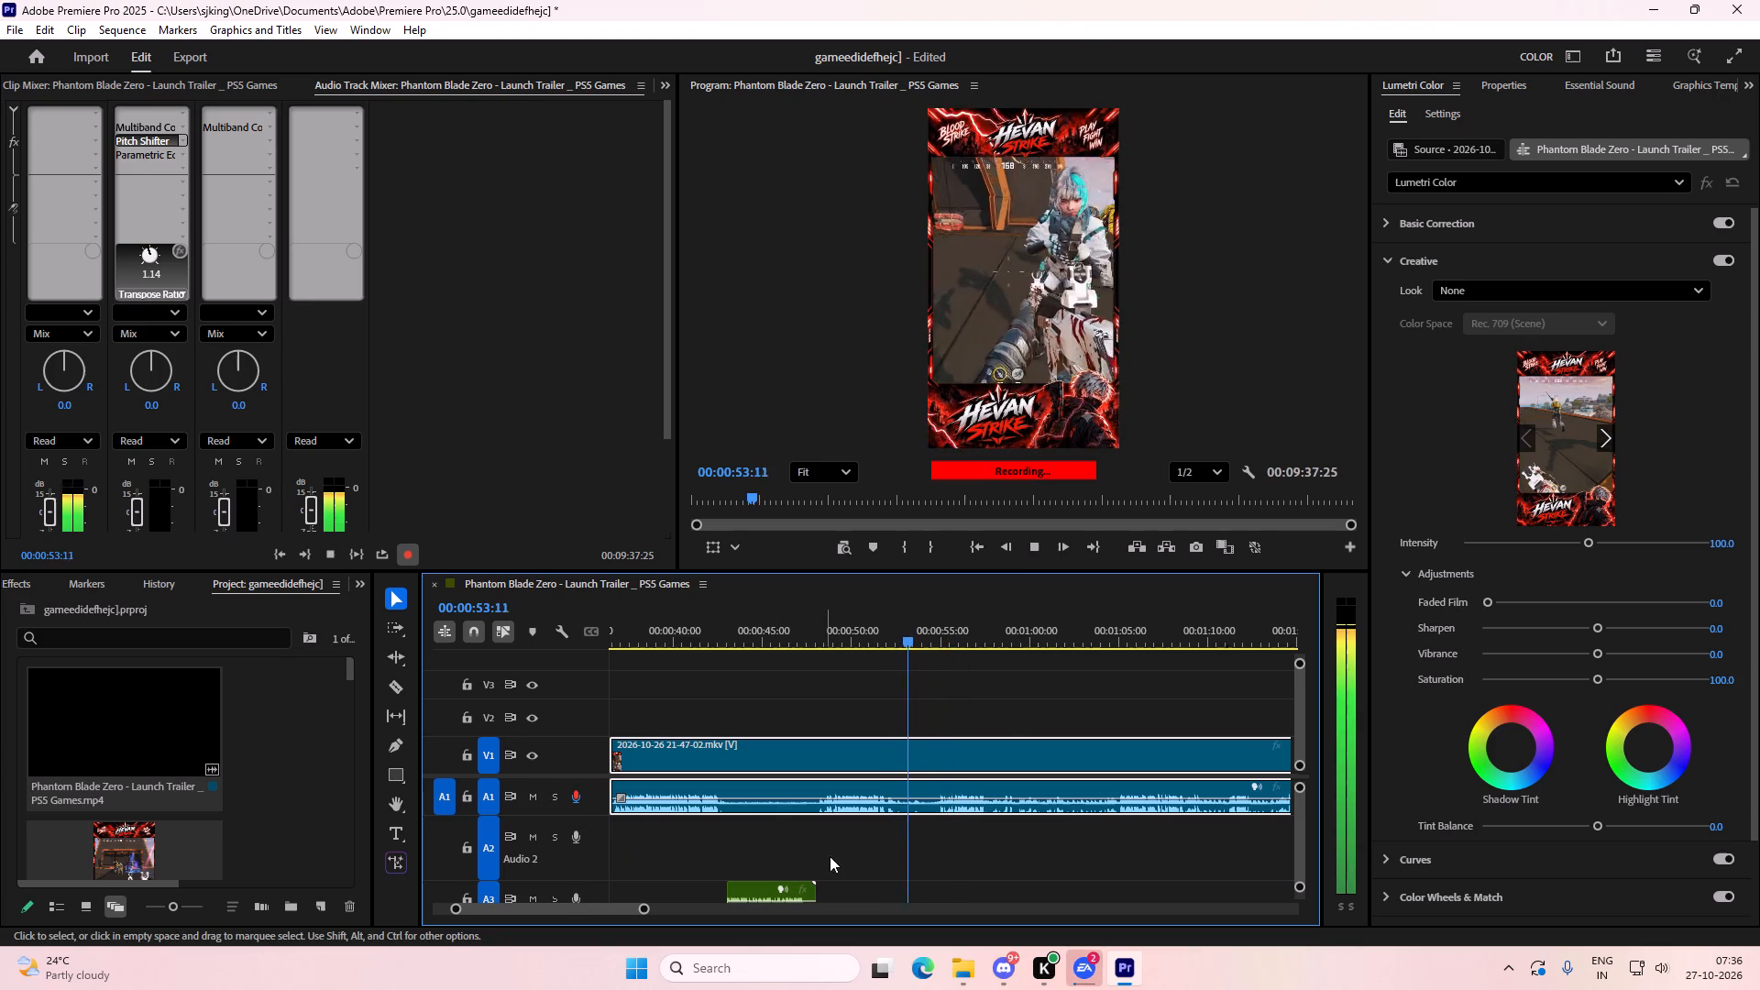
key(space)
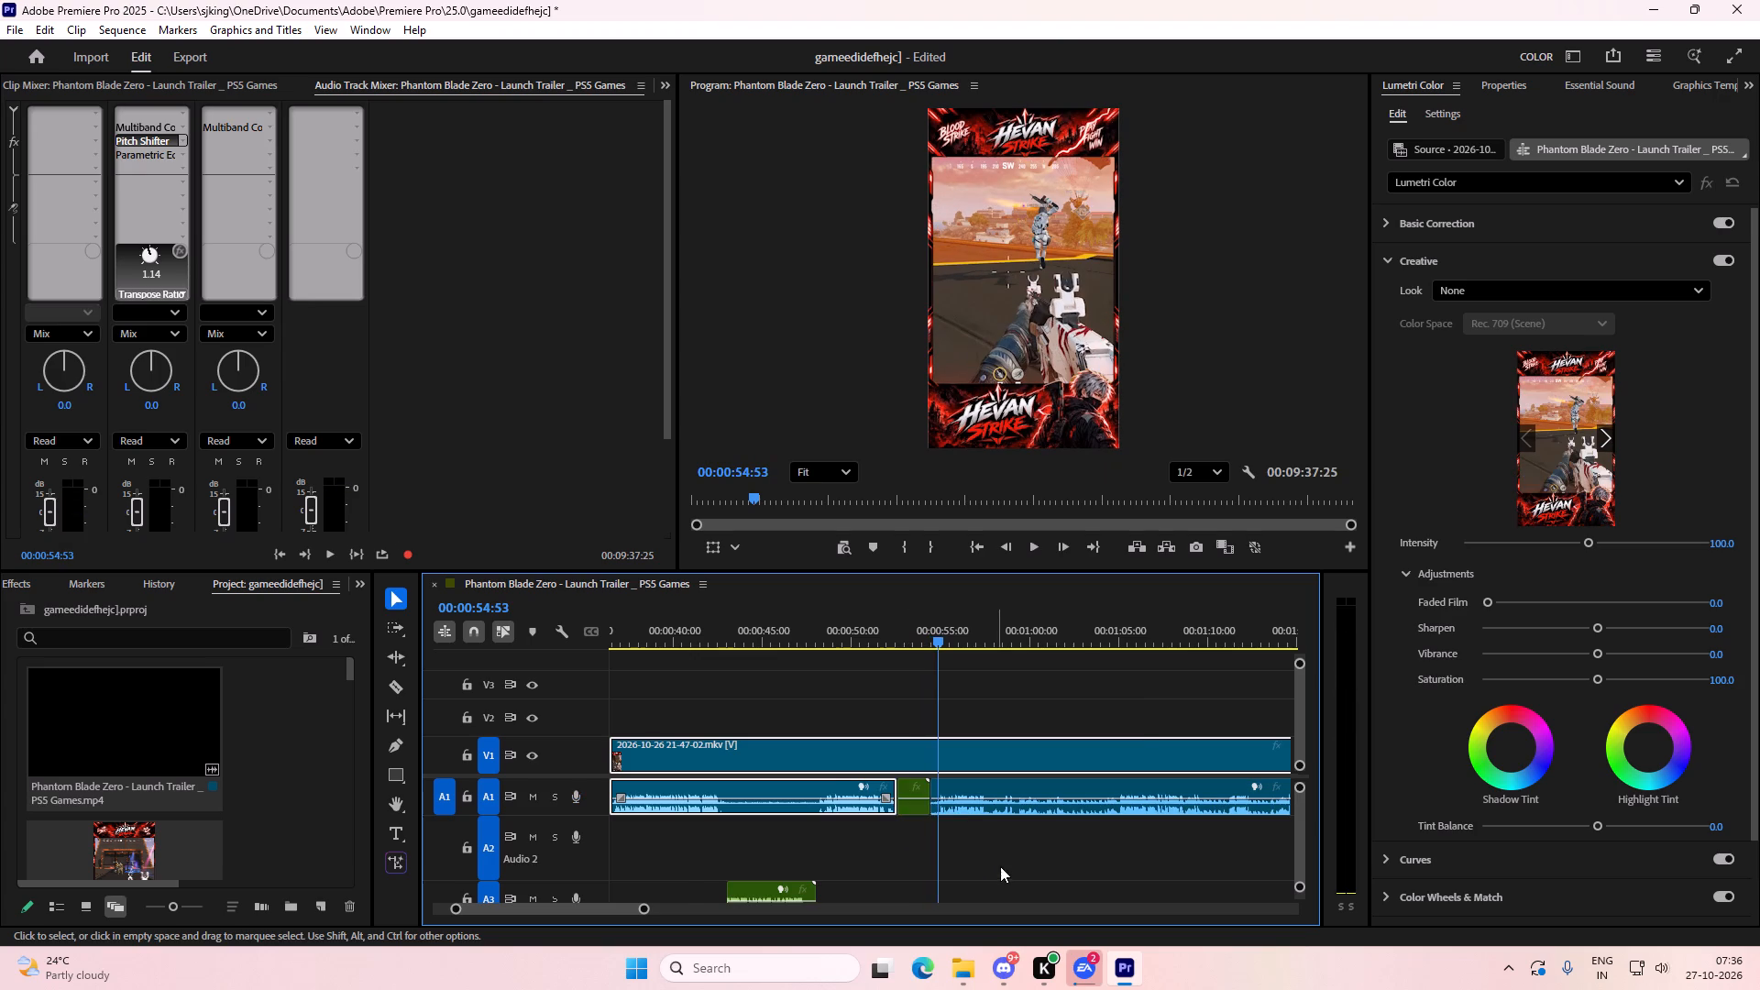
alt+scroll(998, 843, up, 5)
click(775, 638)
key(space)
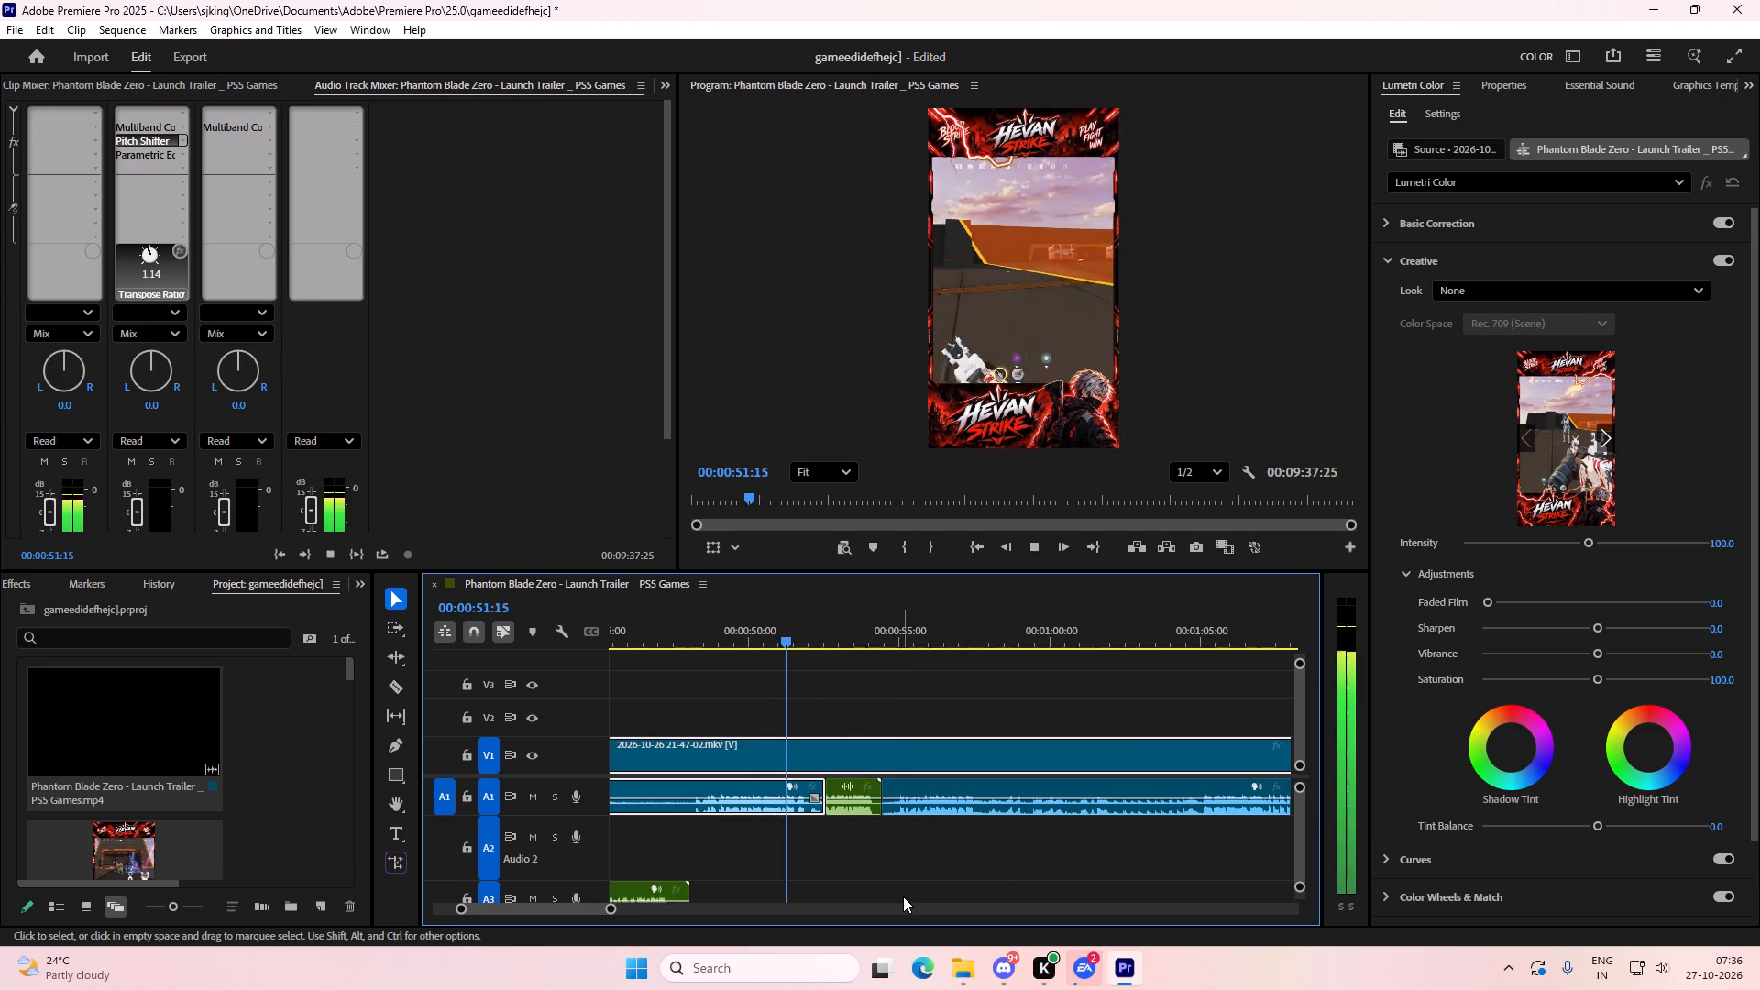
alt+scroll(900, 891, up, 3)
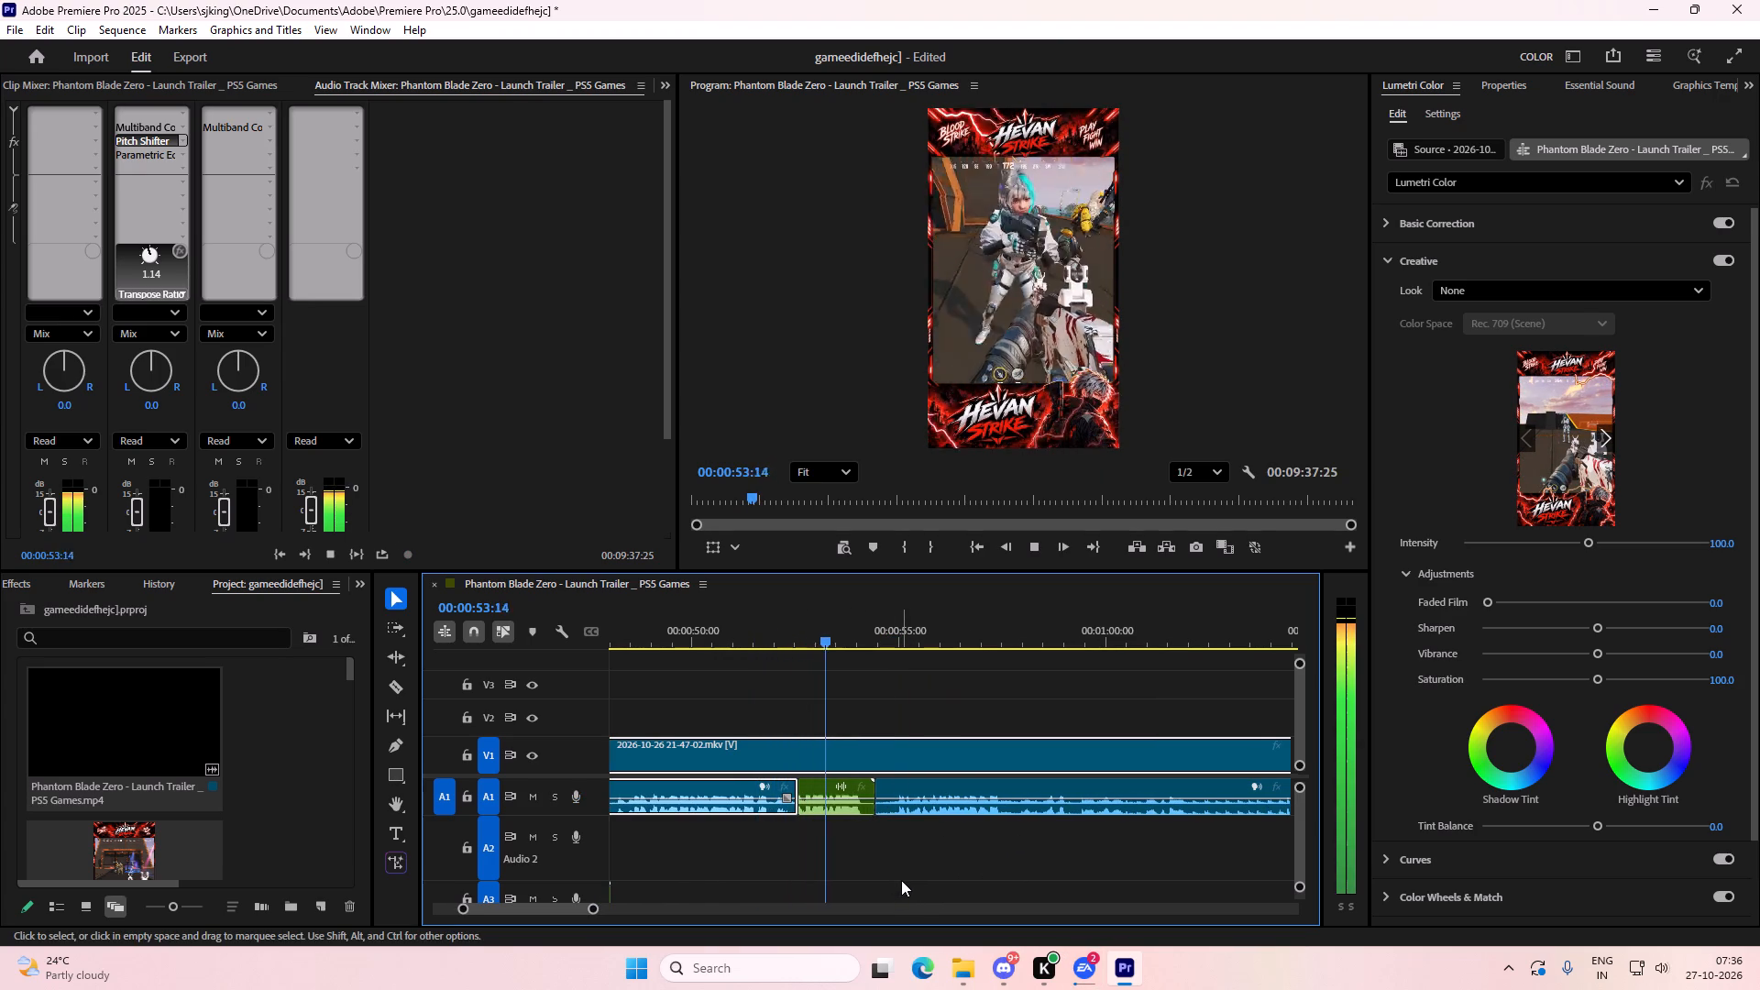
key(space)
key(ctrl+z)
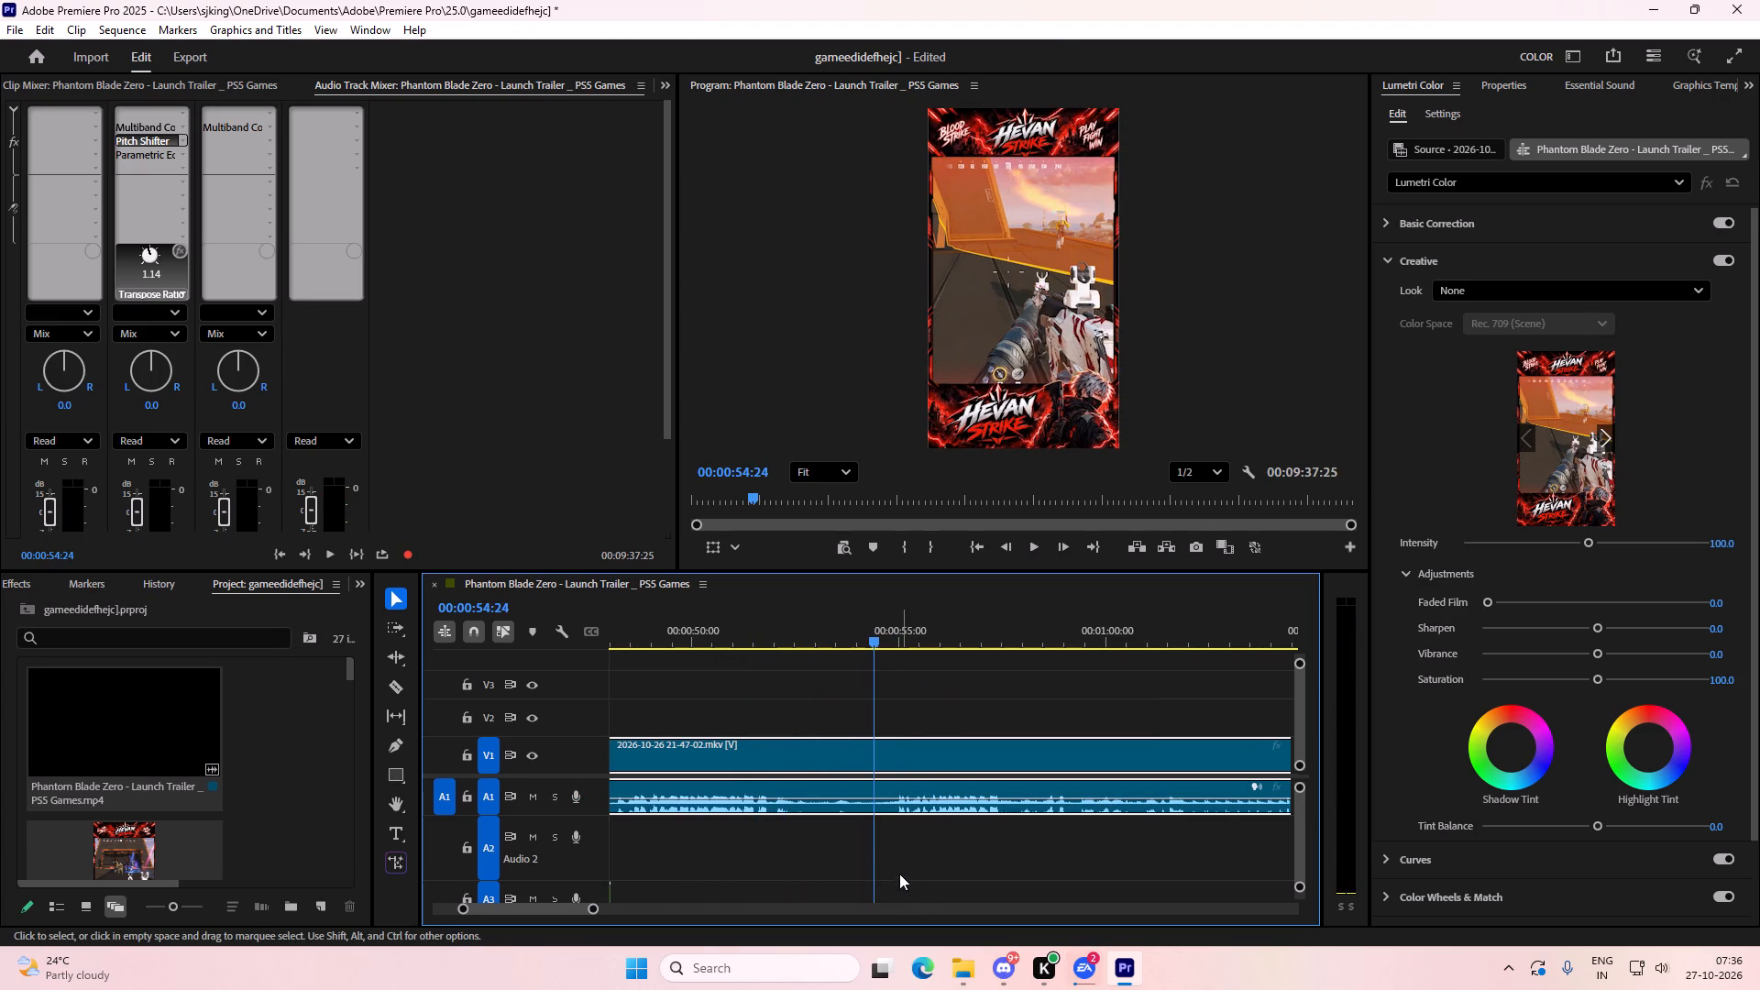
Play on to 00:00:59:31, split the gameplay clip there, and delete all footage after the cut.
key(space)
alt+scroll(858, 742, down, 7)
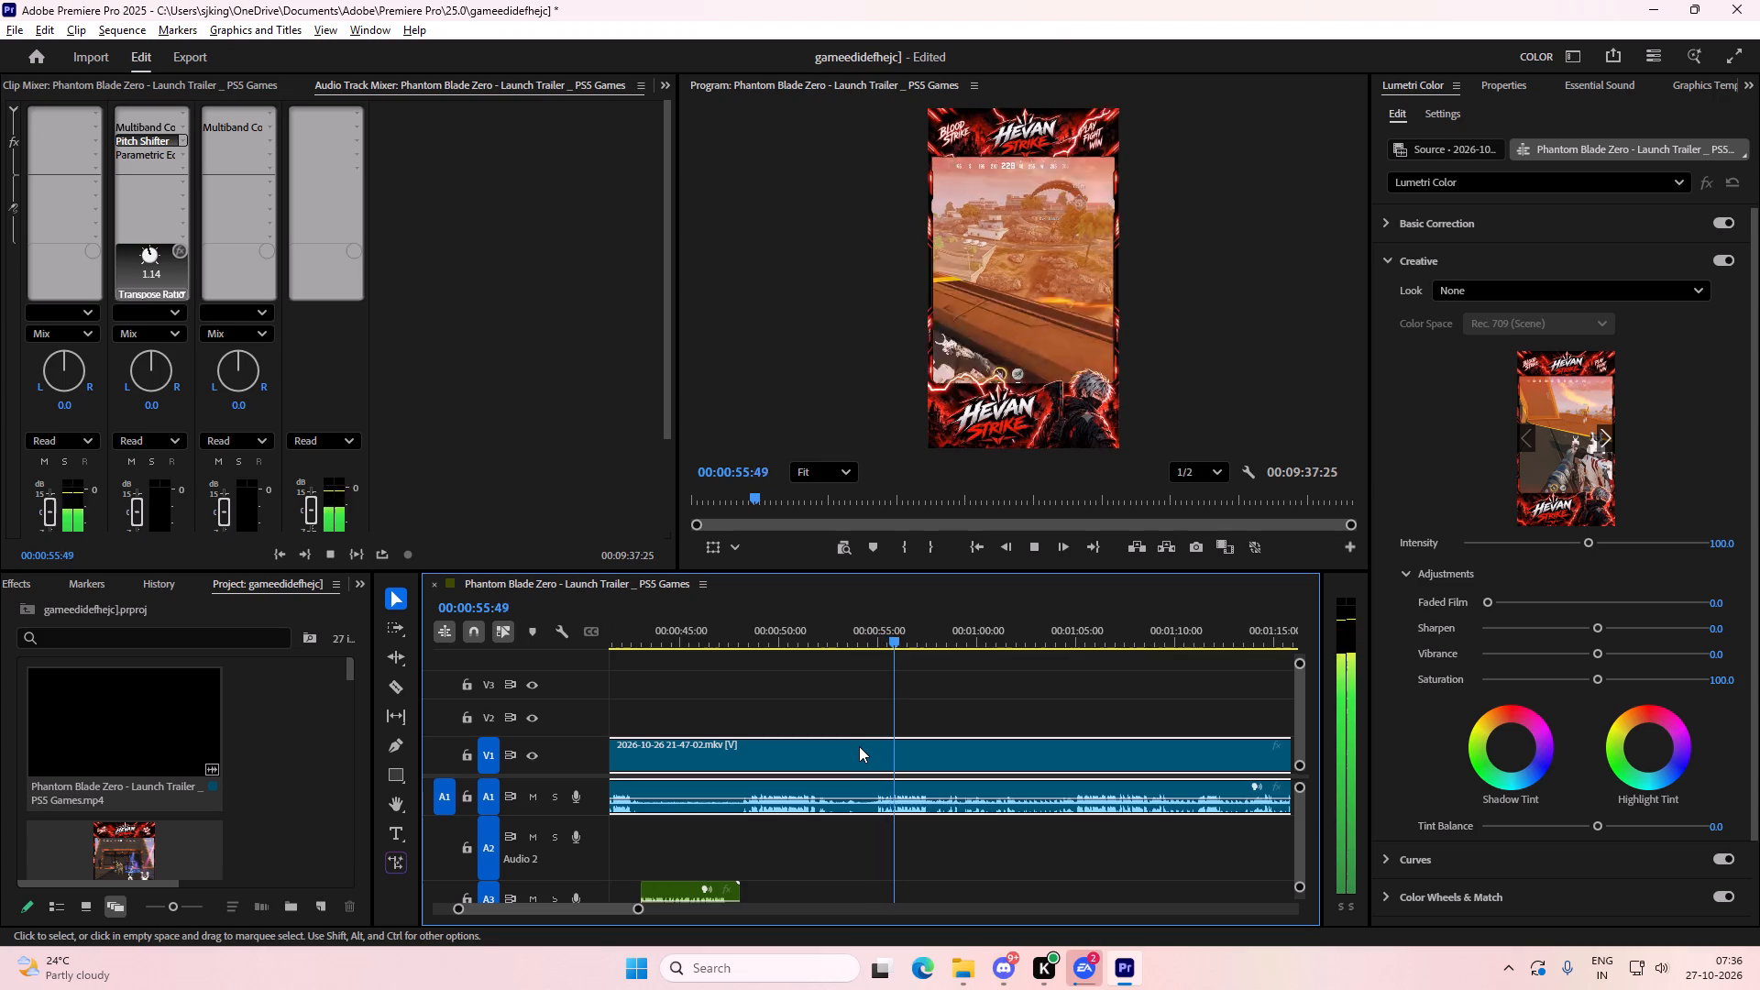
alt+scroll(859, 746, down, 4)
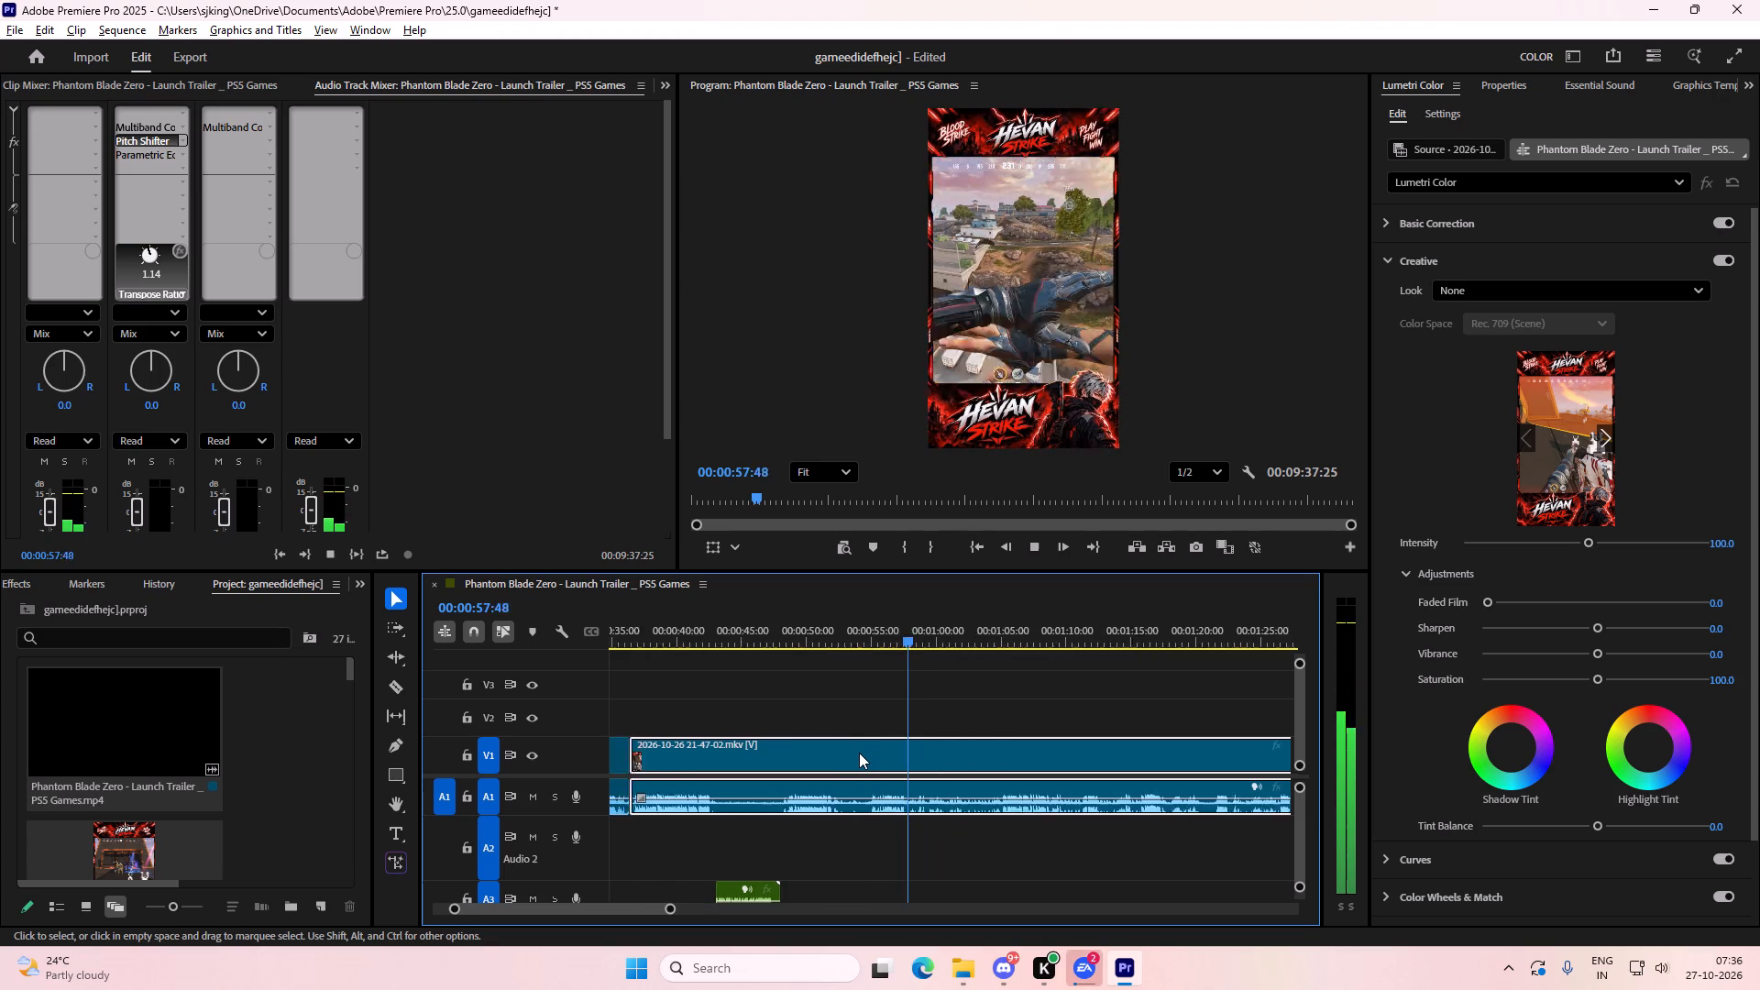
alt+scroll(859, 753, down, 1)
alt+scroll(914, 754, up, 3)
key(space)
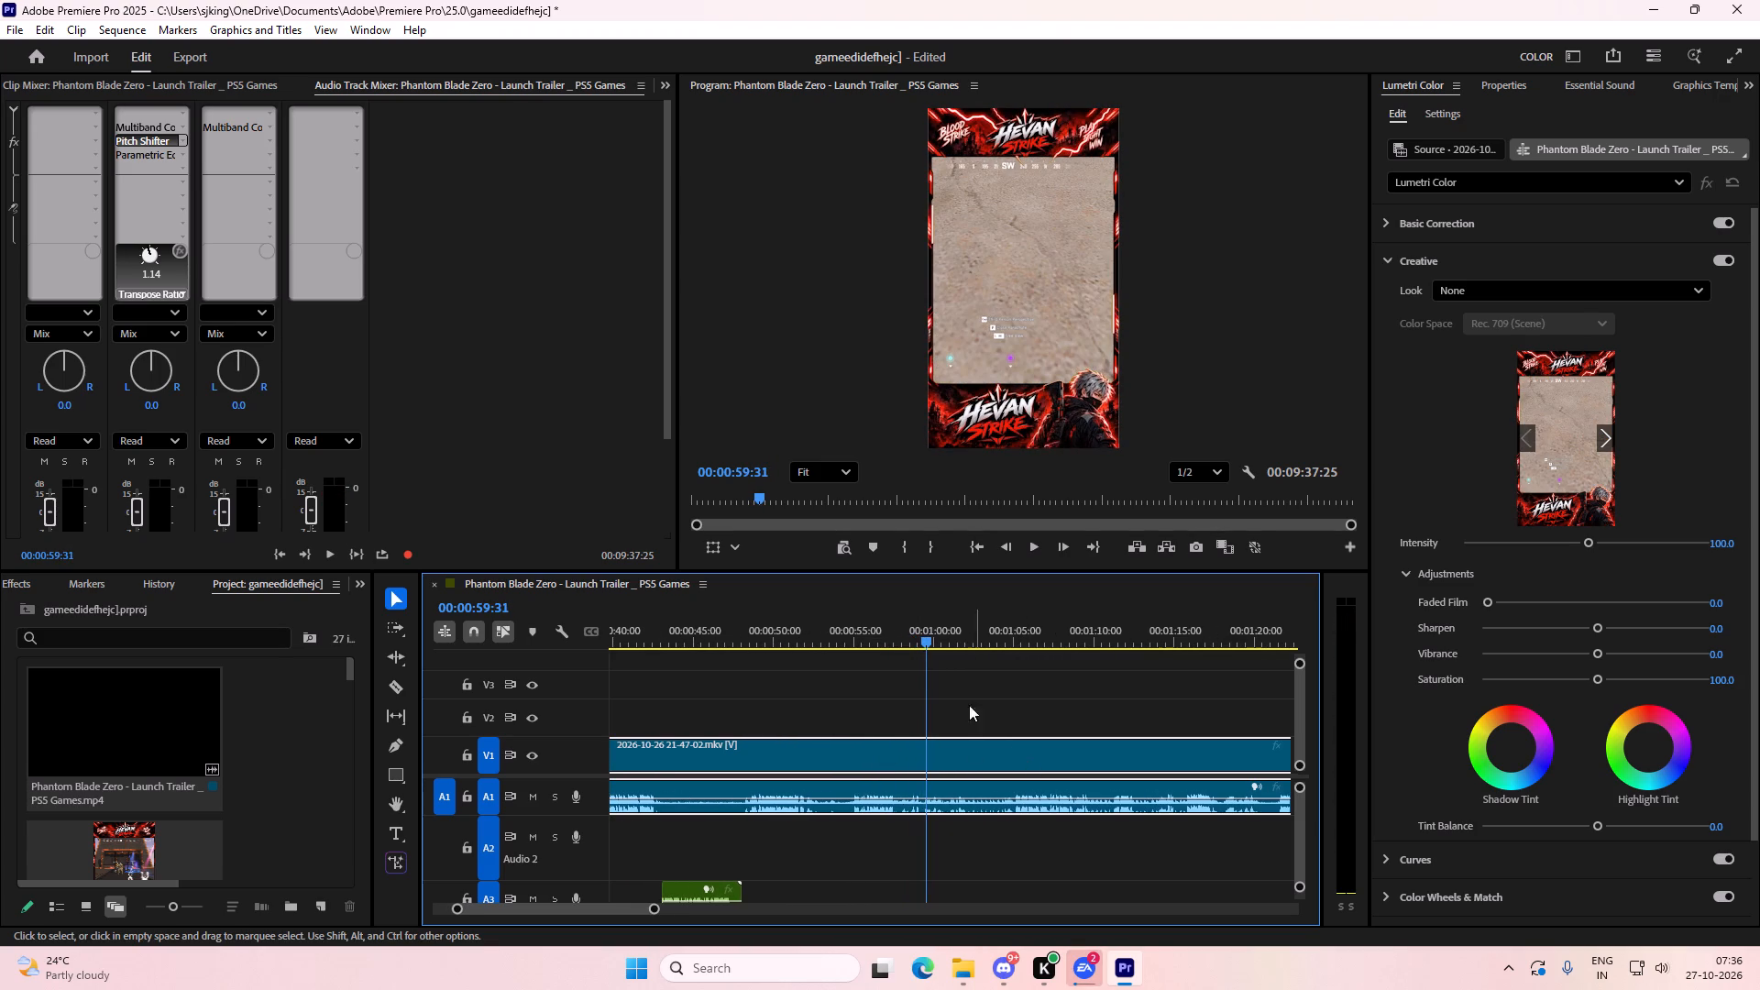
drag(947, 694, 991, 777)
key(ctrl+k)
drag(989, 709, 1019, 808)
key(Delete)
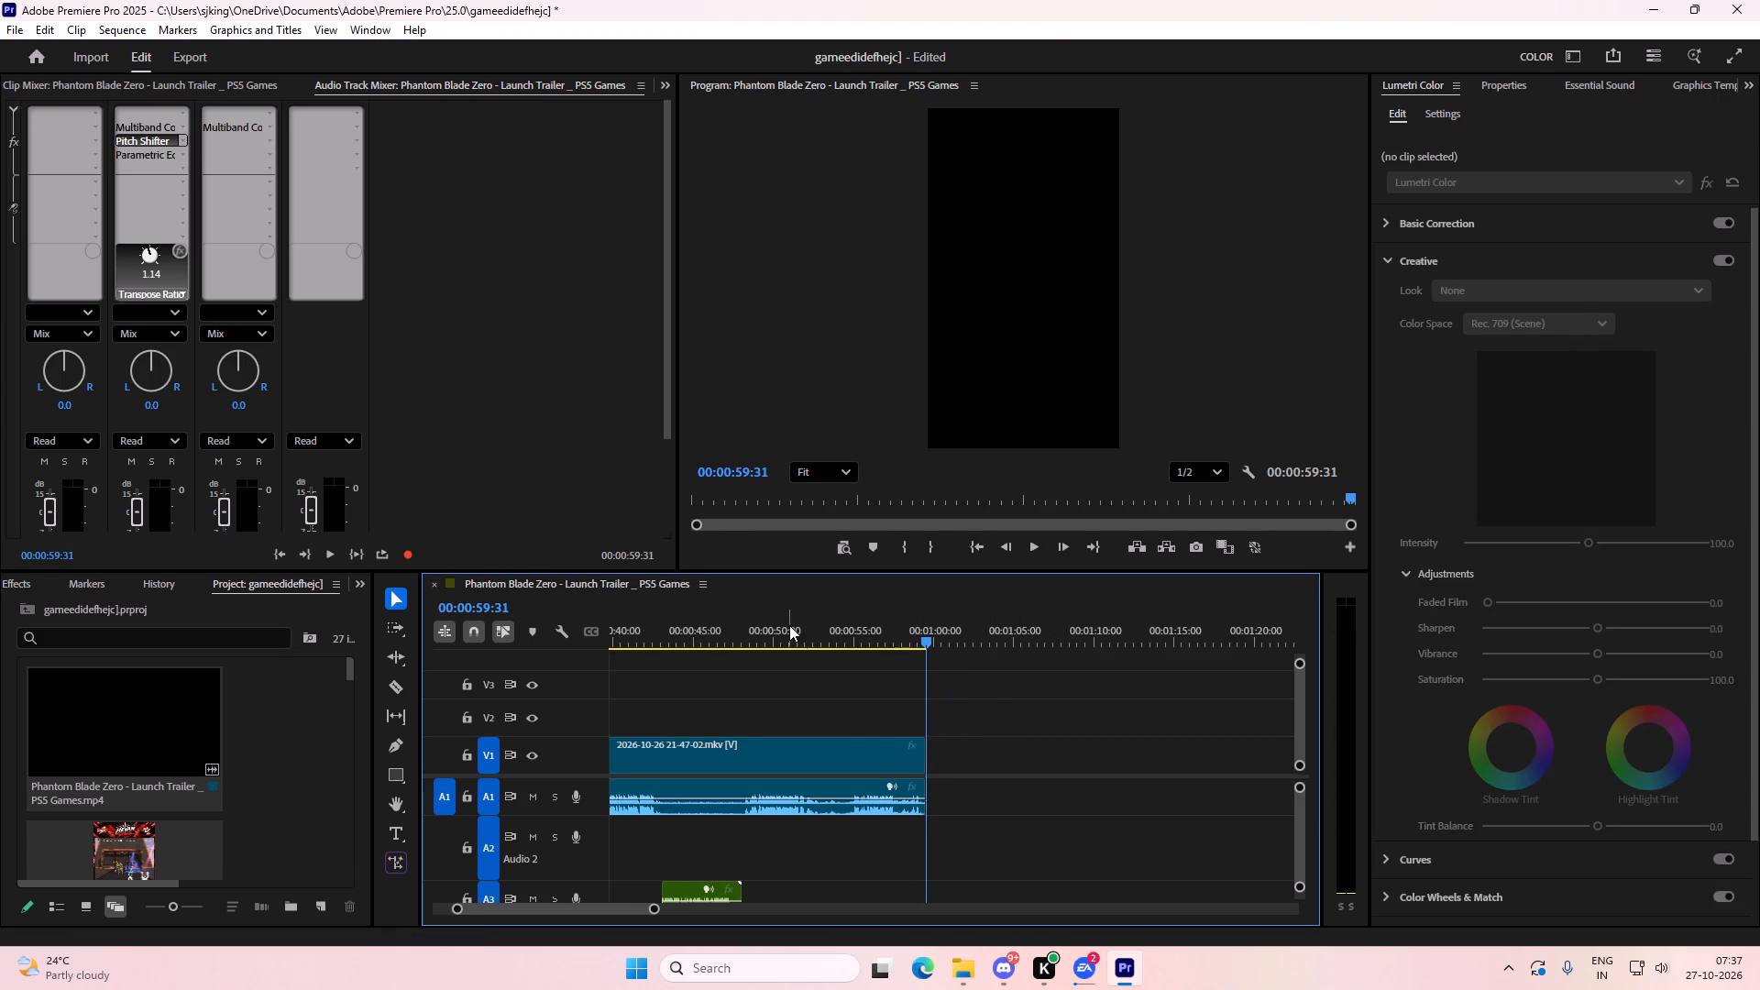
Play the whole edit from the start to 00:00:59:31 to review the cuts and voice-overs.
alt+scroll(746, 669, down, 10)
scroll(724, 686, up, 7)
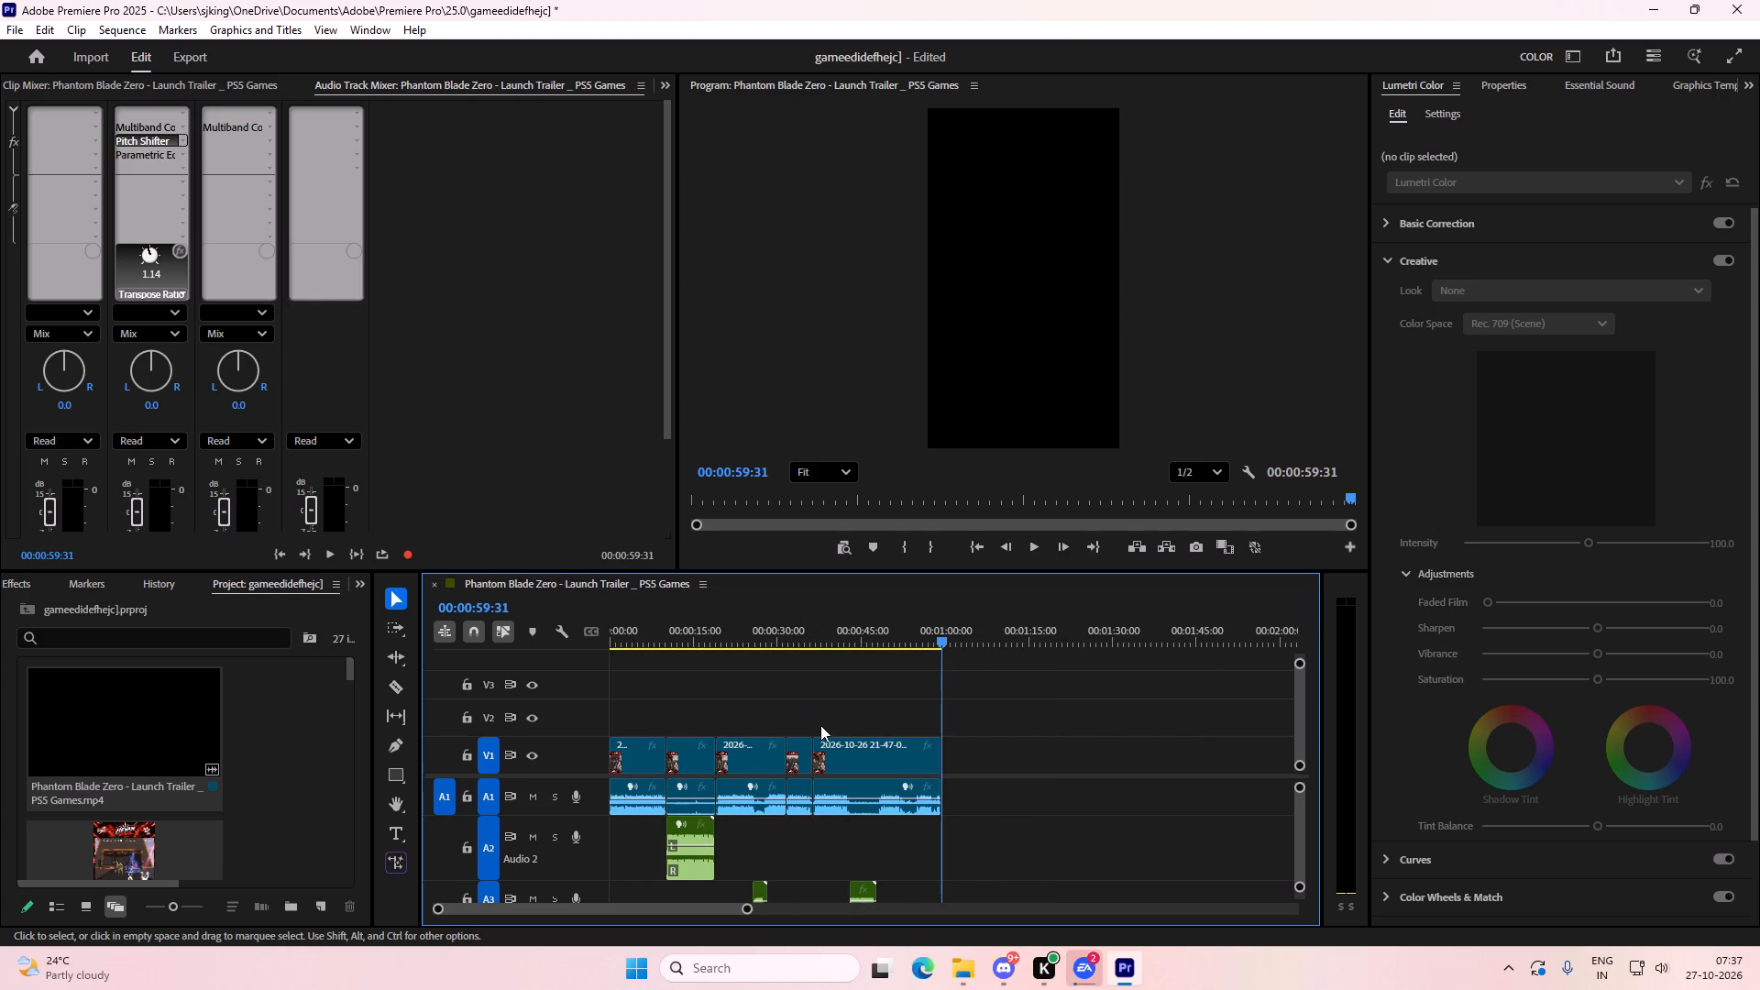
drag(672, 634, 489, 660)
key(space)
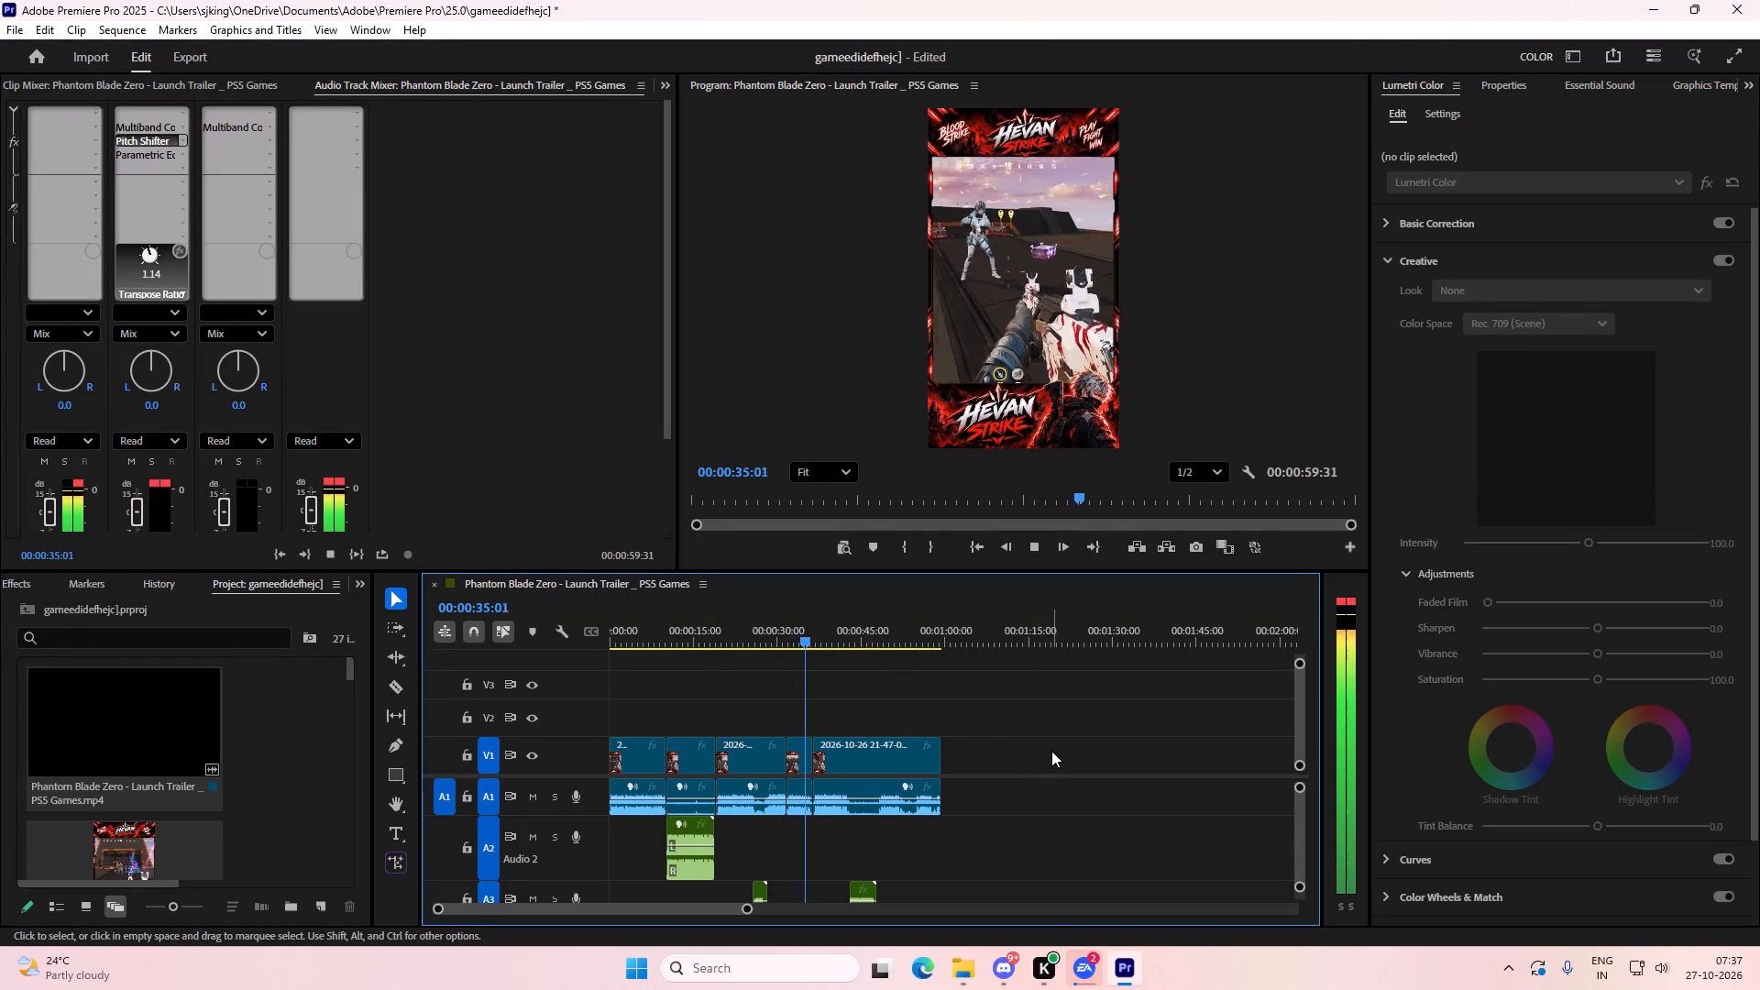
alt+scroll(1002, 727, up, 4)
alt+scroll(898, 684, up, 3)
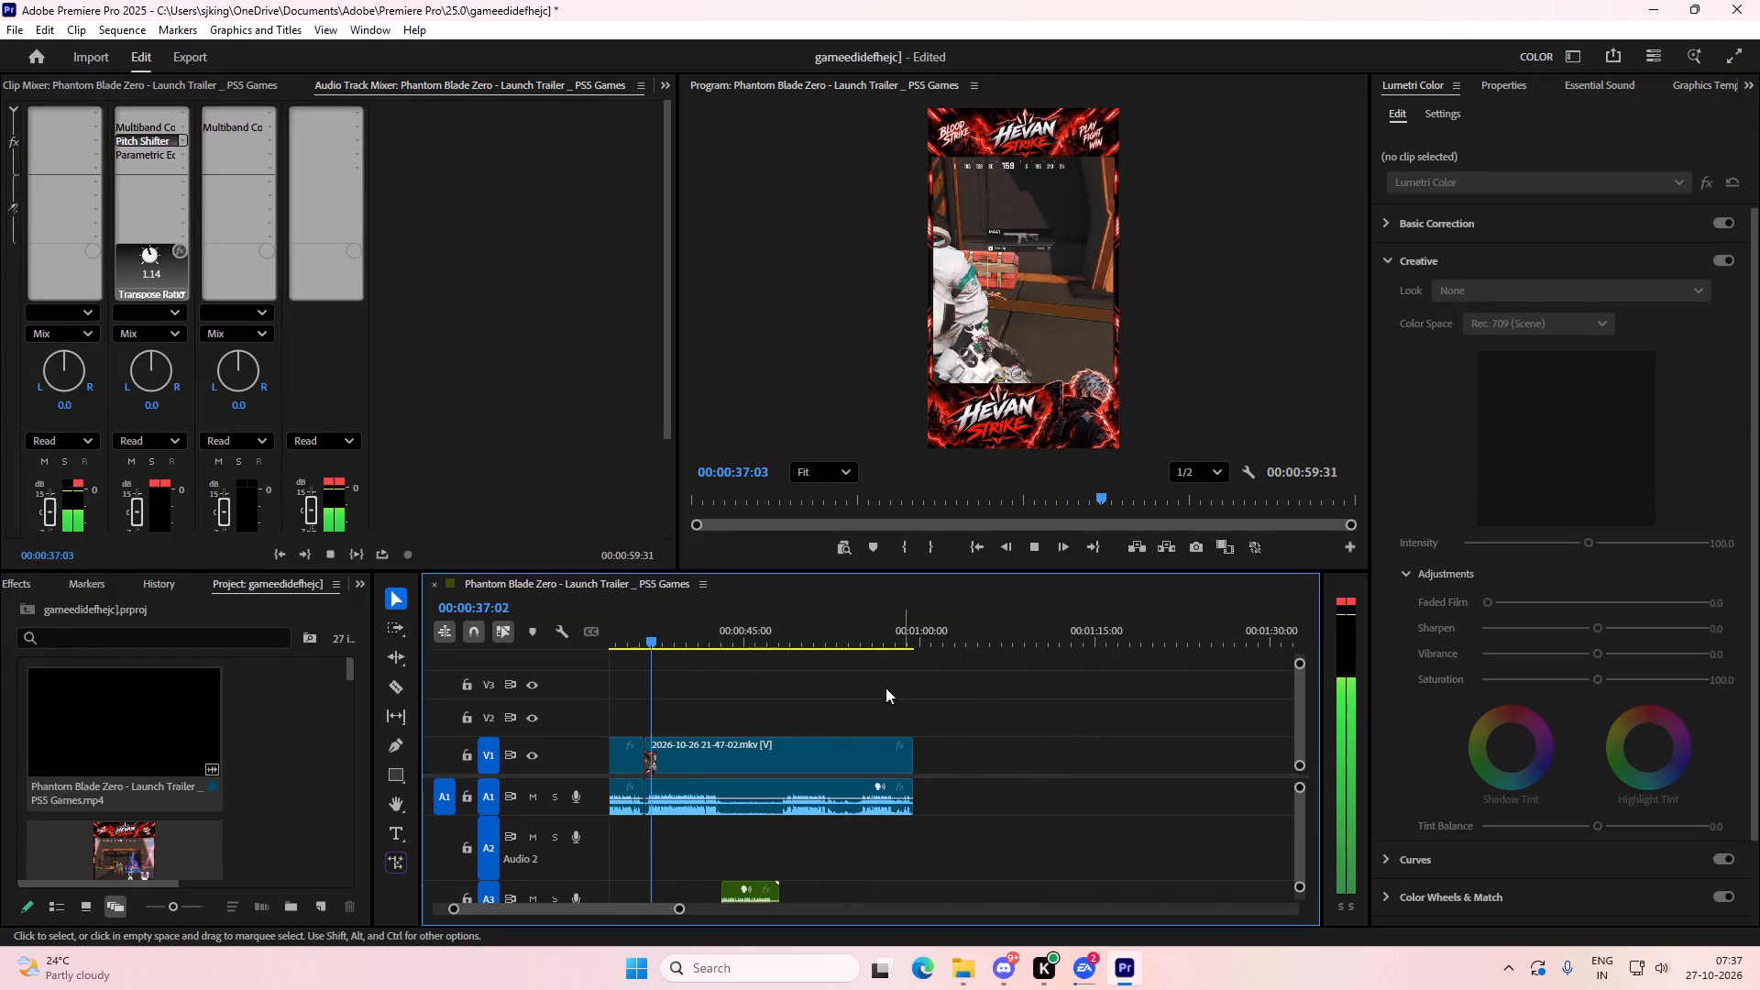
alt+scroll(923, 675, up, 2)
scroll(837, 677, up, 2)
alt+scroll(1003, 681, down, 8)
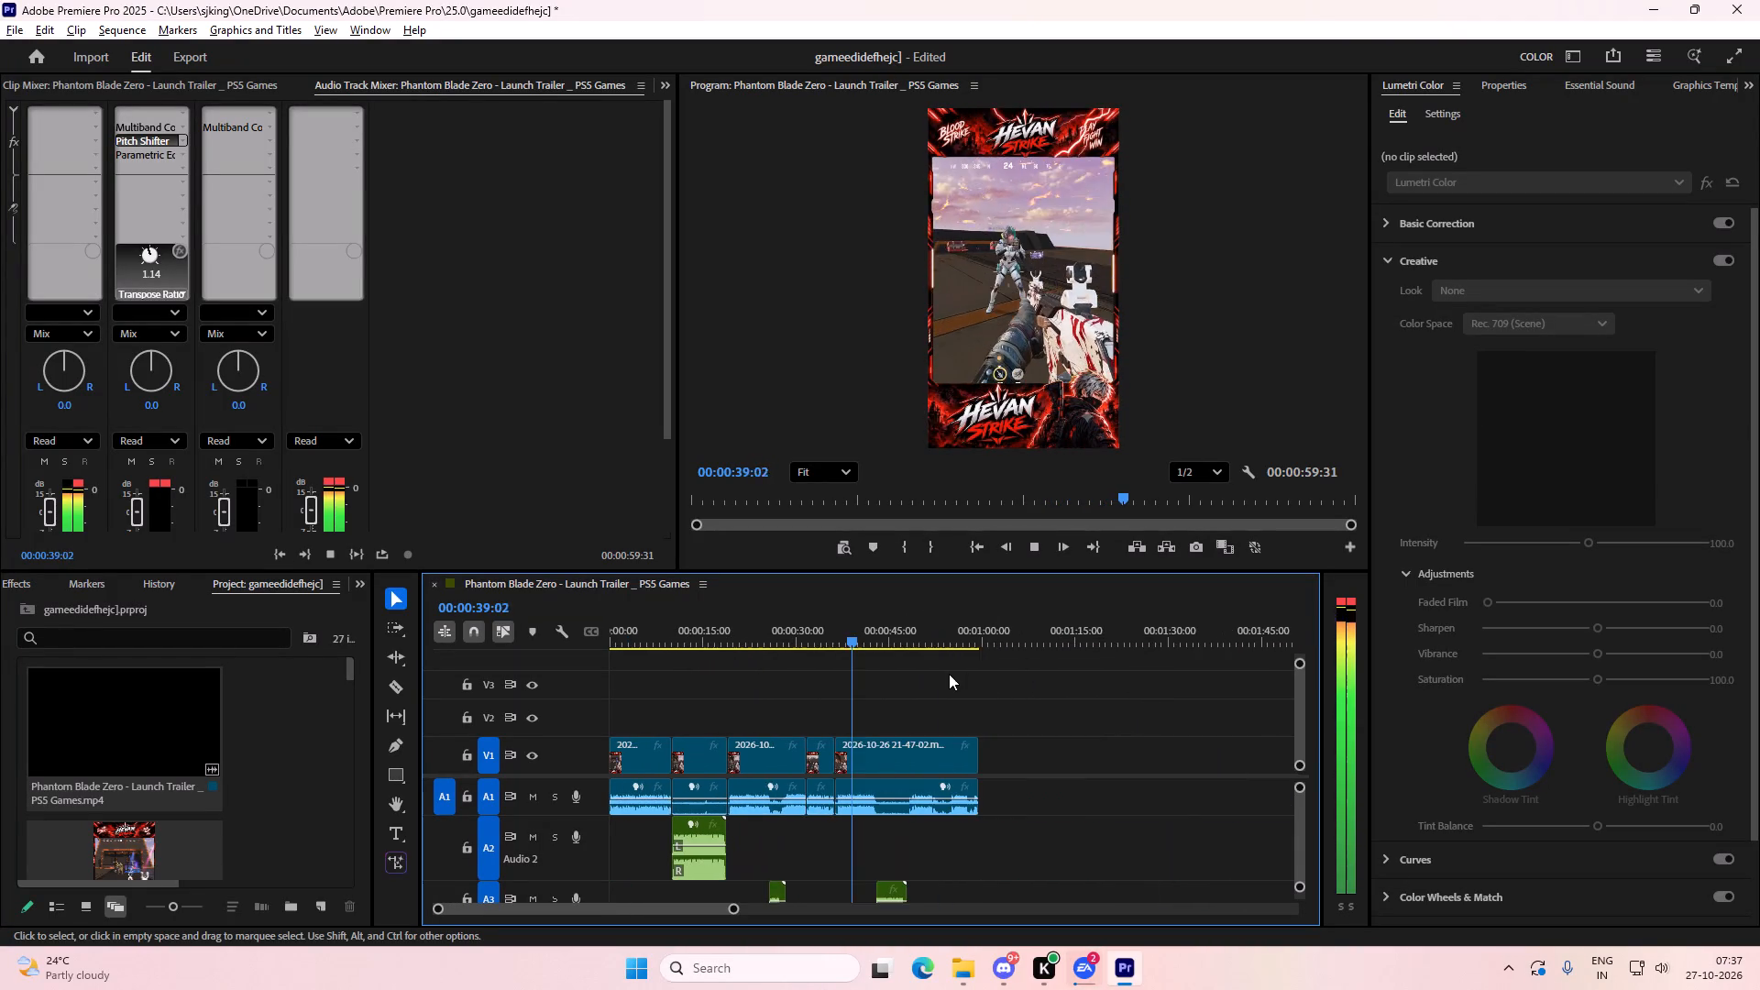
alt+scroll(946, 674, up, 4)
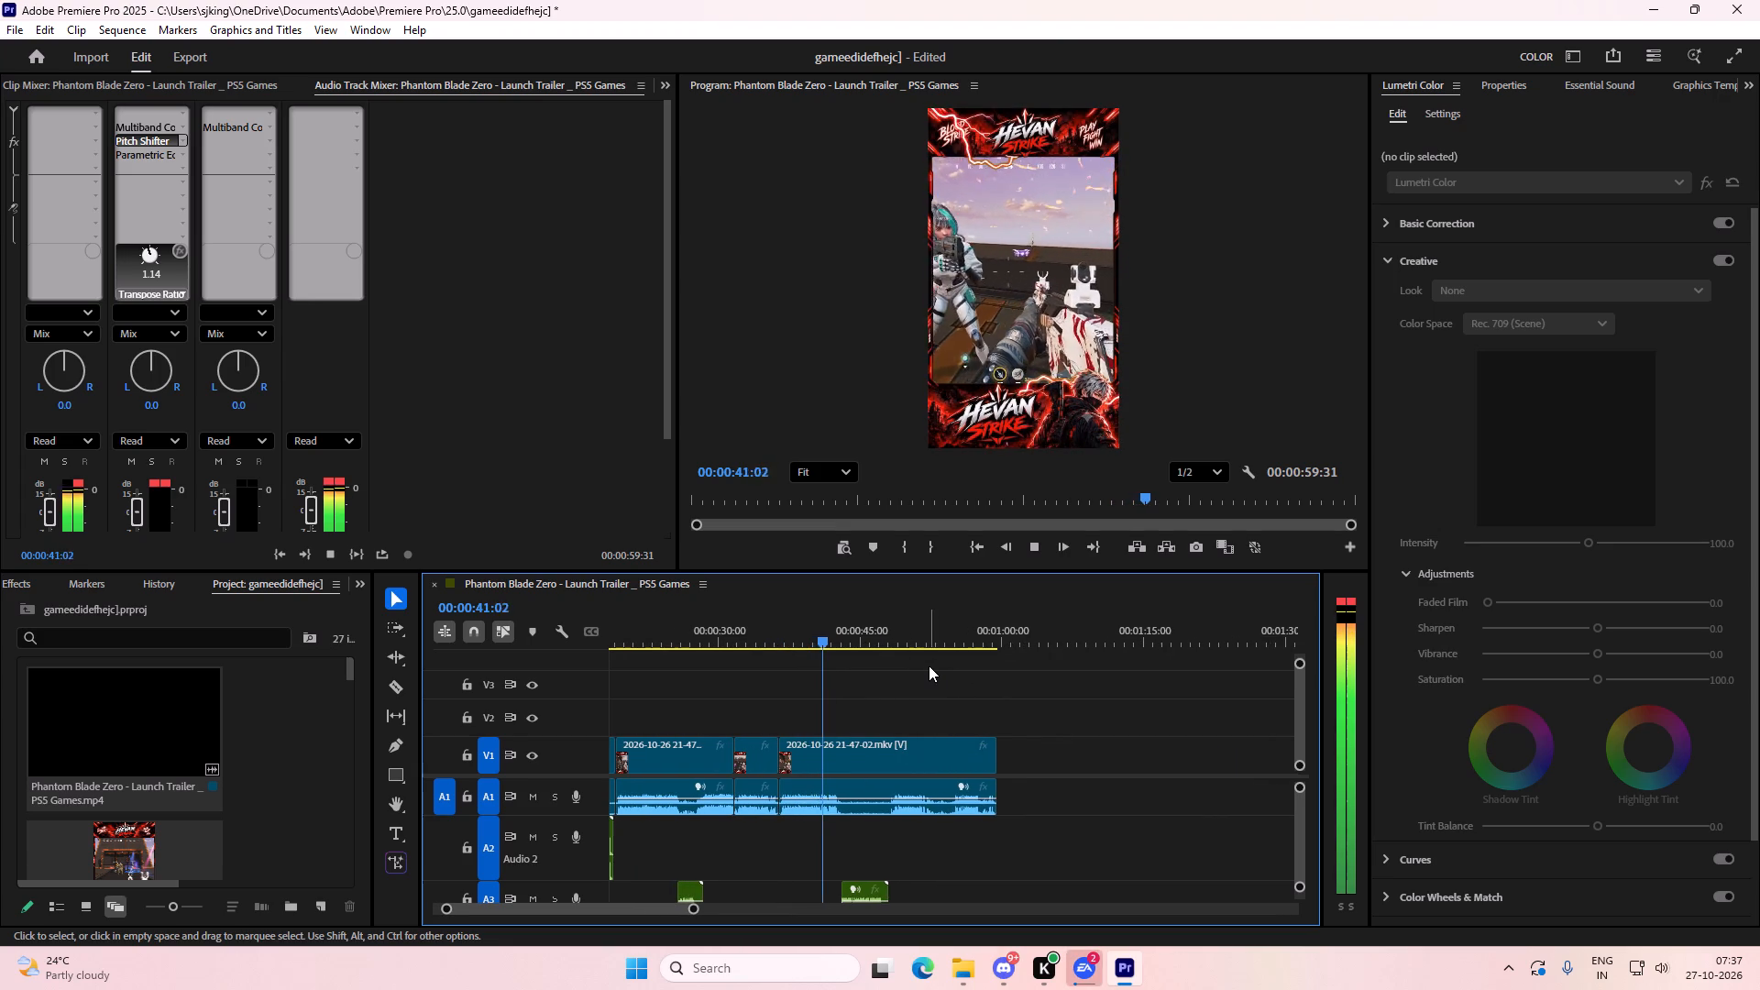
alt+scroll(932, 663, up, 4)
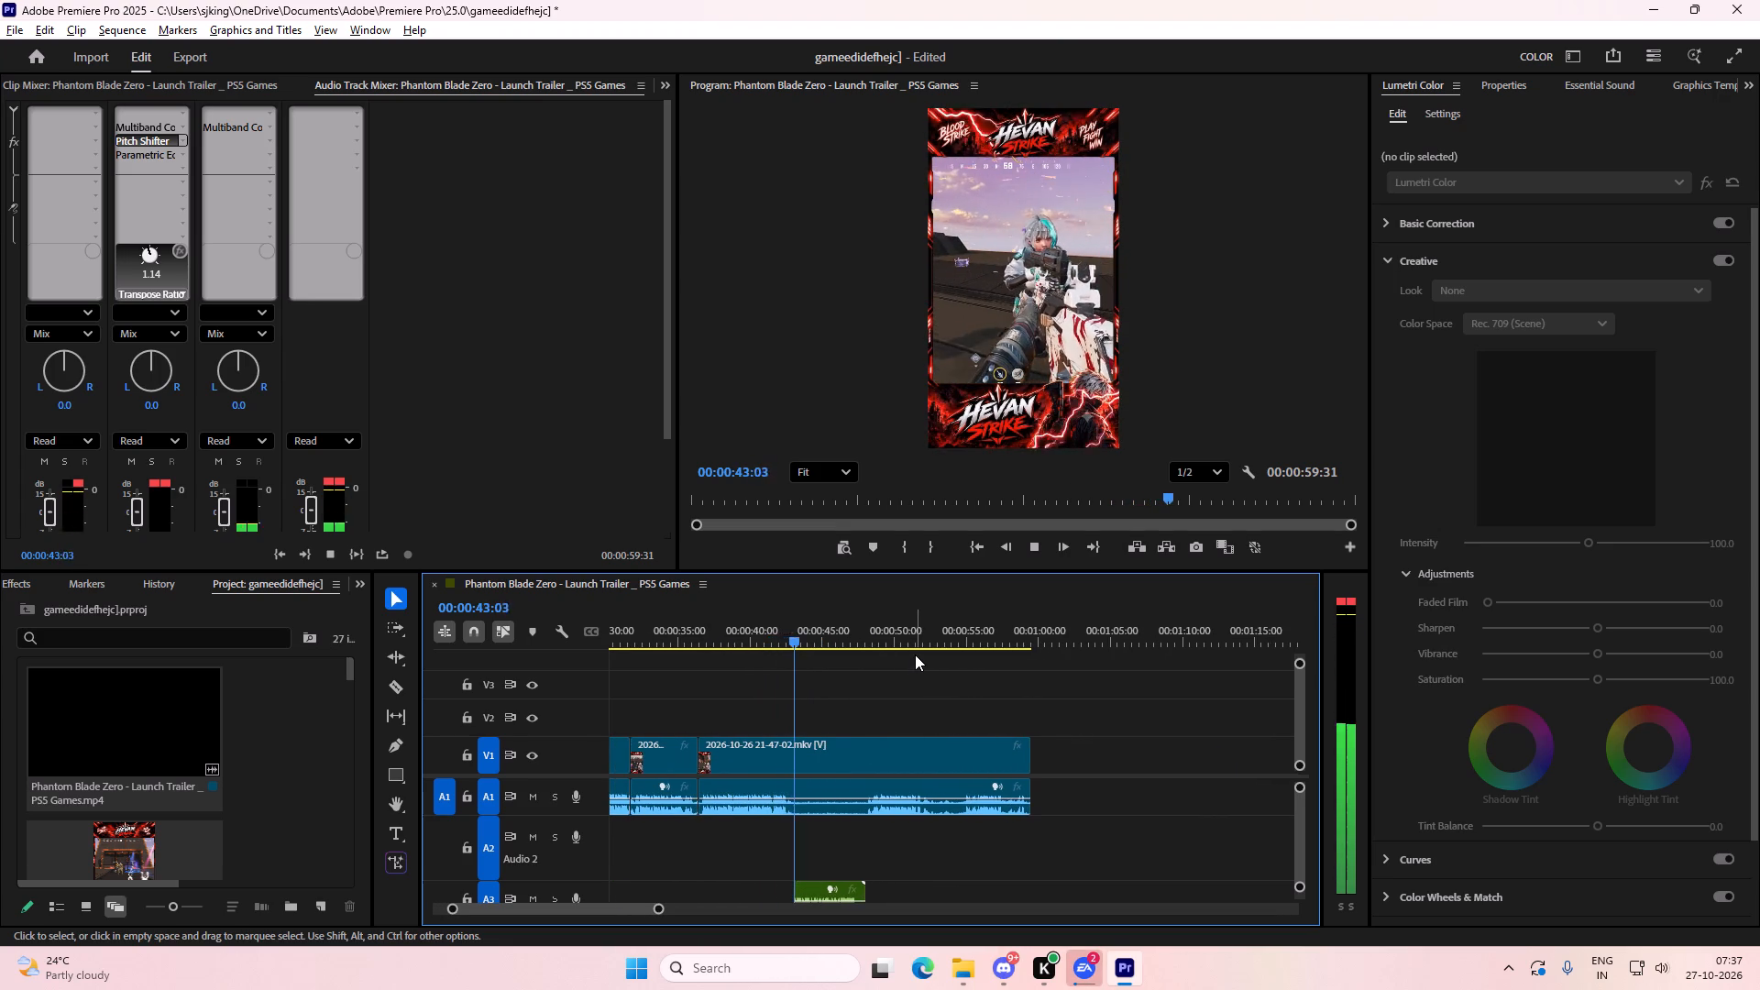
alt+scroll(915, 654, up, 3)
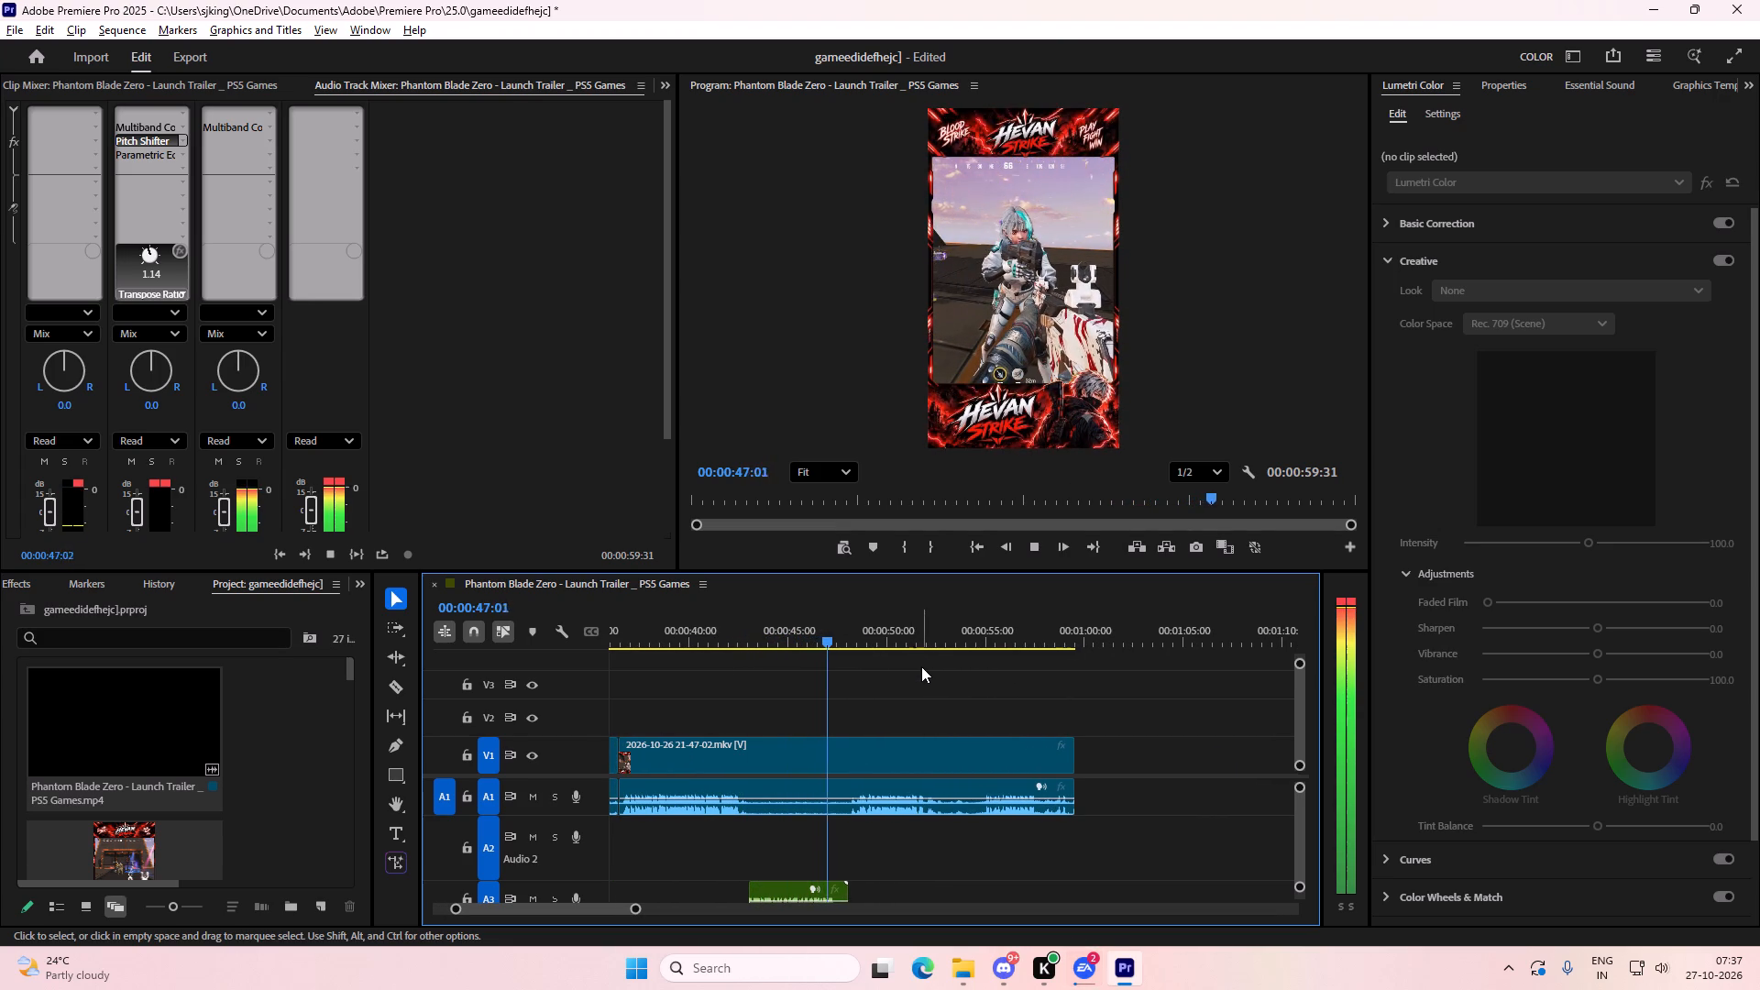
alt+scroll(949, 668, up, 3)
alt+scroll(951, 665, down, 3)
alt+scroll(964, 662, up, 2)
alt+scroll(965, 660, down, 4)
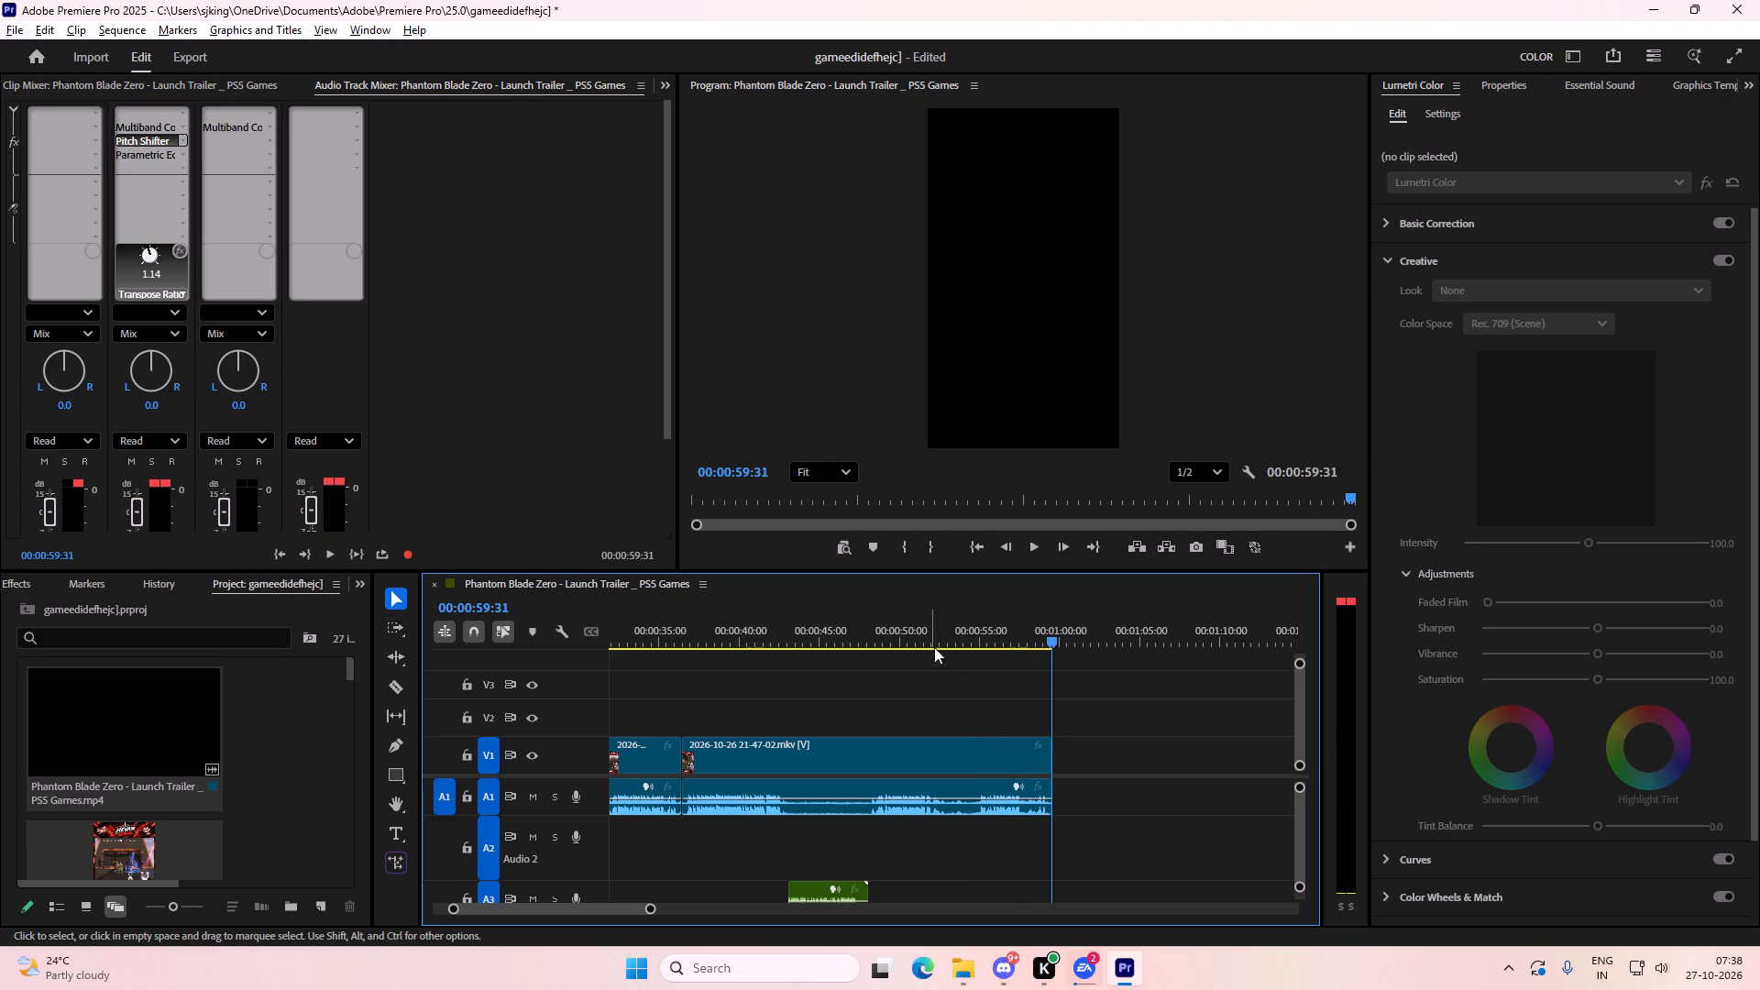
Replay from about 00:00:43 to check the Audio 3 voice-over against the gameplay sound.
drag(892, 608, 876, 617)
drag(875, 618, 791, 635)
key(space)
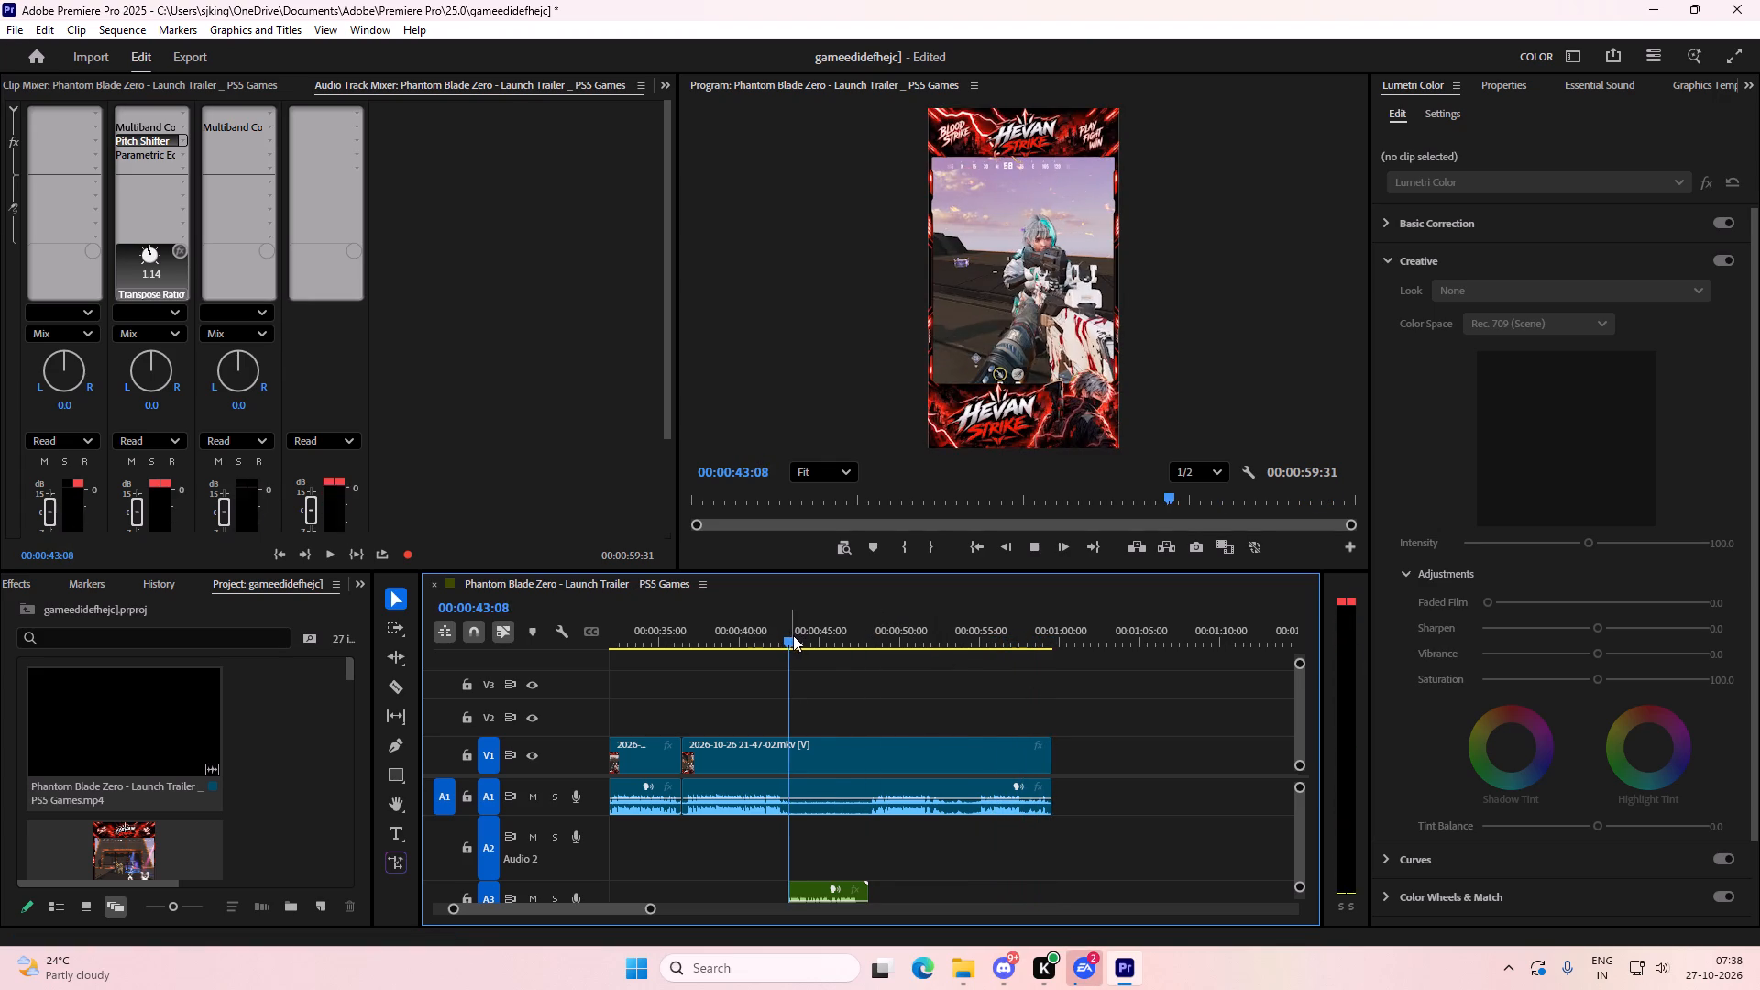
alt+scroll(912, 670, up, 5)
alt+scroll(913, 669, down, 5)
alt+scroll(913, 666, up, 4)
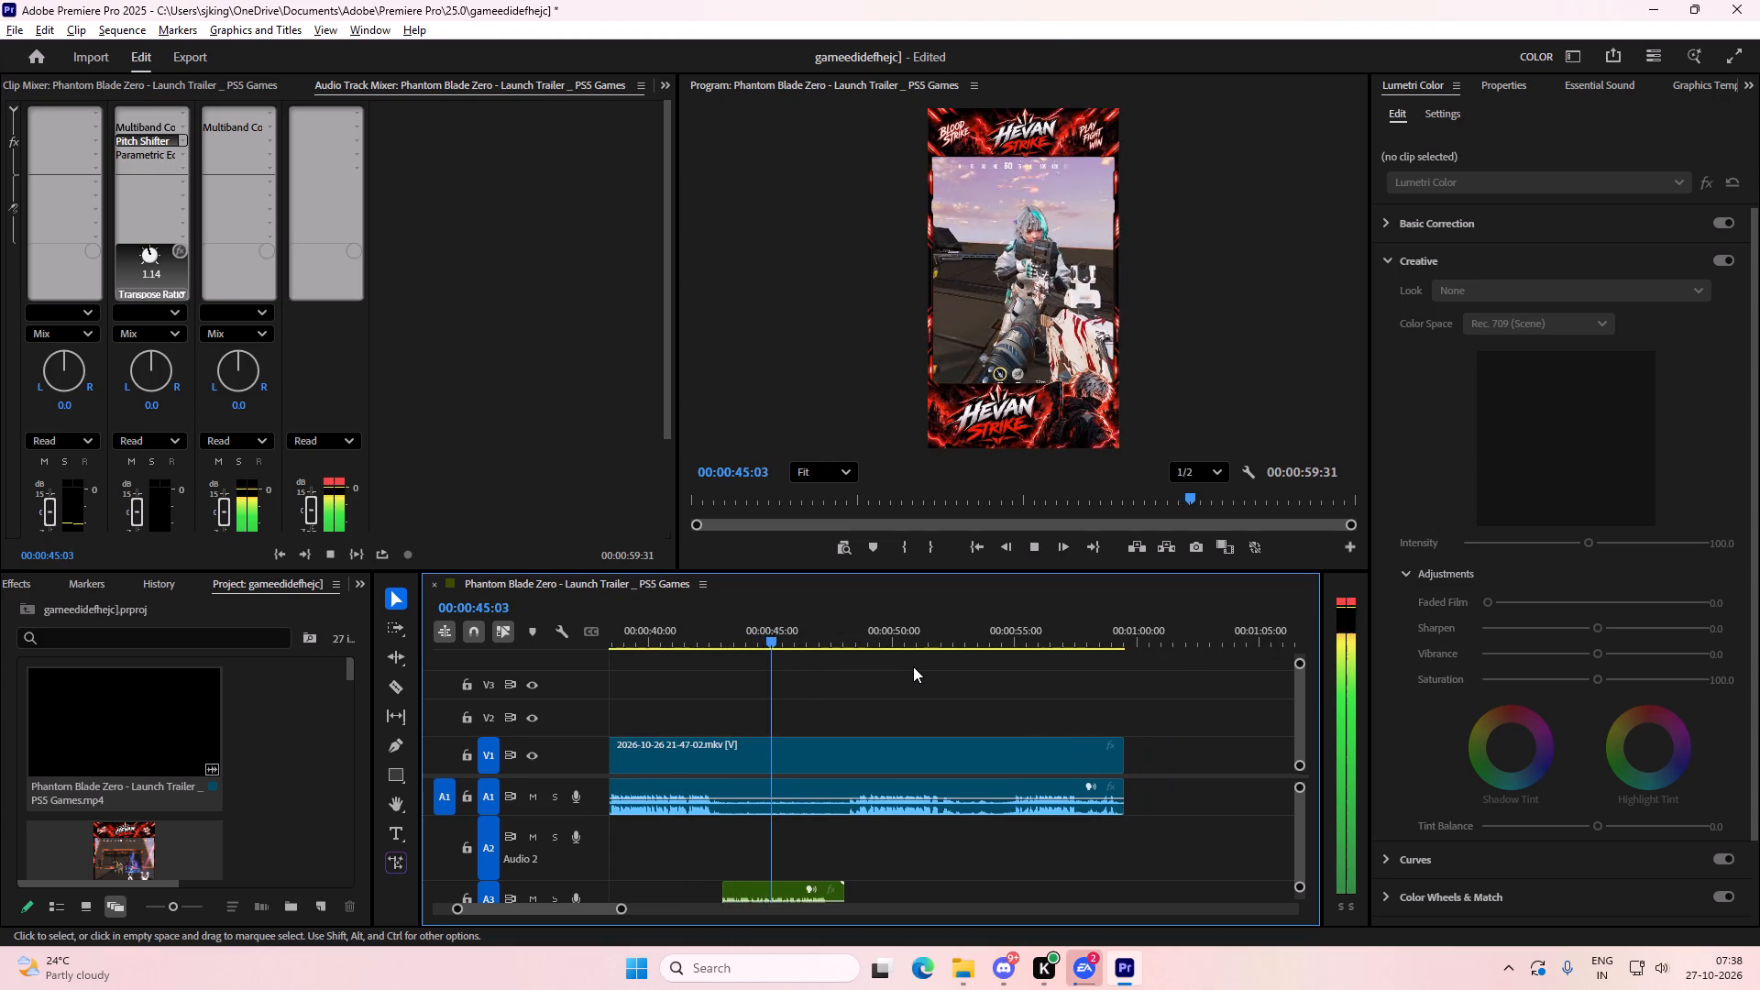
alt+scroll(913, 666, down, 2)
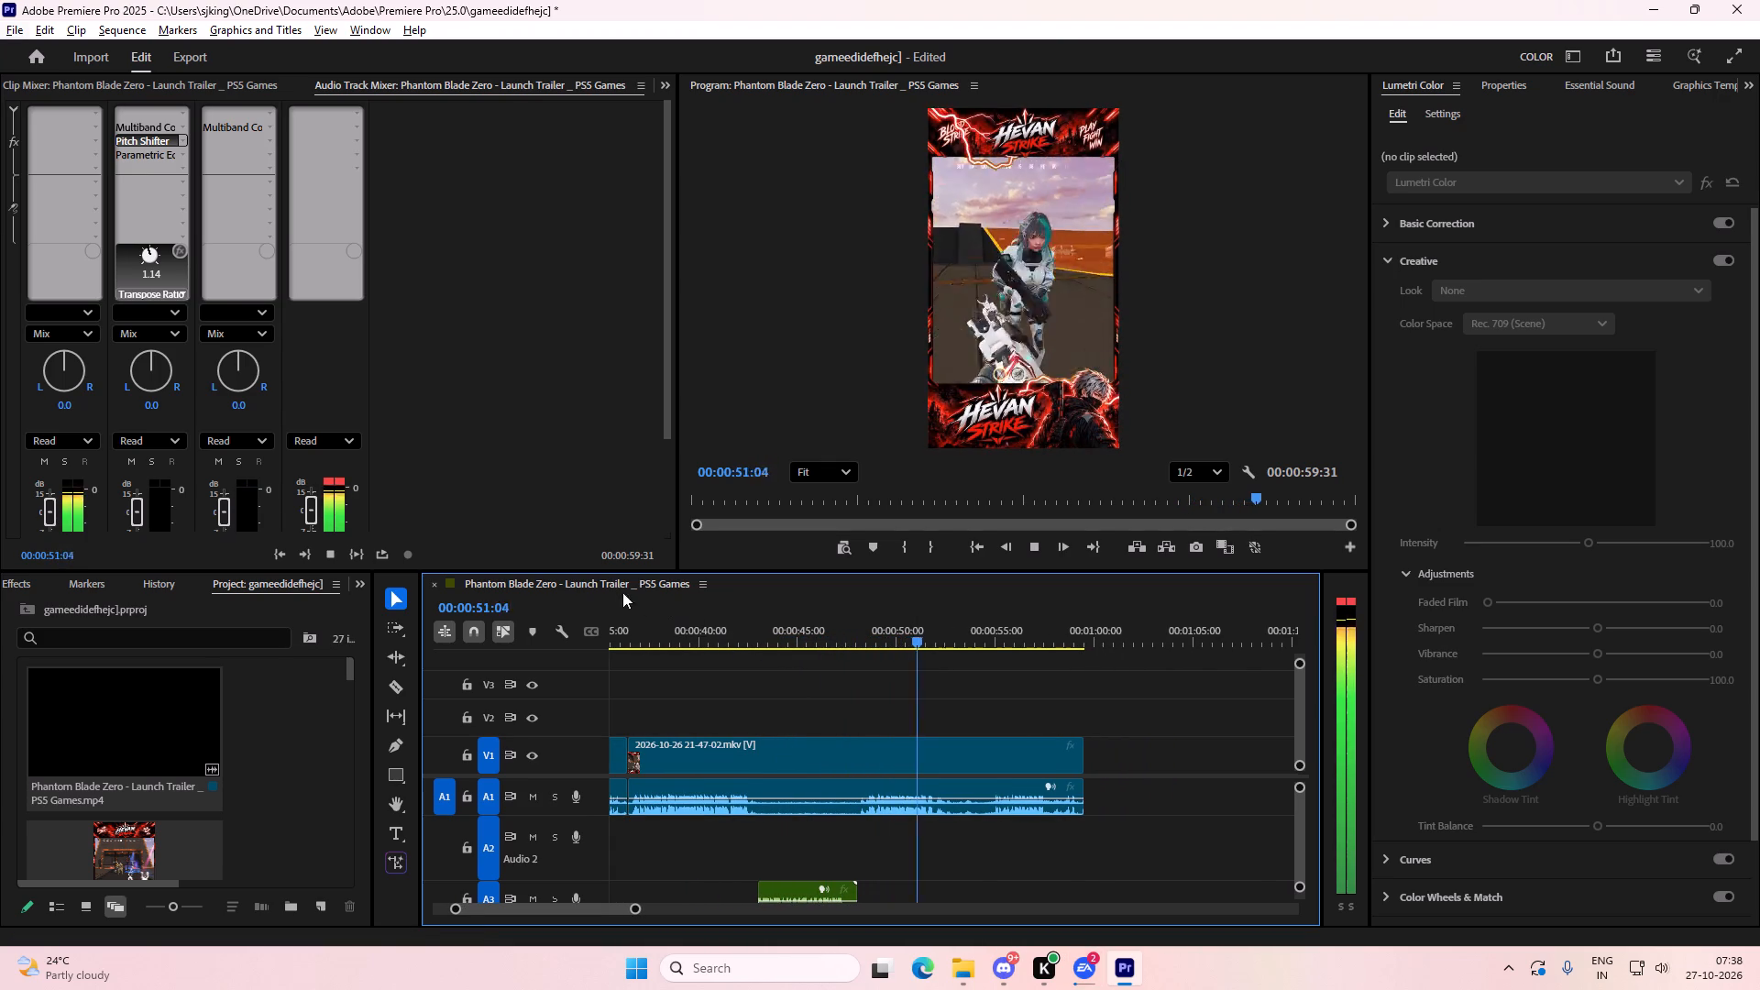
Copy Audio 2's multiband compressor and parametric equalizer effects onto Audio 1, and its parametric equalizer onto Audio 3.
drag(141, 129, 58, 137)
alt+scroll(943, 681, down, 3)
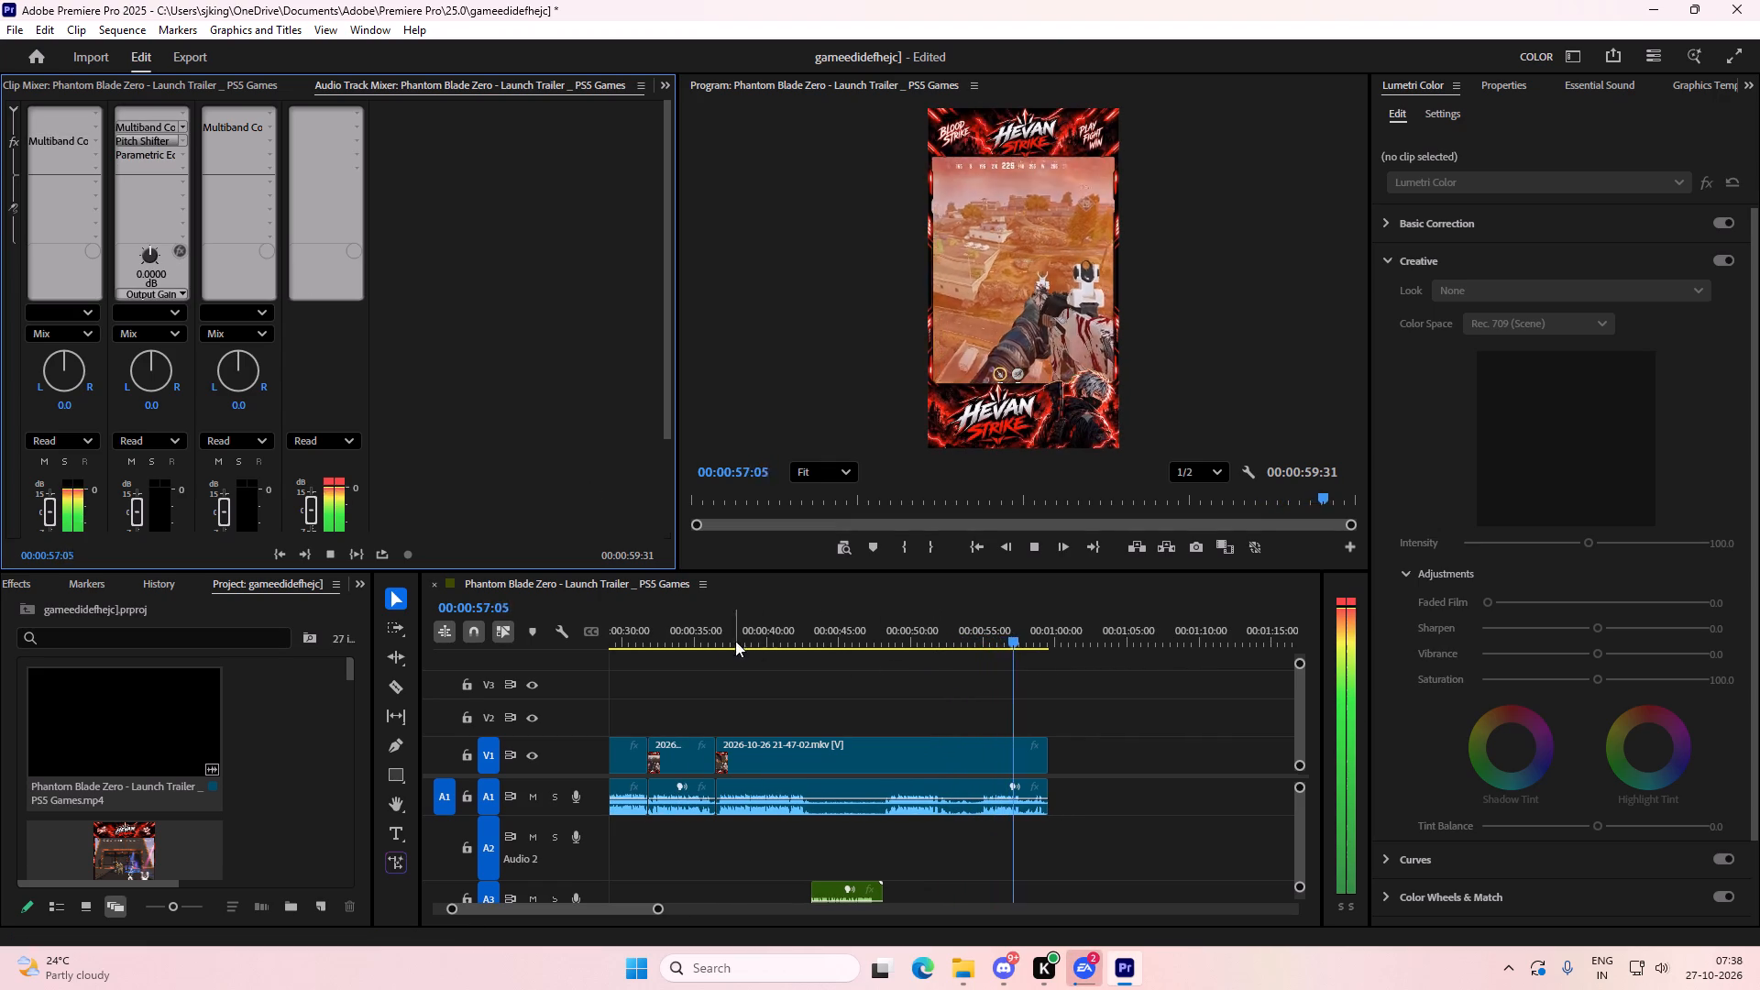
drag(696, 629, 499, 647)
key(space)
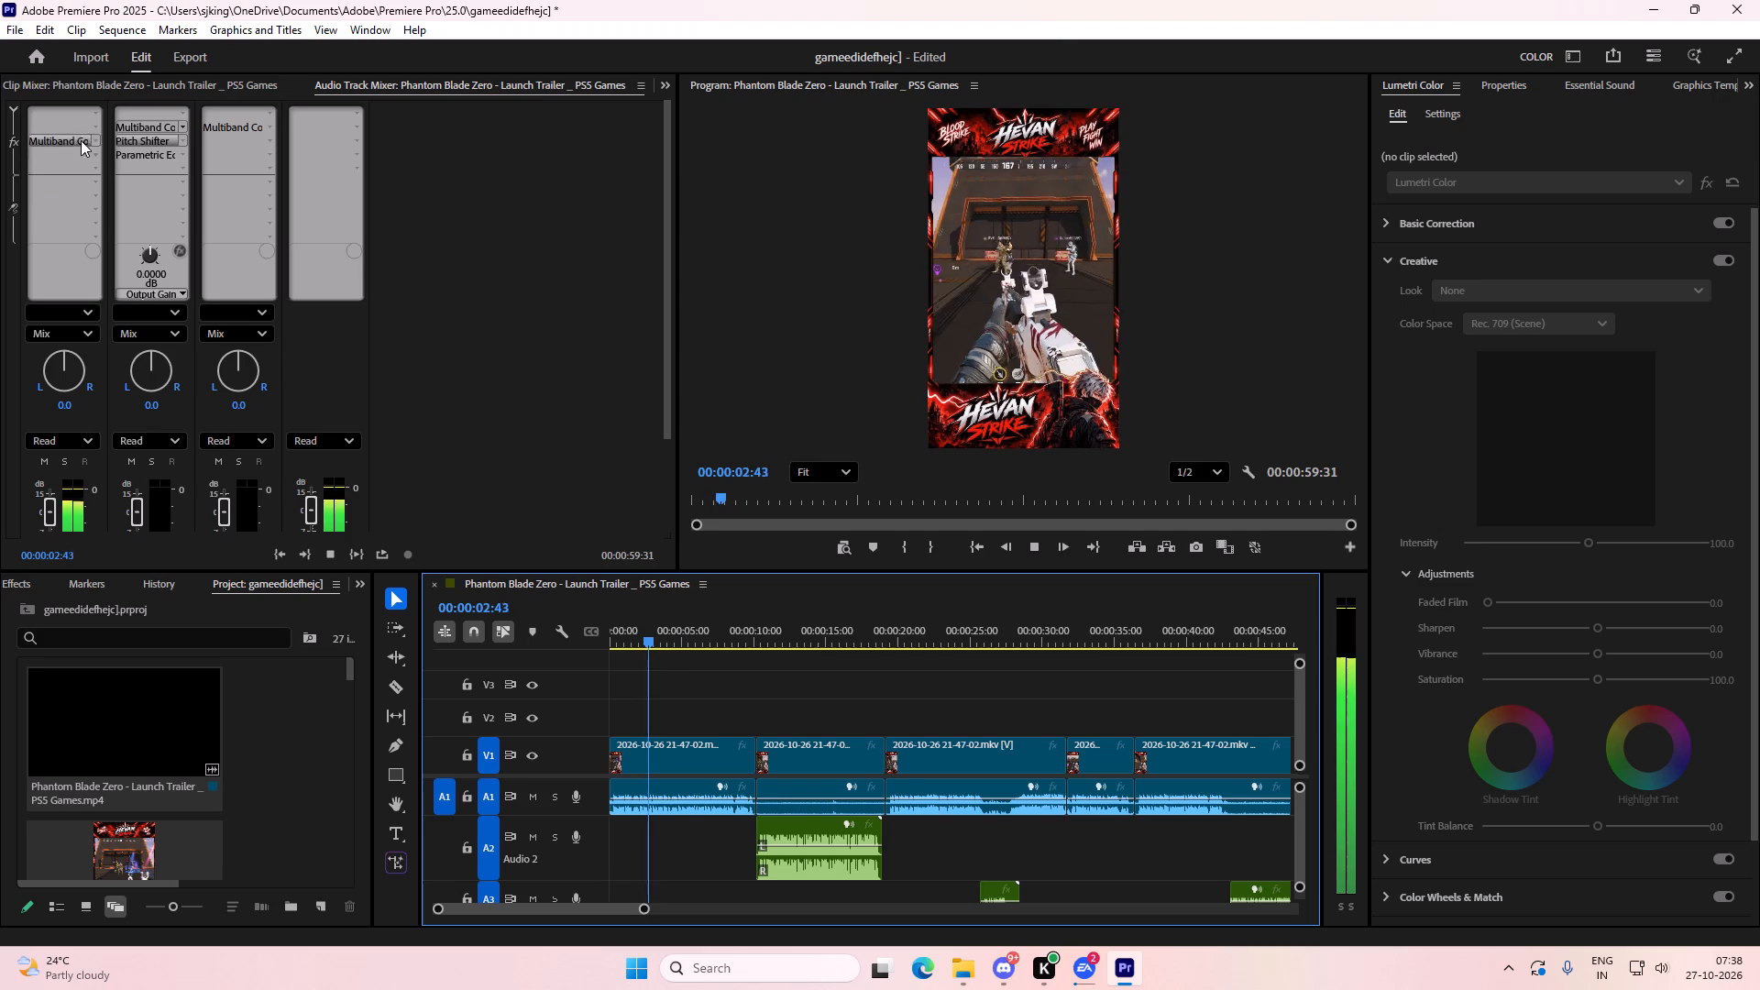
drag(156, 156, 65, 167)
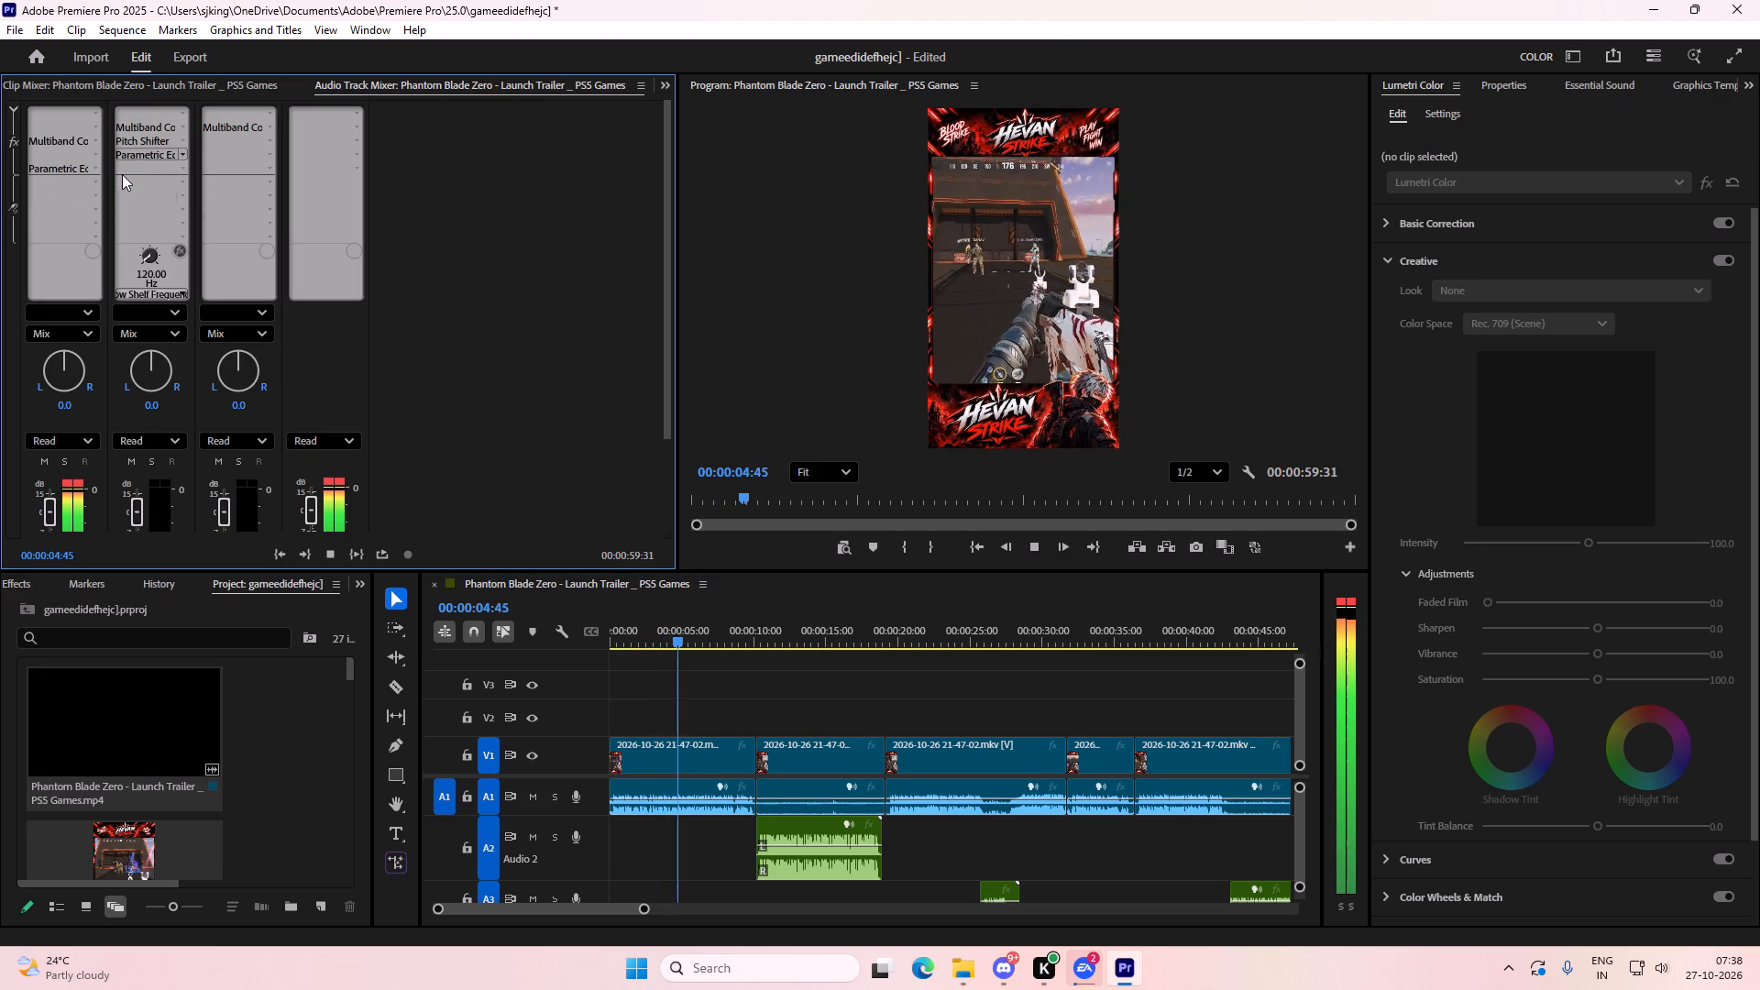
drag(143, 155, 221, 162)
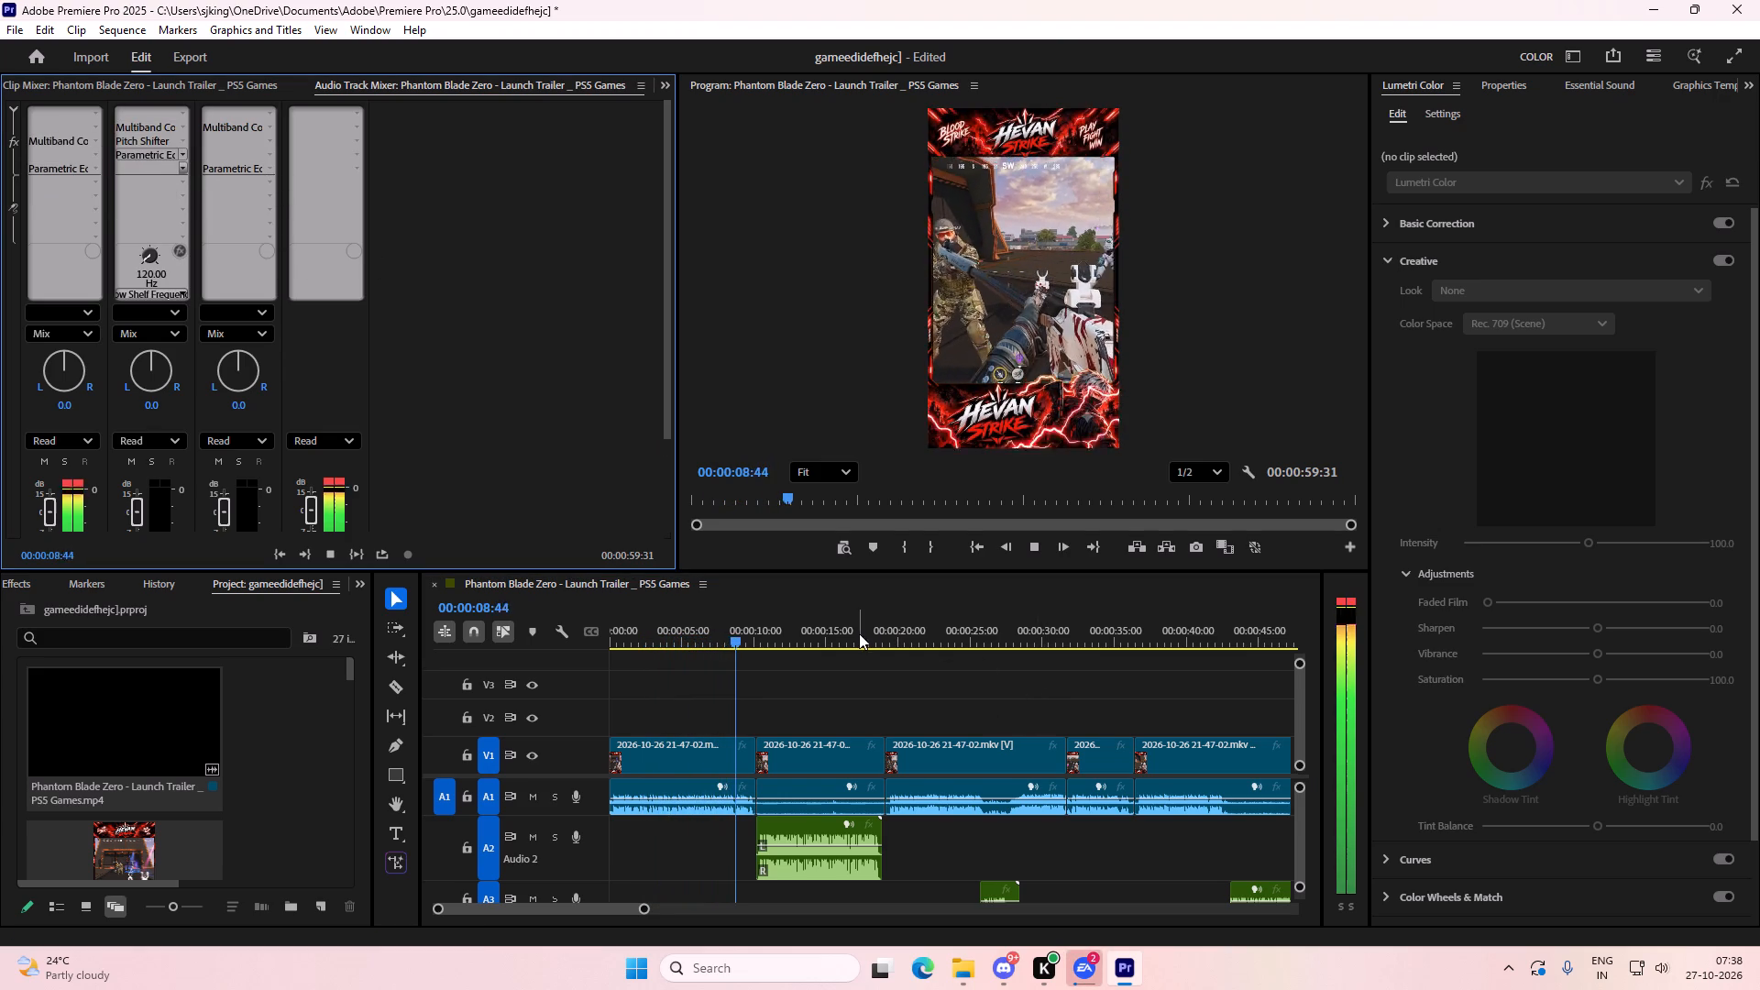
Review playback up to 00:00:31:21, then split the gameplay video and audio at 00:00:28:49.
alt+scroll(860, 646, down, 2)
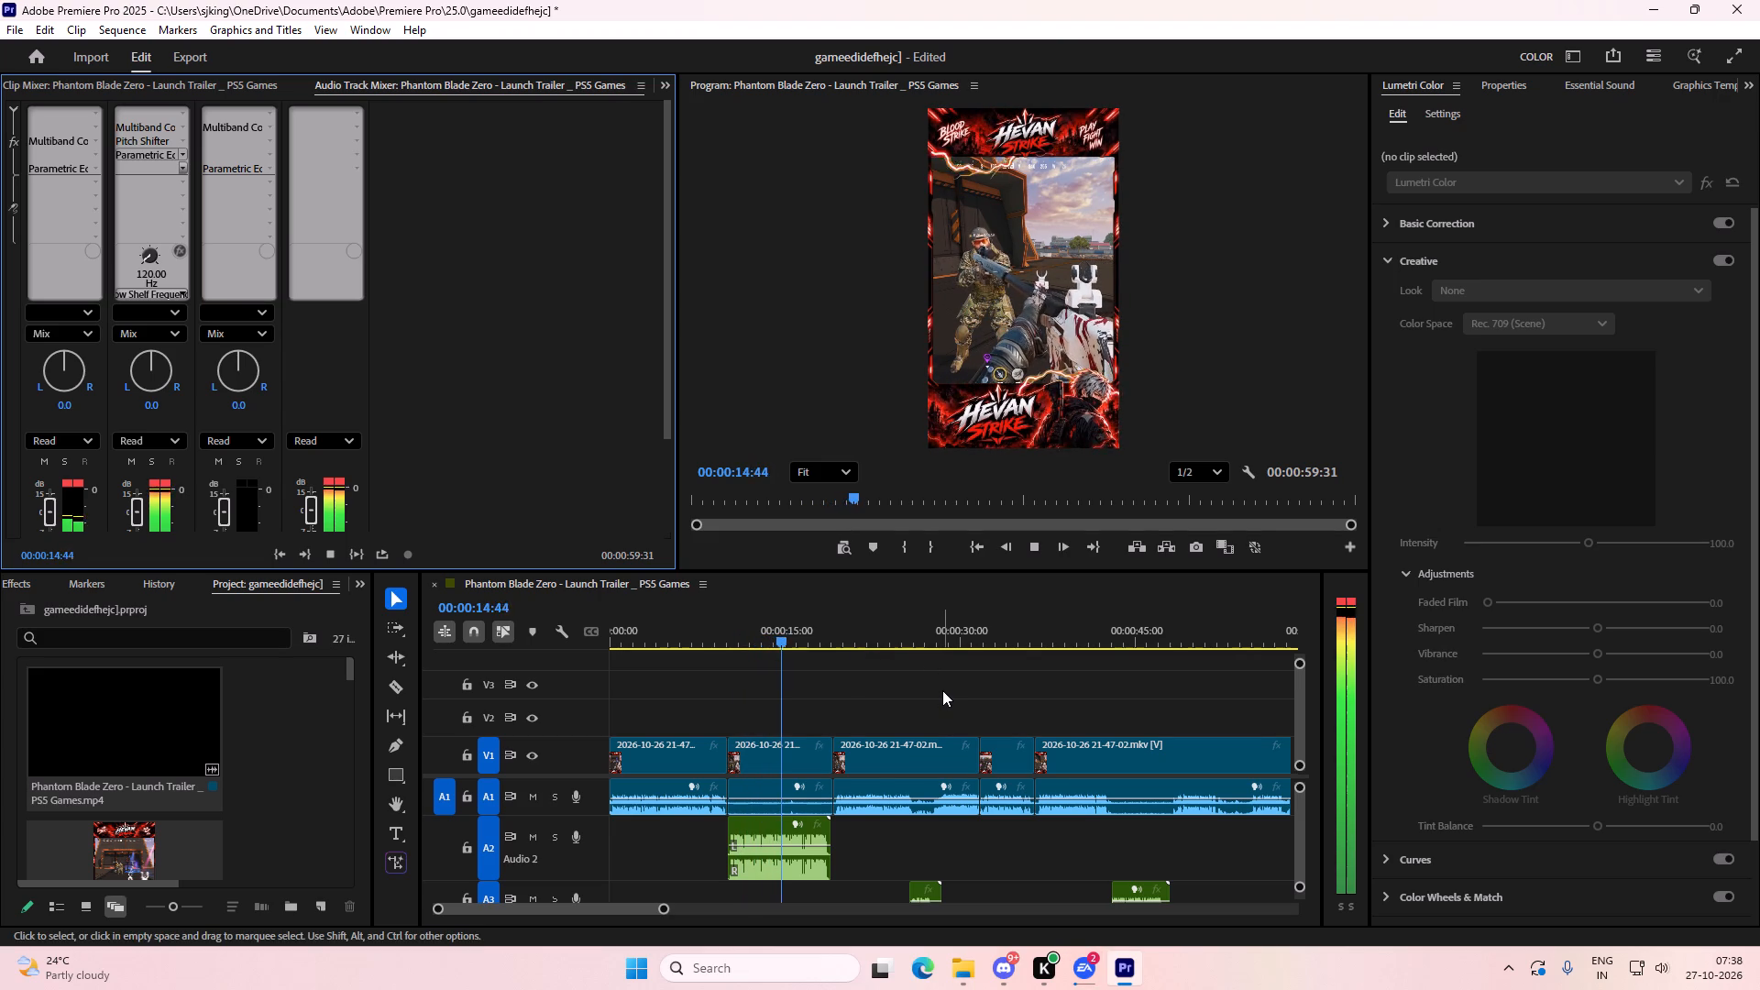
alt+scroll(939, 687, up, 2)
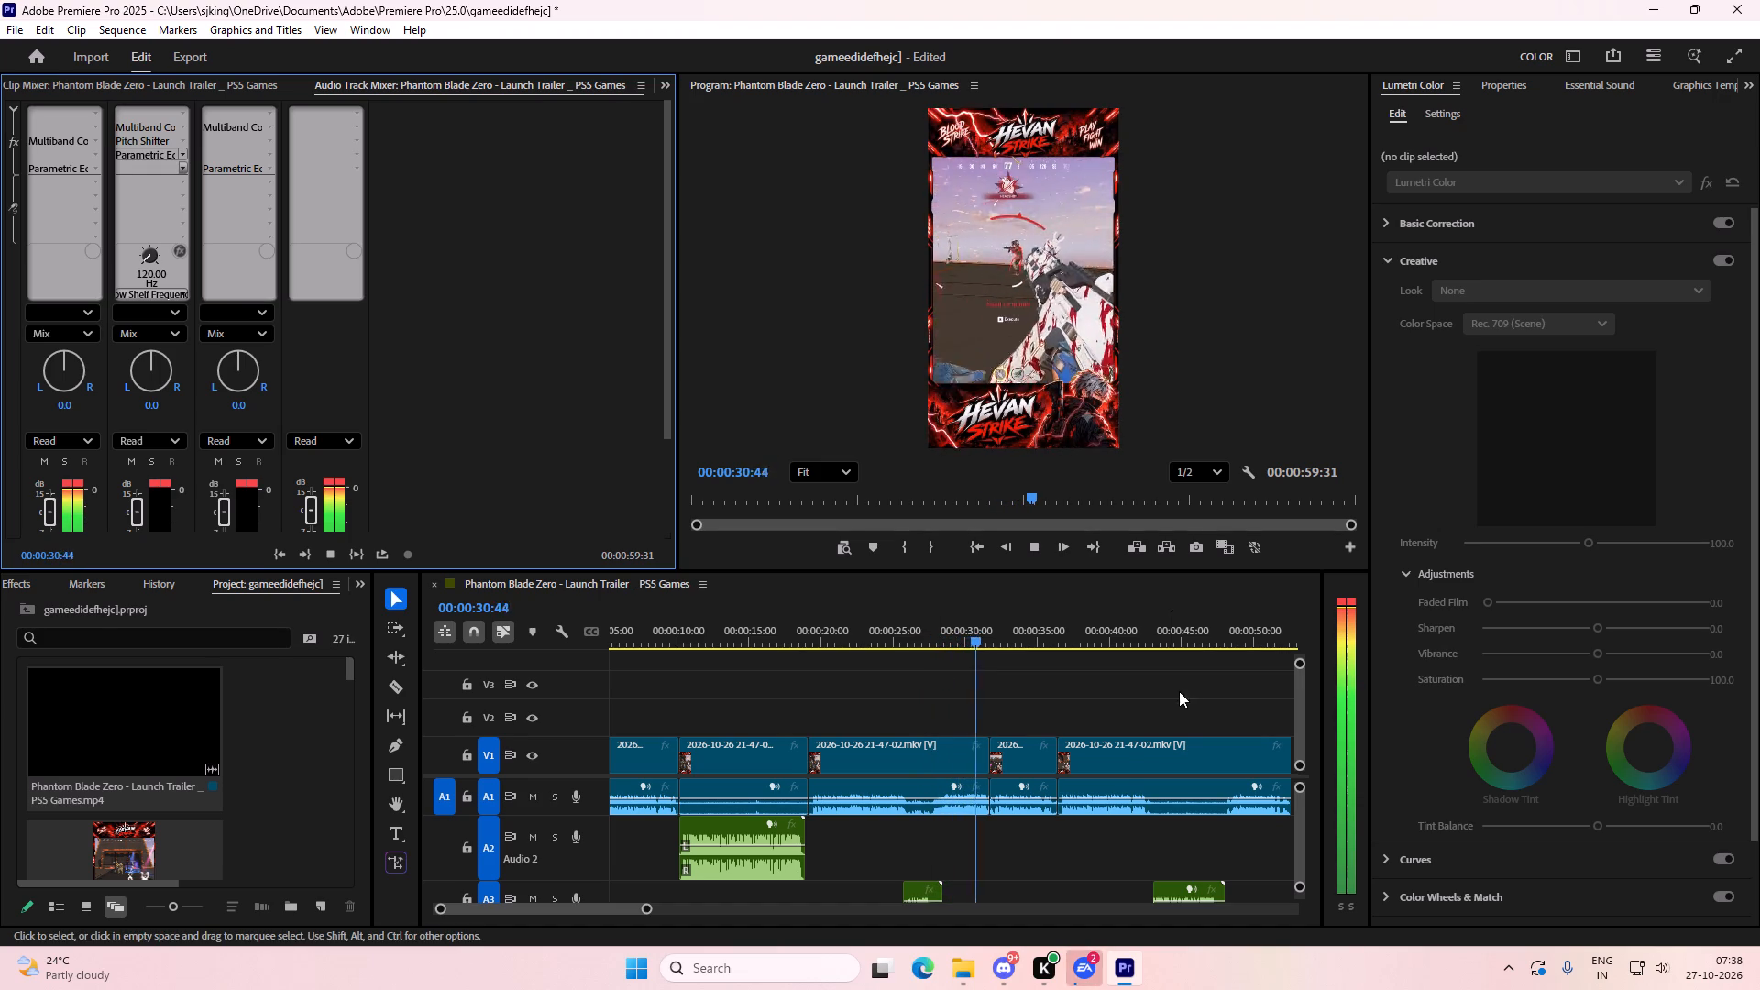
key(space)
alt+scroll(1077, 691, up, 7)
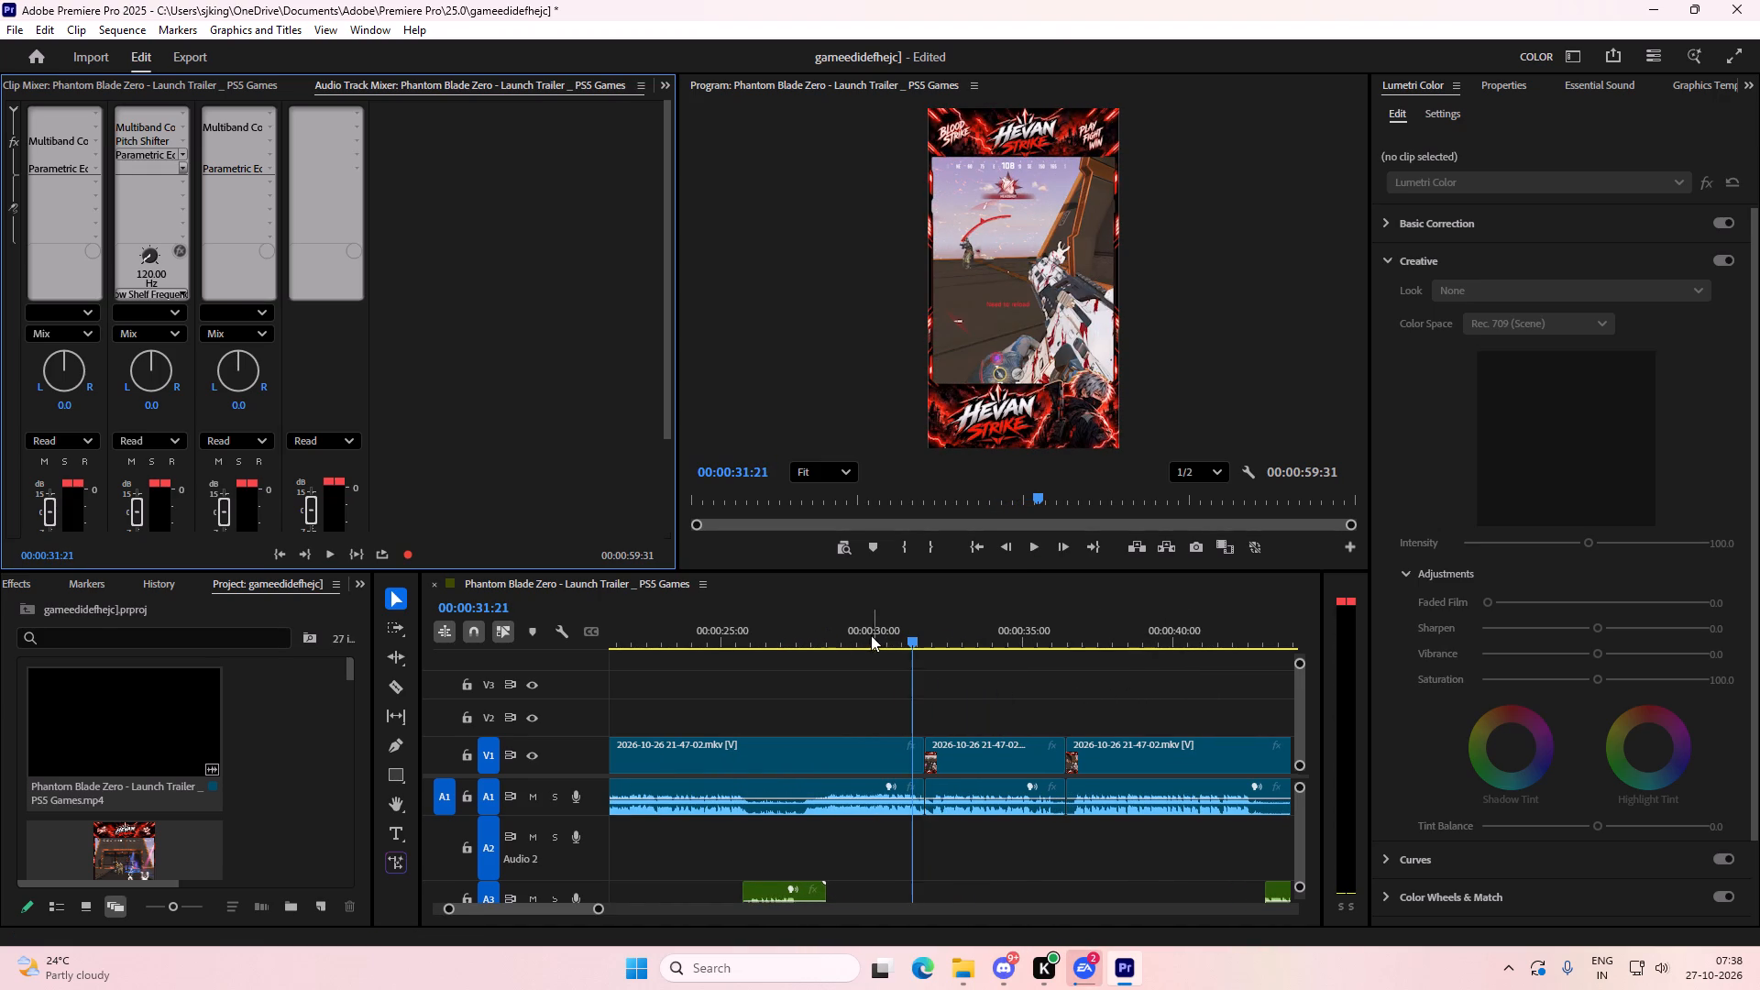
drag(870, 635, 838, 639)
drag(893, 692, 940, 790)
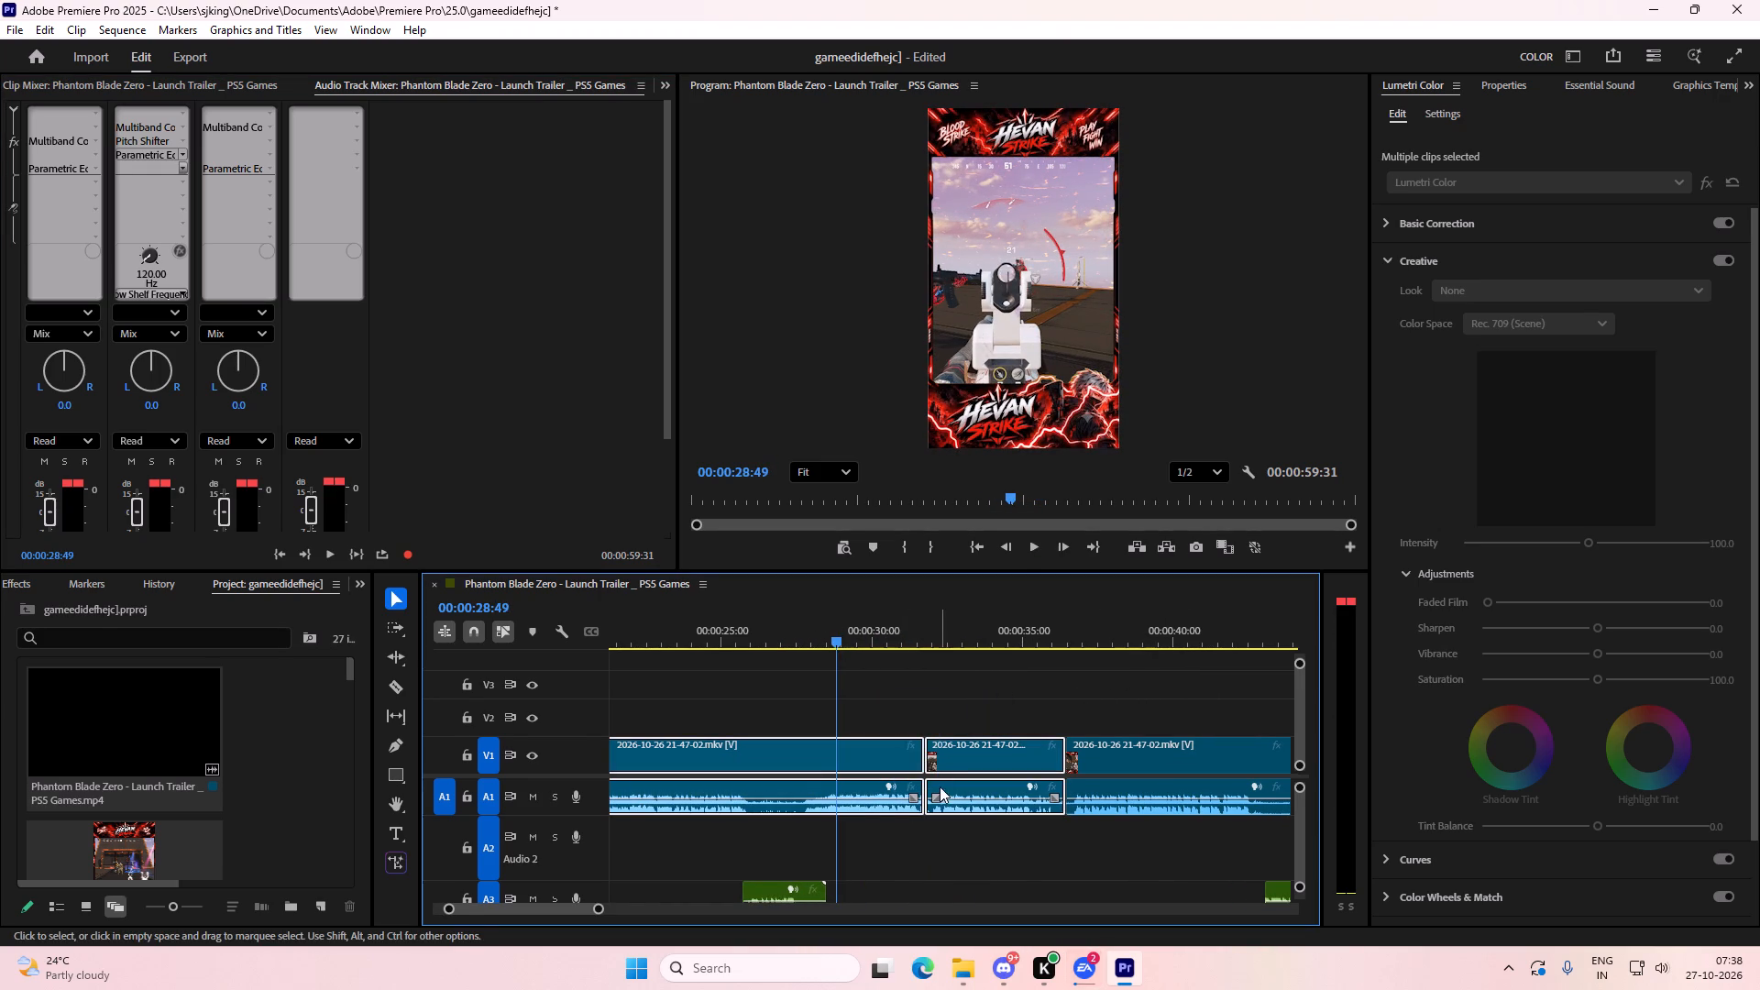
key(ctrl+k)
Shift all clips about 9 seconds later to free space at the start of the sequence.
alt+scroll(938, 717, down, 12)
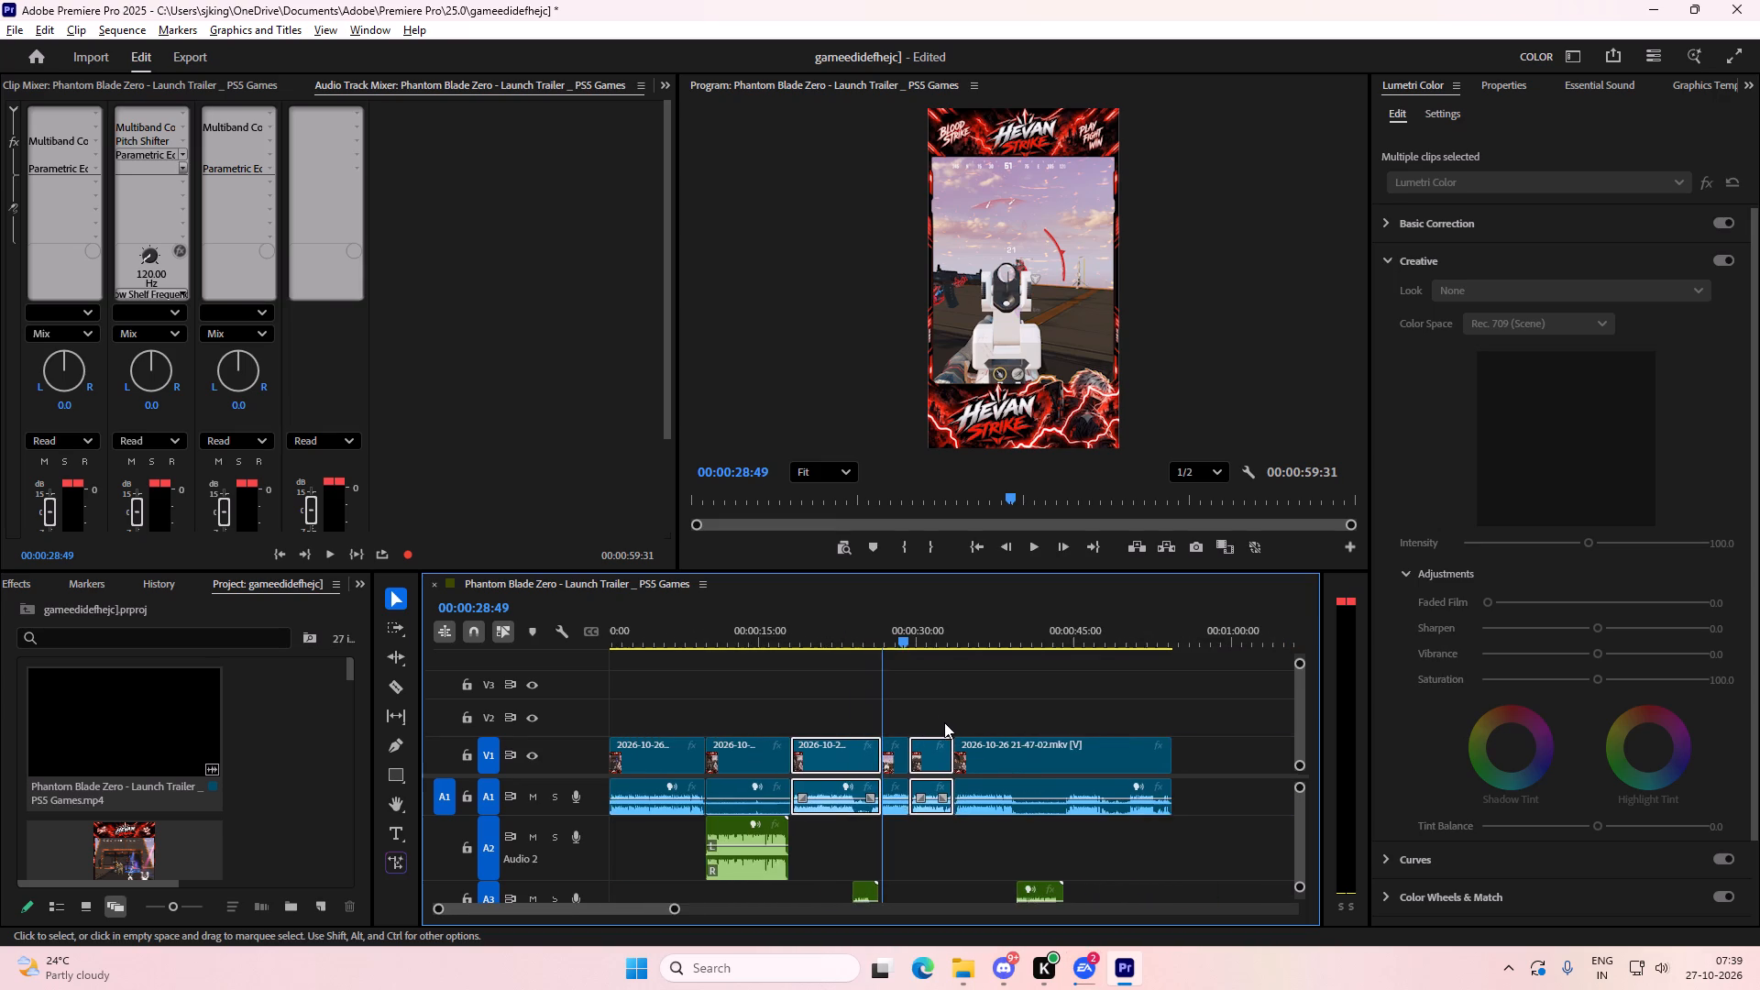
scroll(716, 695, up, 2)
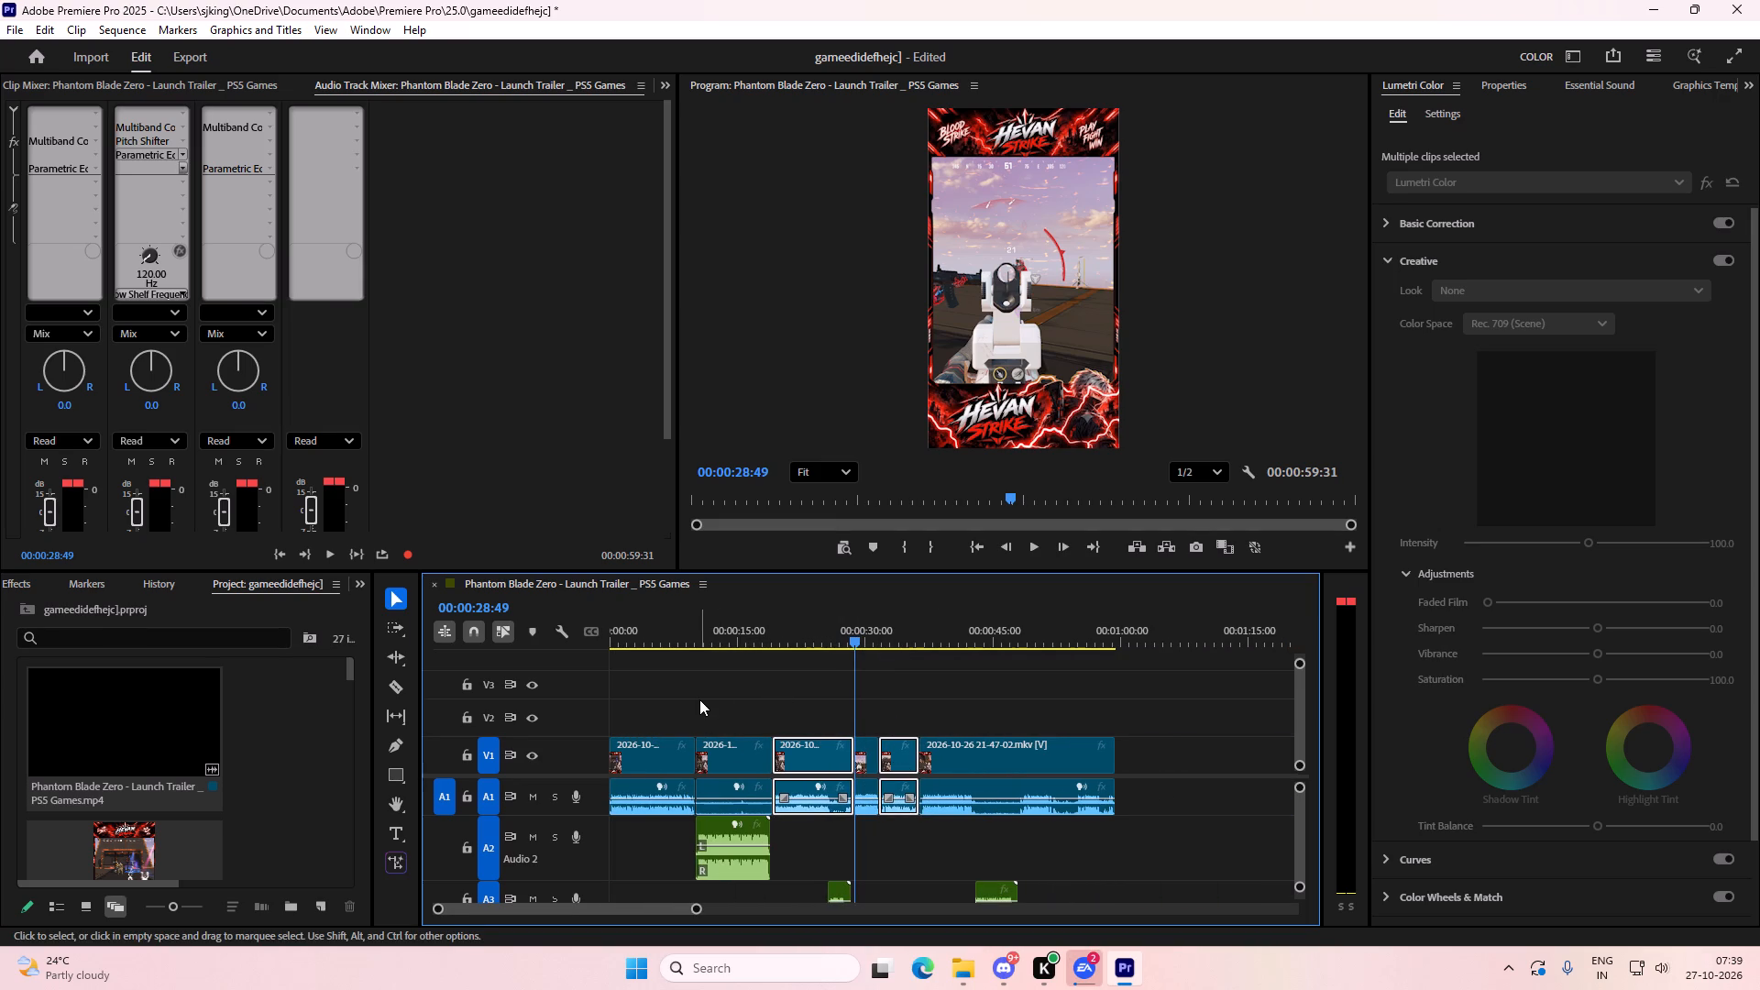
key(ctrl+a)
drag(744, 754, 782, 754)
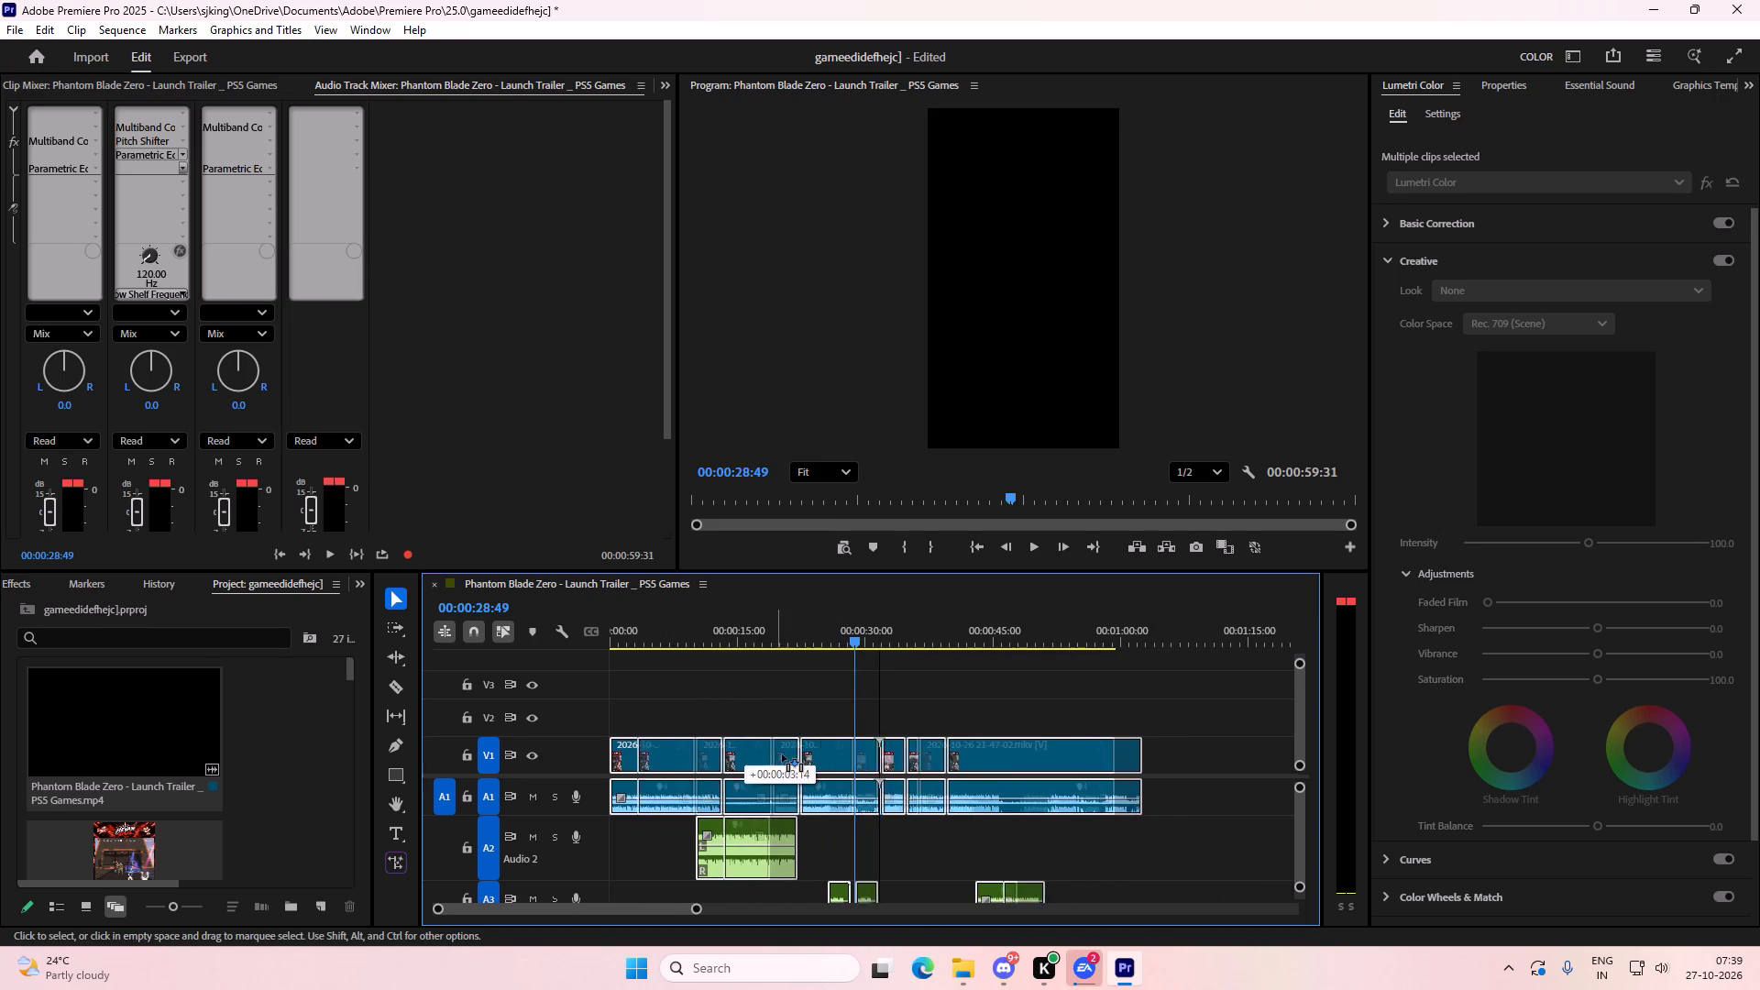
drag(782, 754, 822, 757)
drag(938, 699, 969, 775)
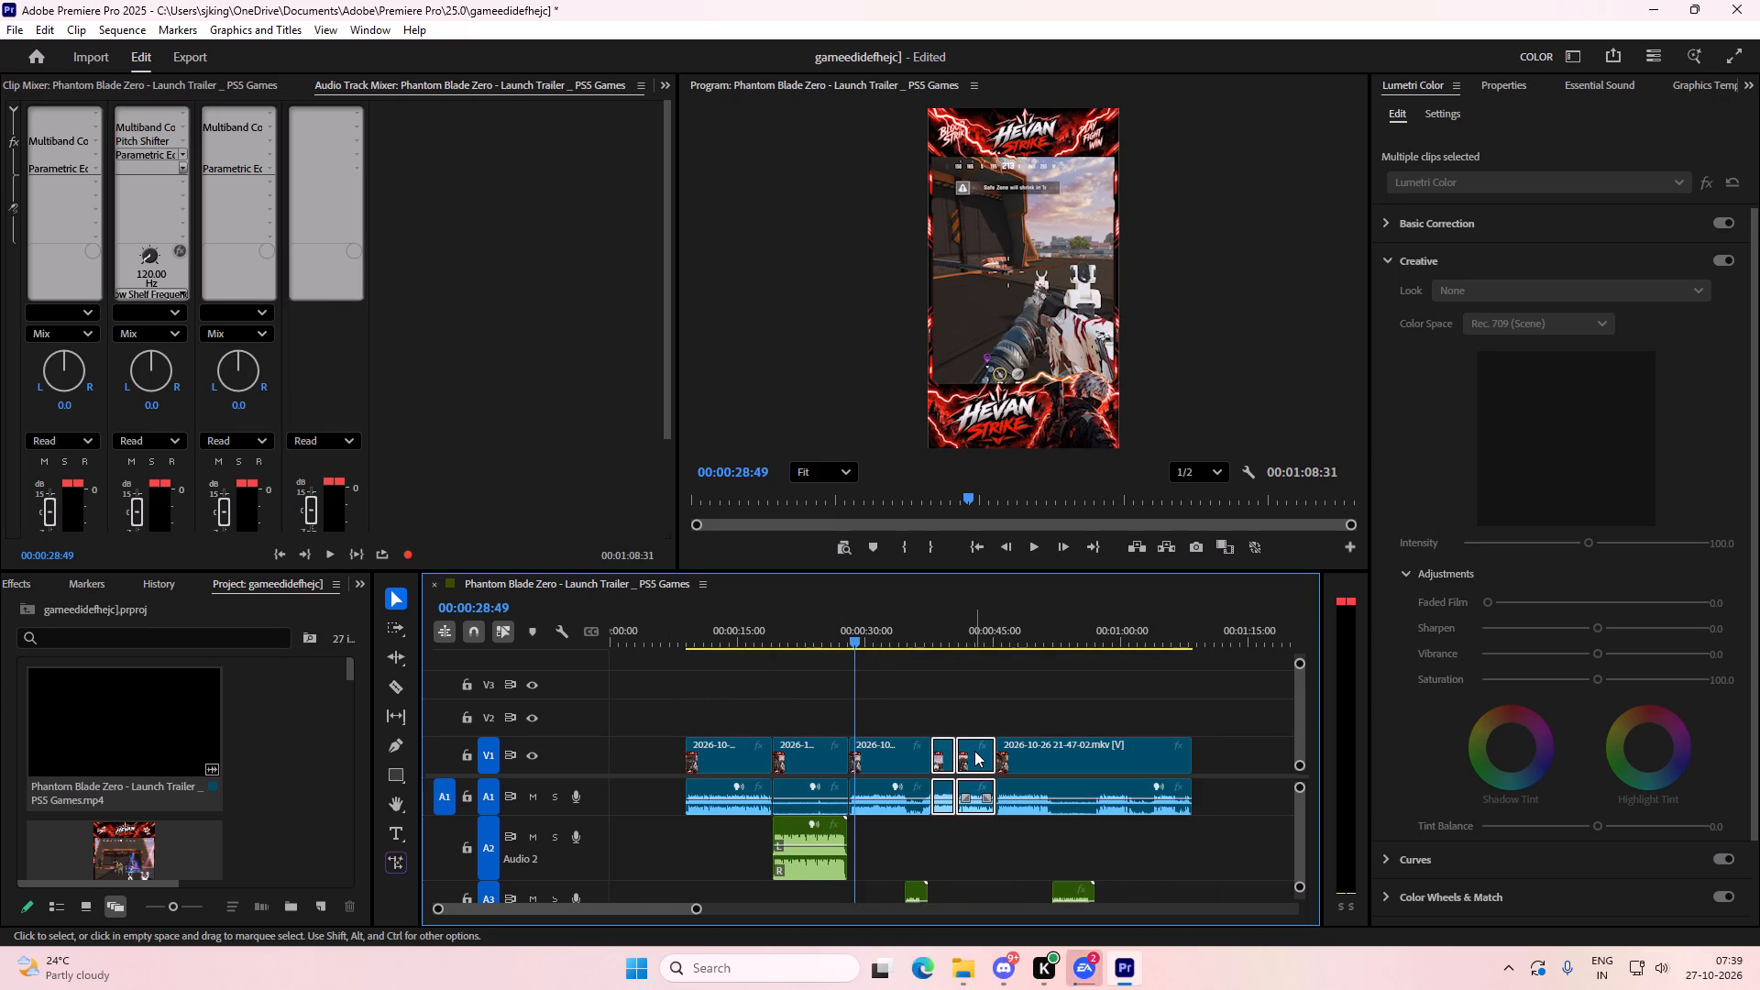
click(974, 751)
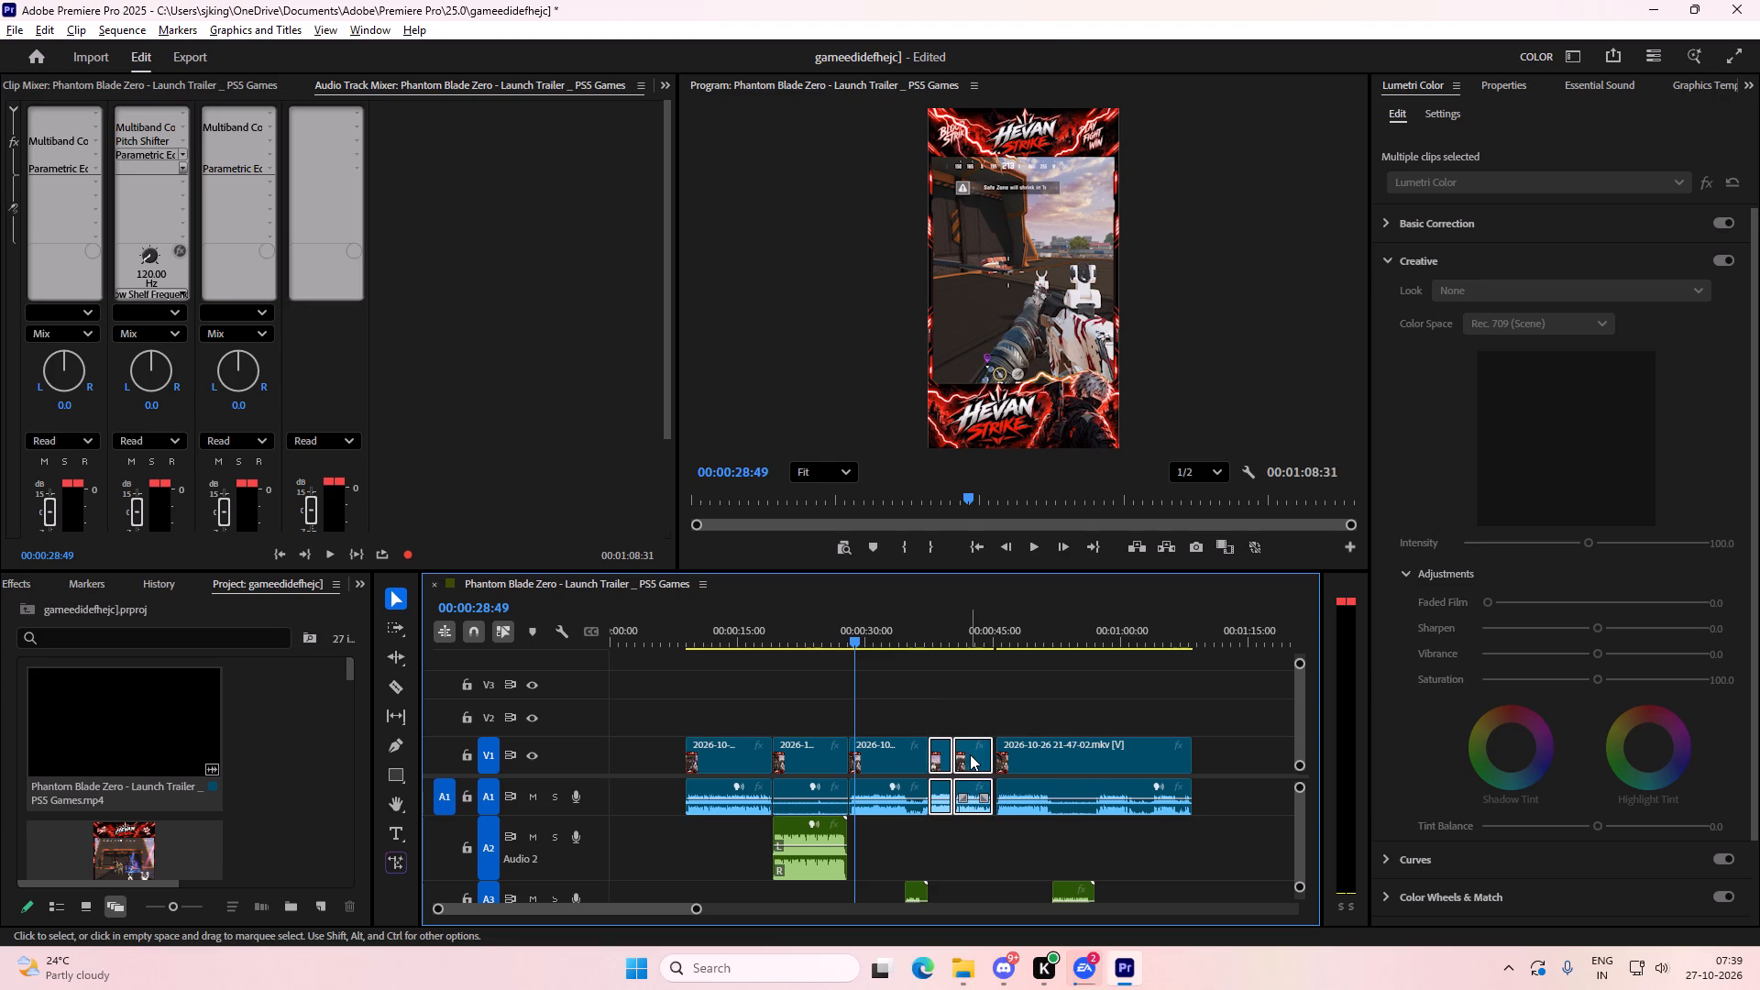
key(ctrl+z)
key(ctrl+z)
Copy the two short gameplay clips before the final long clip to the very start of the sequence.
drag(951, 717, 968, 778)
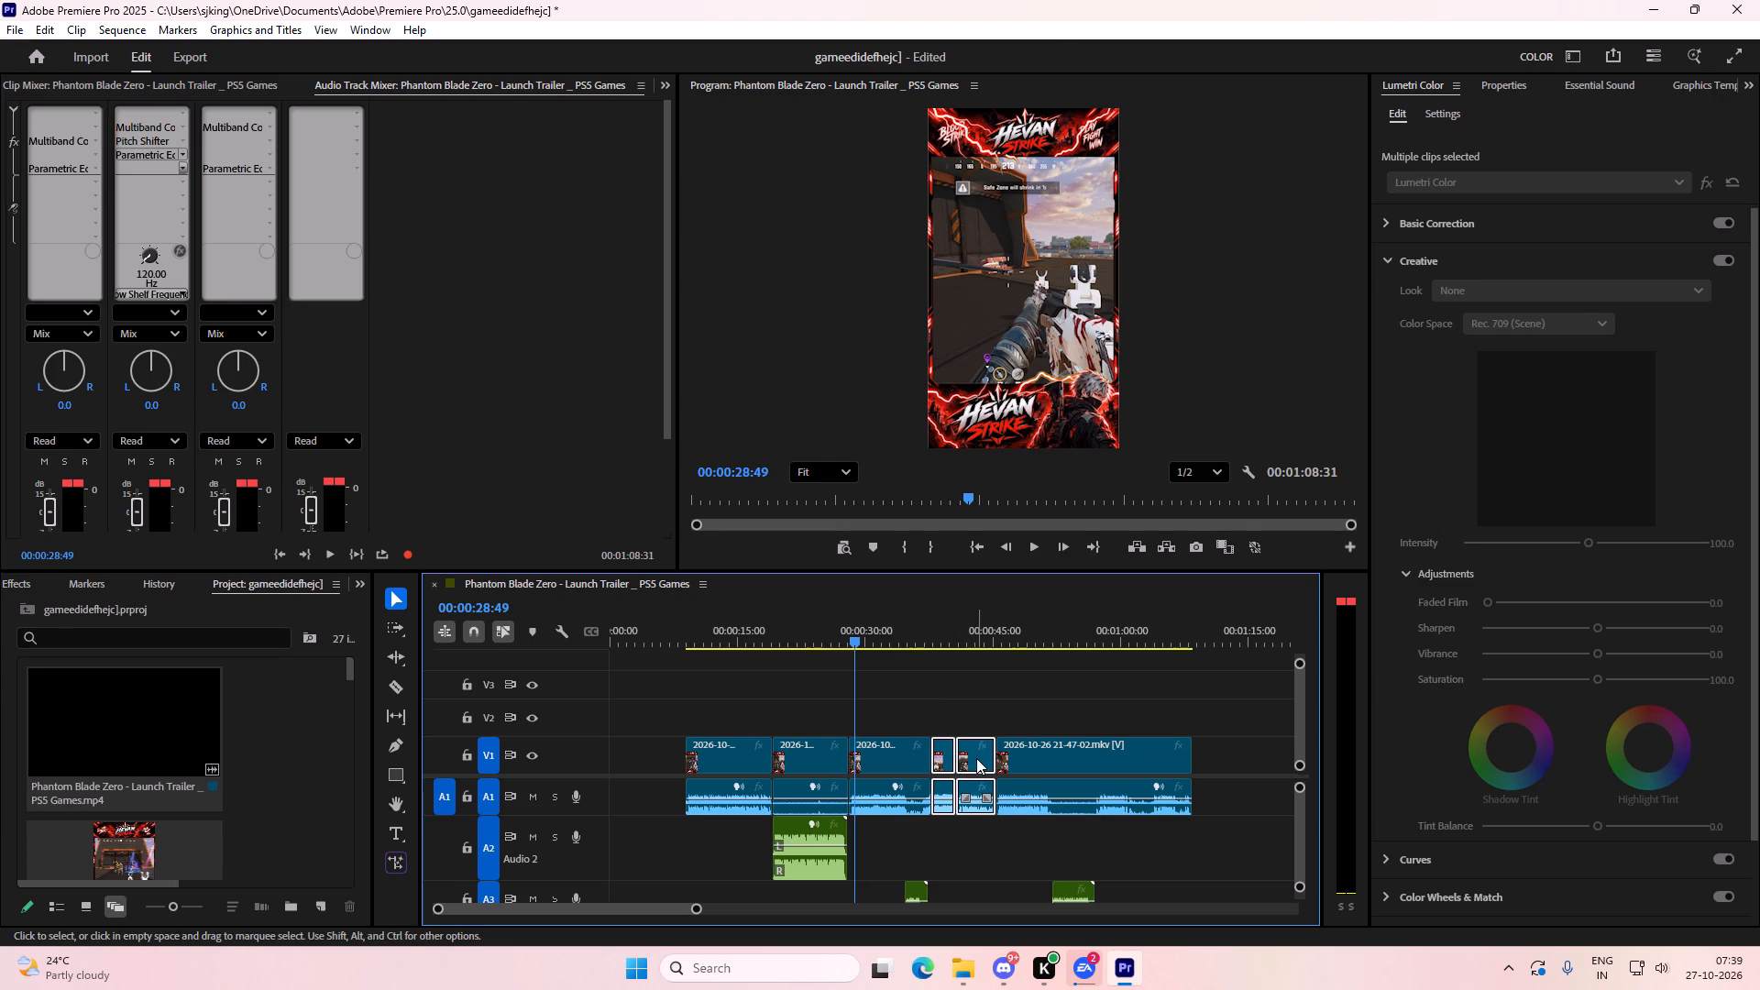
alt+drag(976, 757, 636, 754)
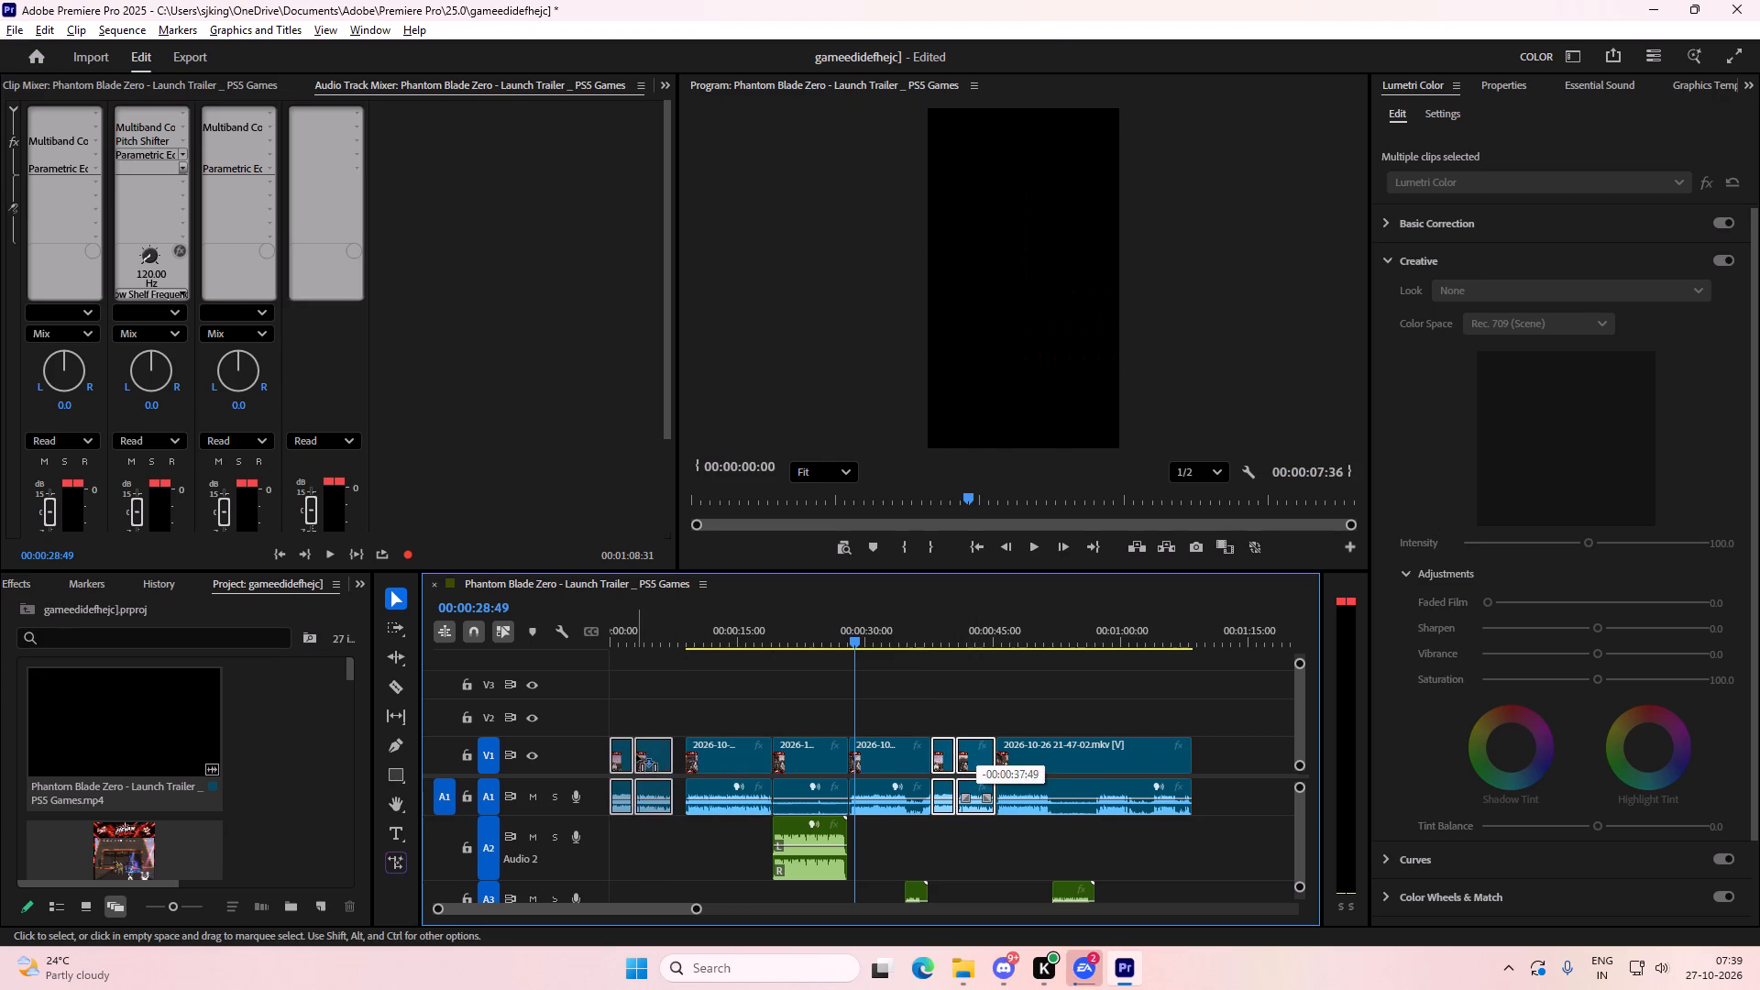
alt+drag(636, 754, 636, 753)
Move all the original clips and voice-overs earlier to close the gap after the copied intro clips.
drag(722, 697, 1175, 911)
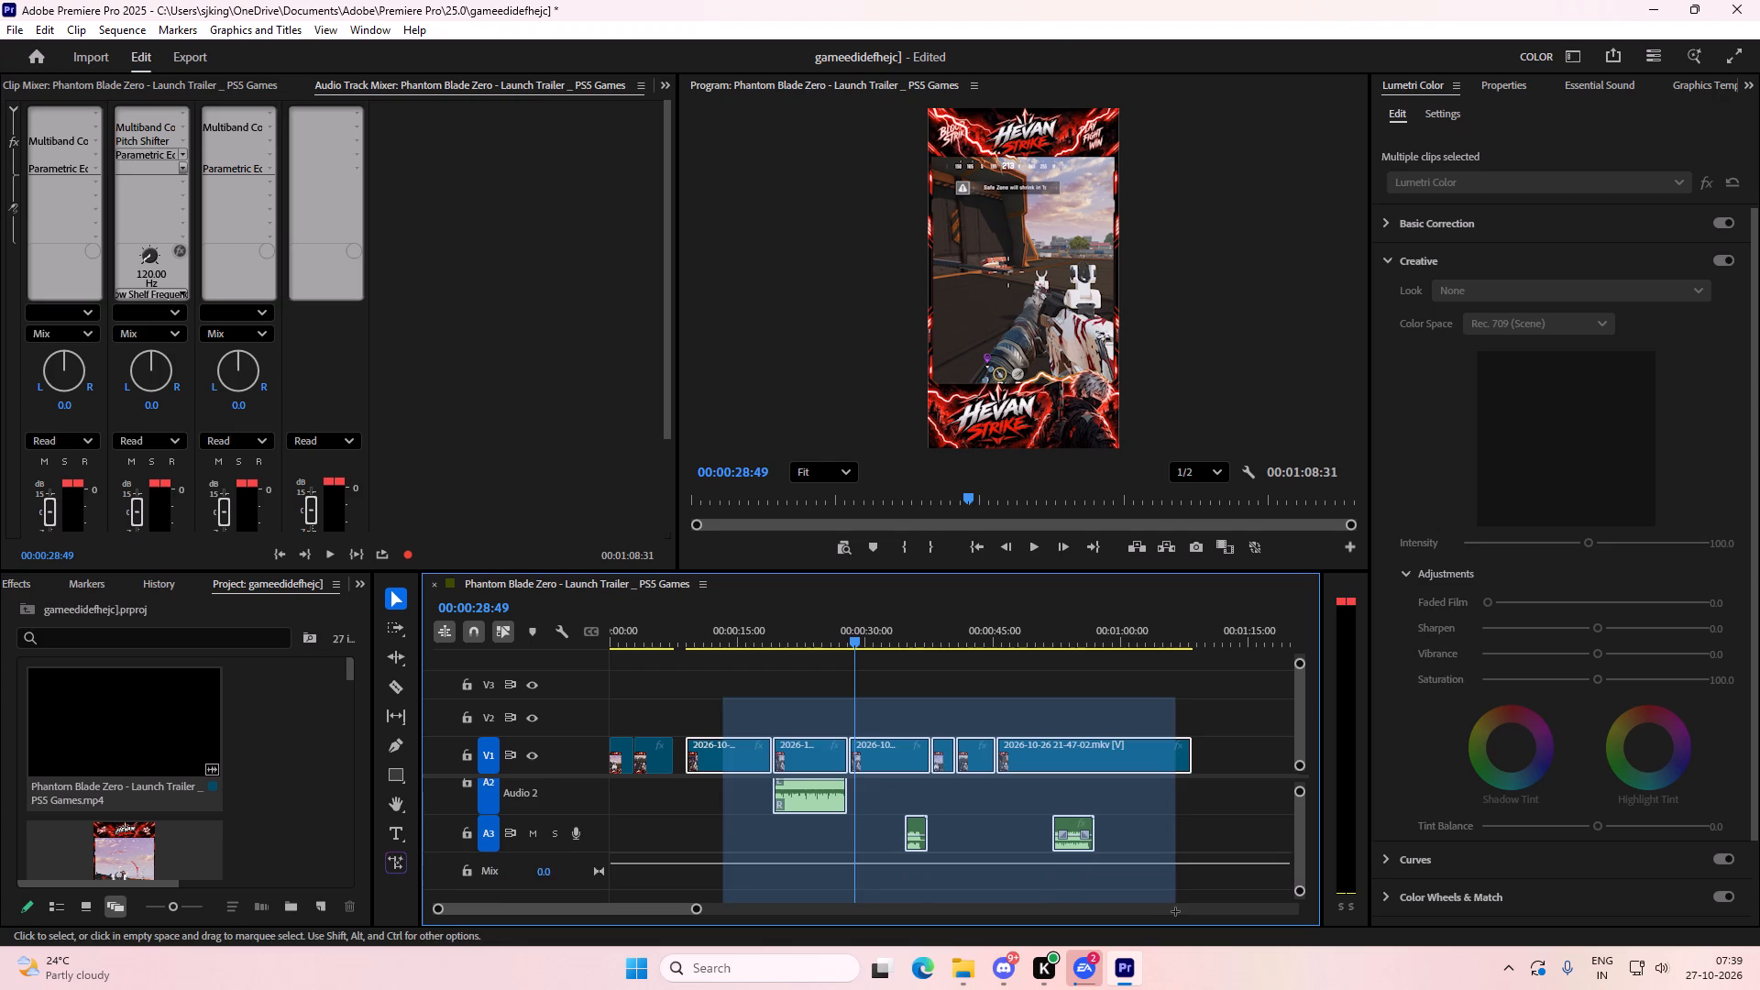
drag(1175, 911, 1176, 909)
drag(818, 750, 808, 751)
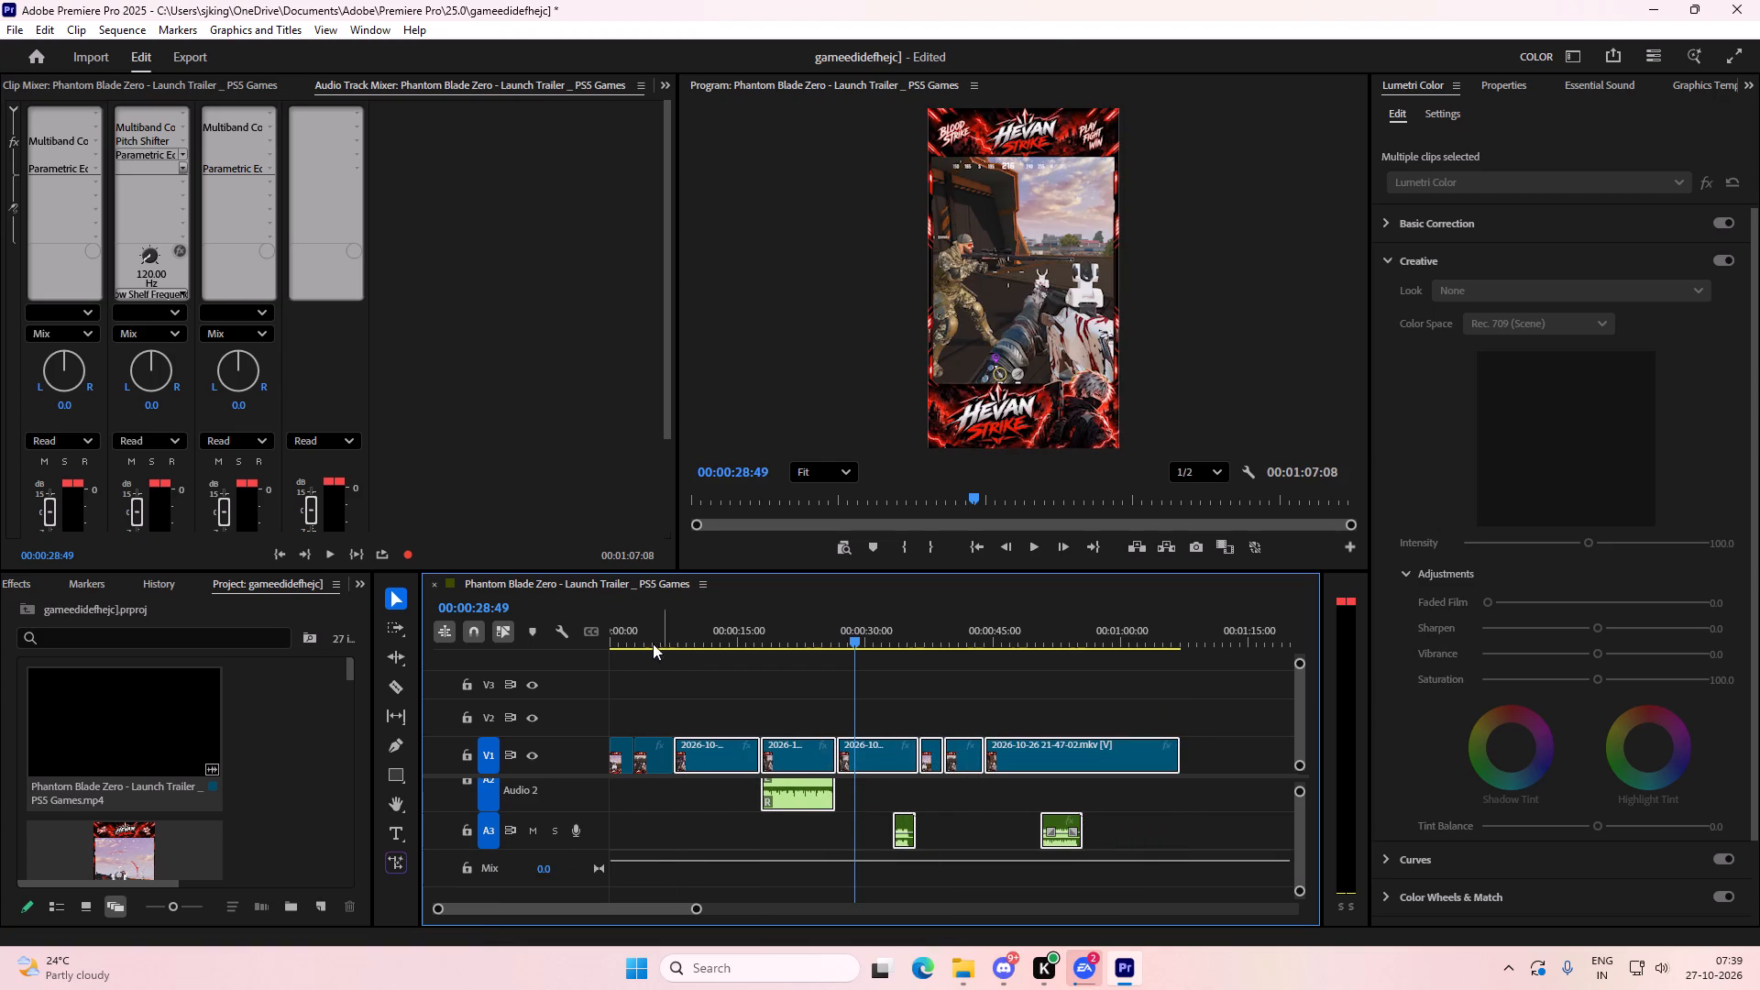
Play the sequence from the start to review the new intro.
drag(633, 635, 574, 634)
key(space)
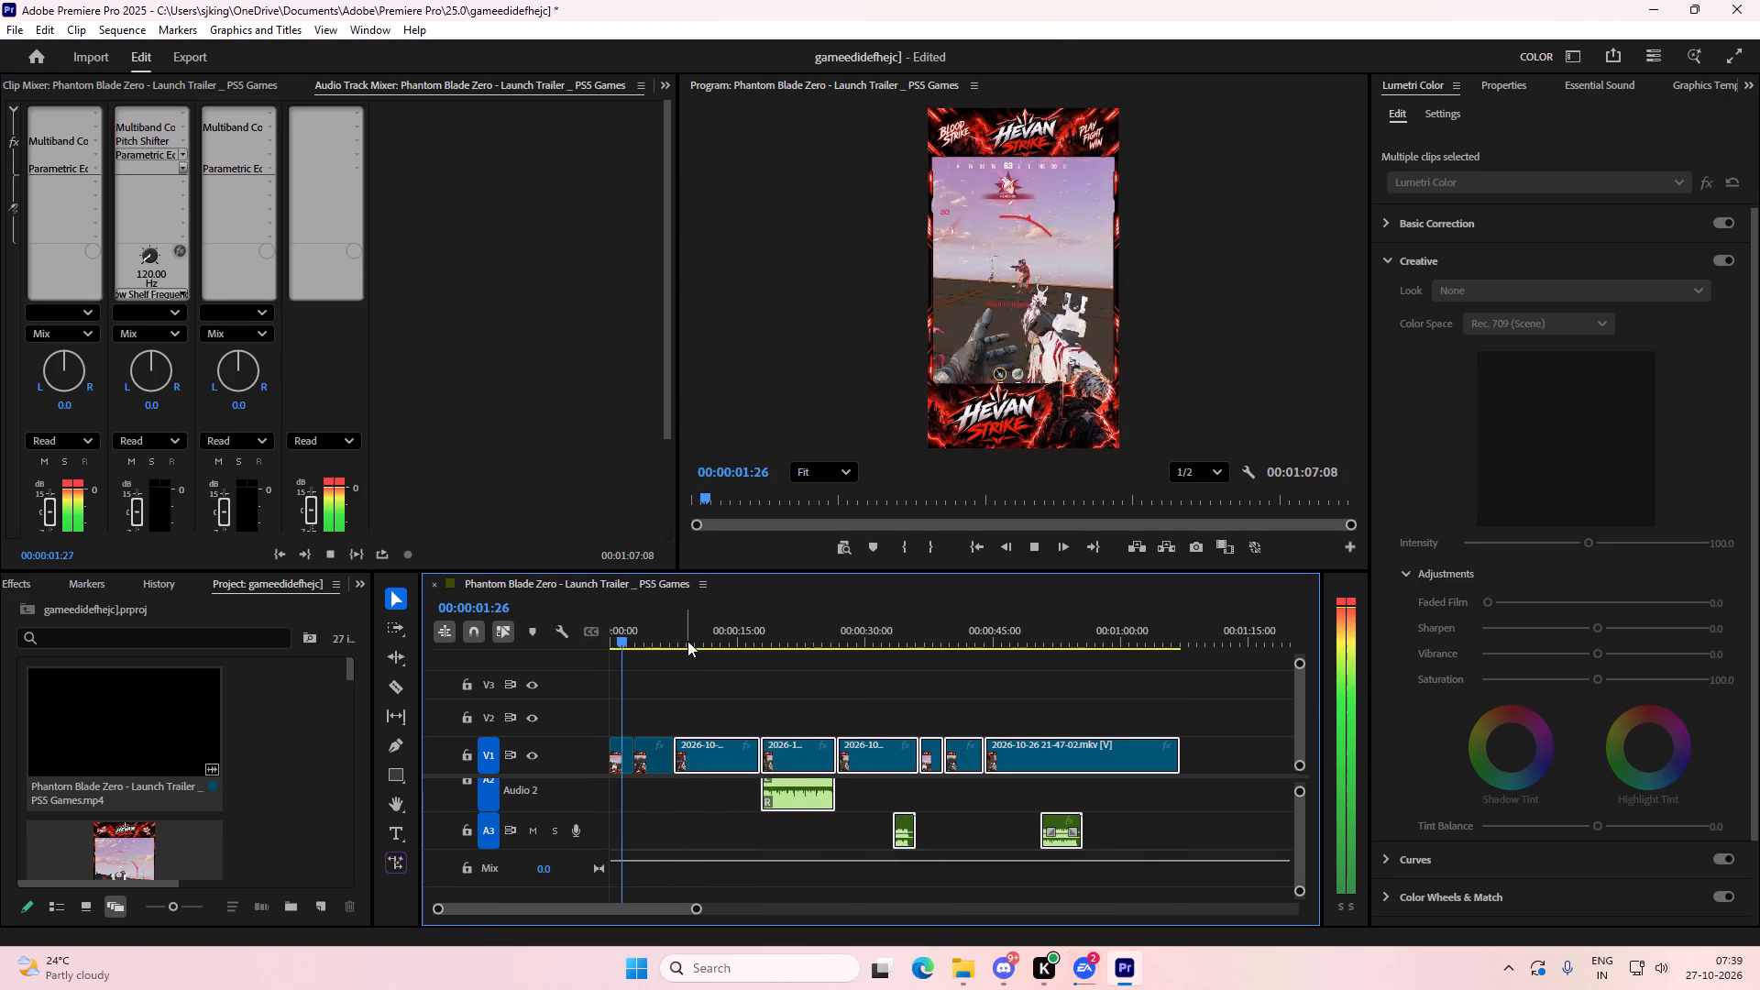
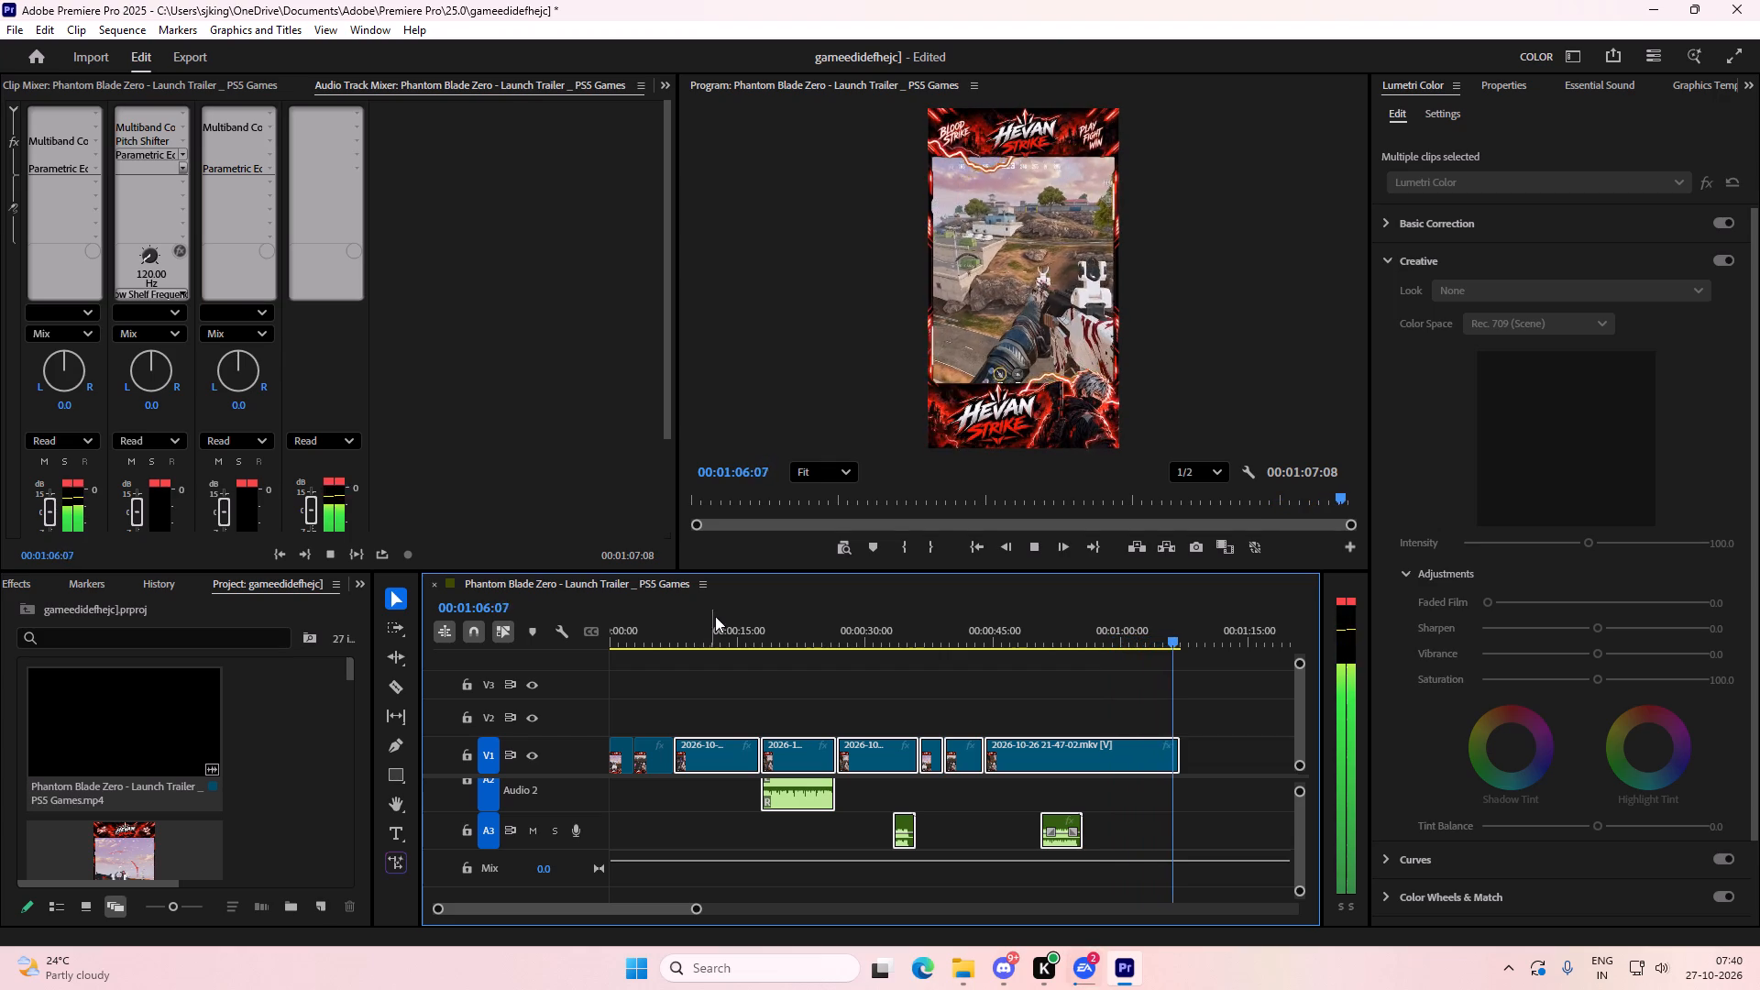
Record a voice-over of about 3 seconds on track A3 over the final clip, starting near 00:00:59:44.
key(space)
alt+scroll(1176, 687, up, 11)
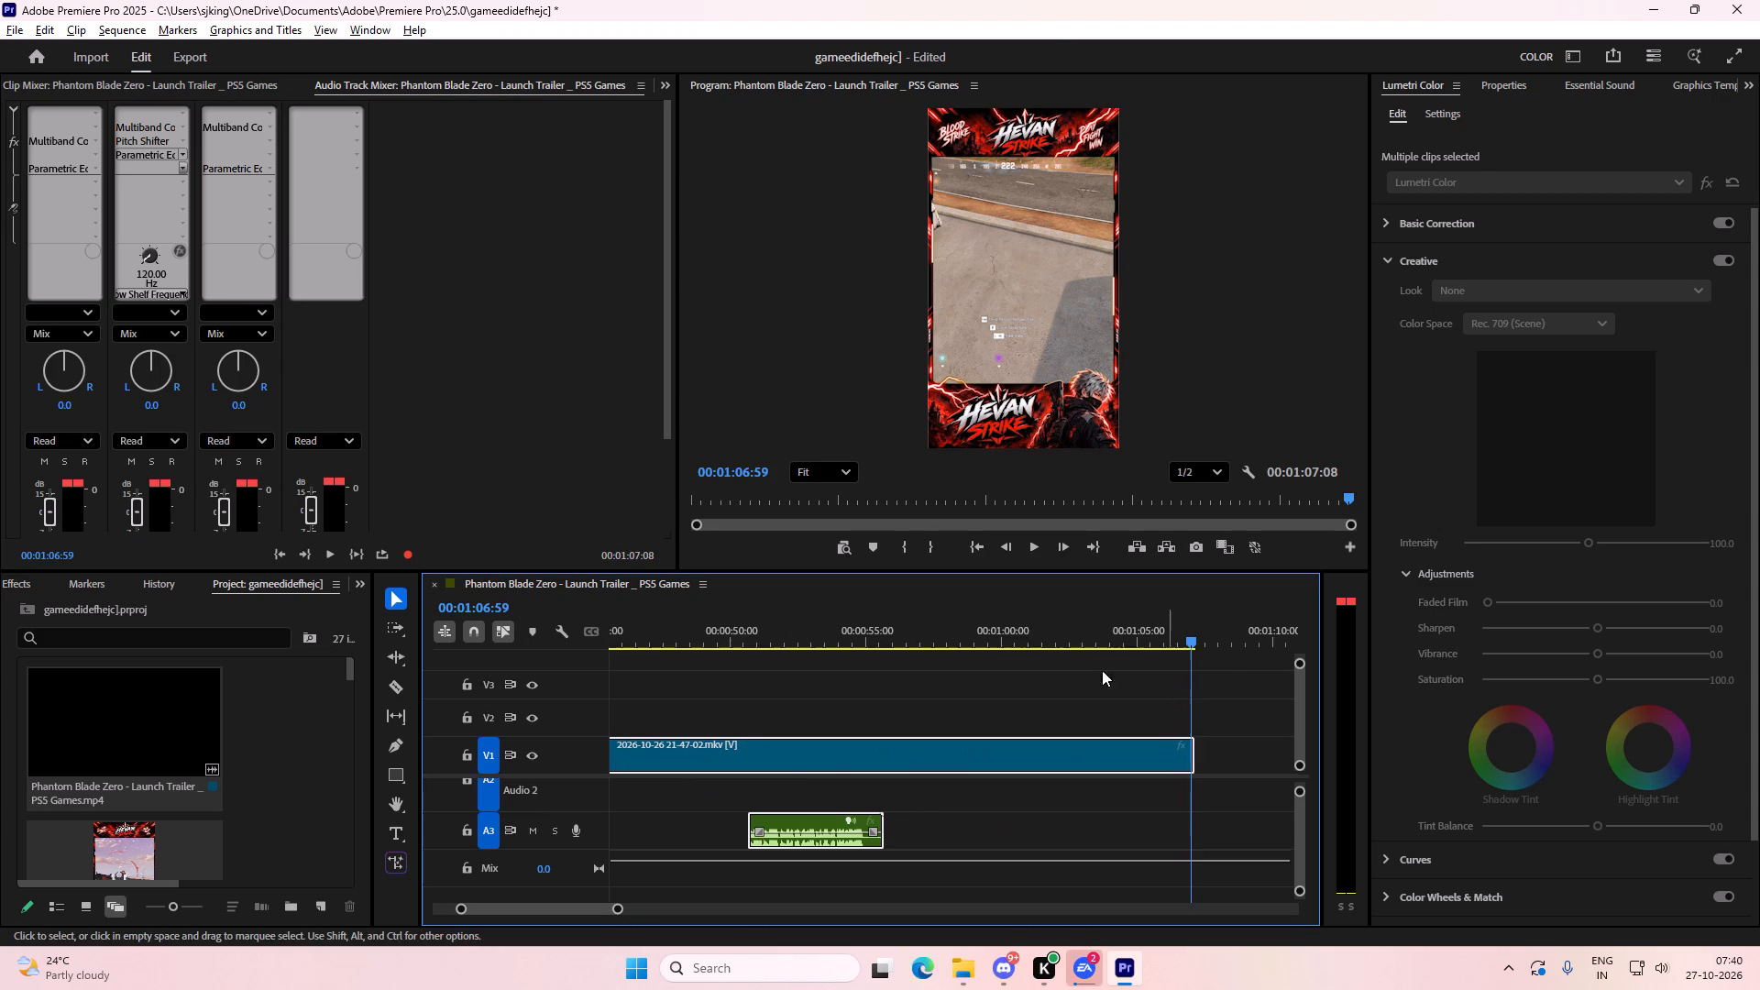
drag(986, 621, 953, 630)
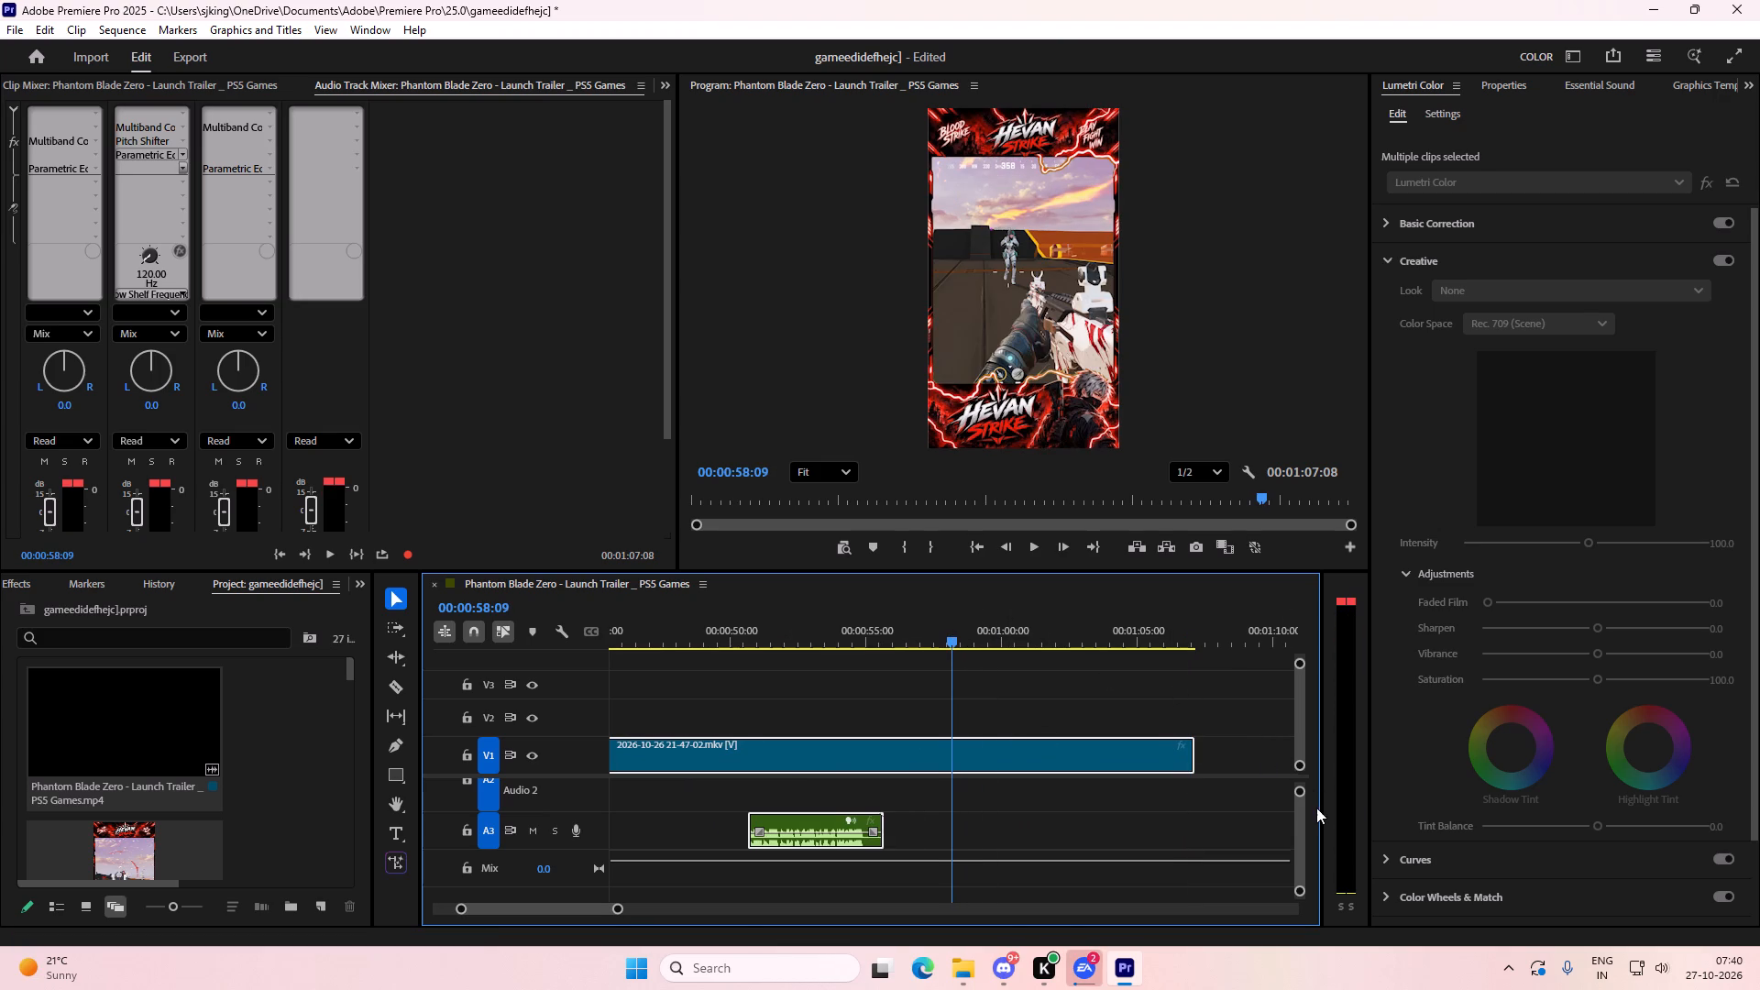
click(1303, 808)
key(space)
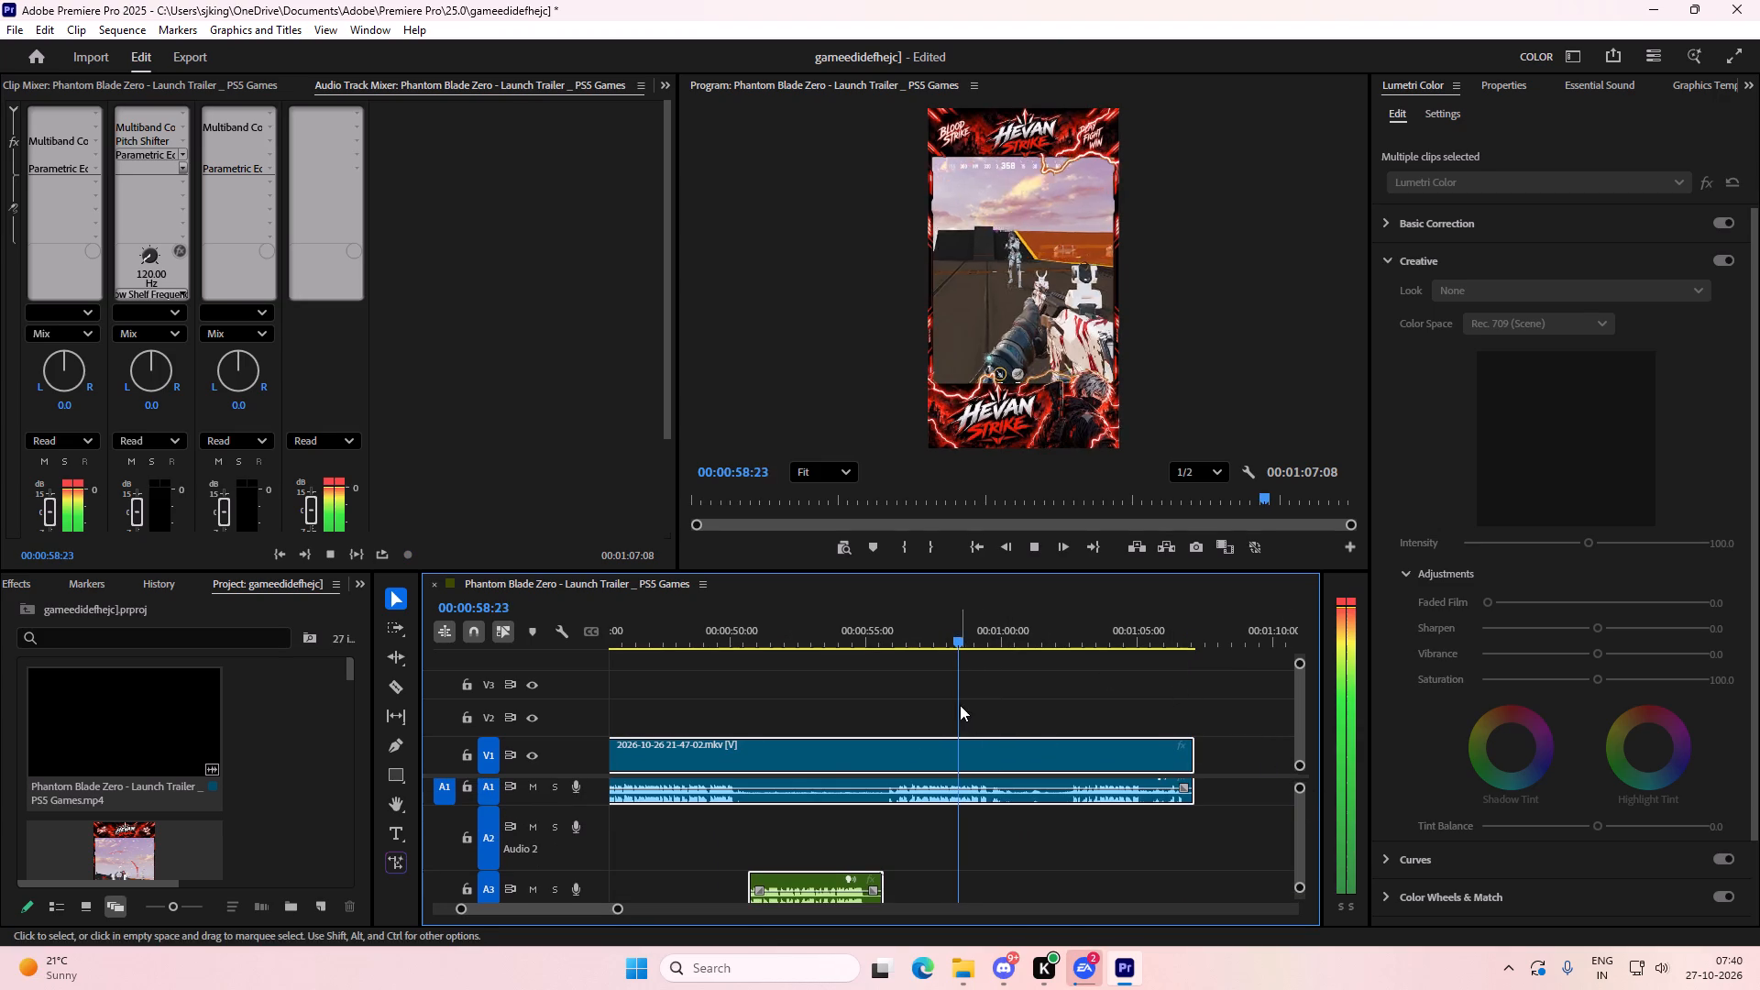
key(space)
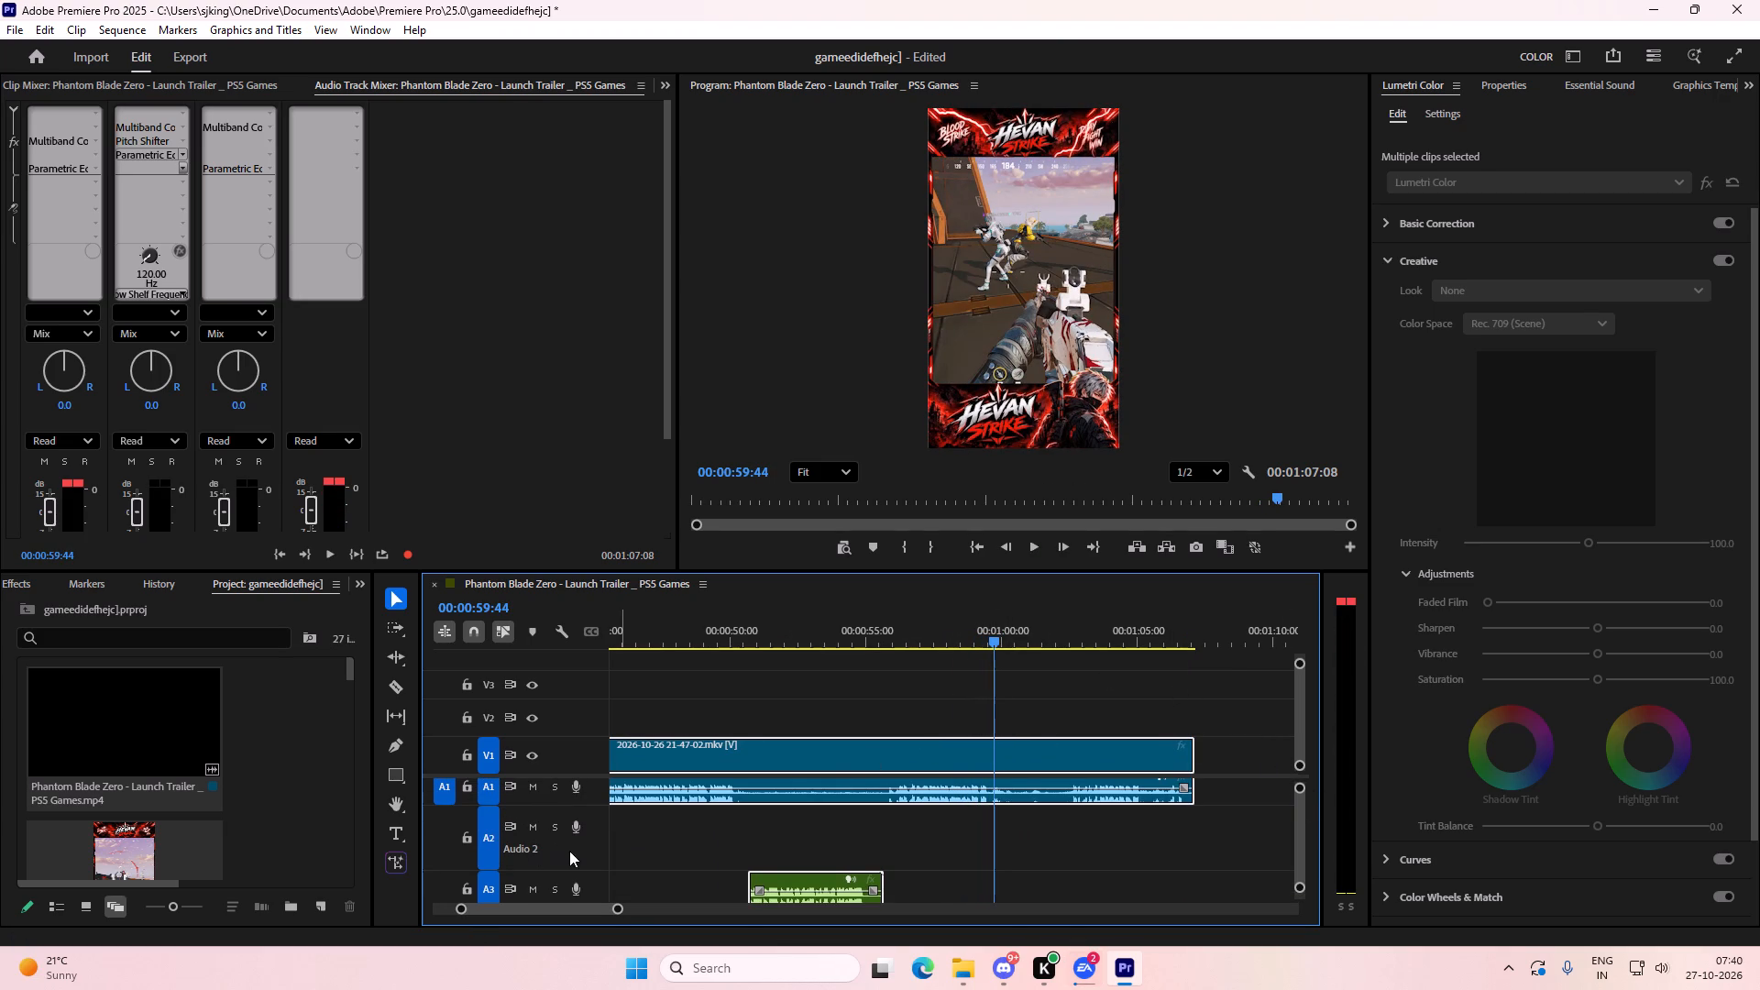
click(584, 885)
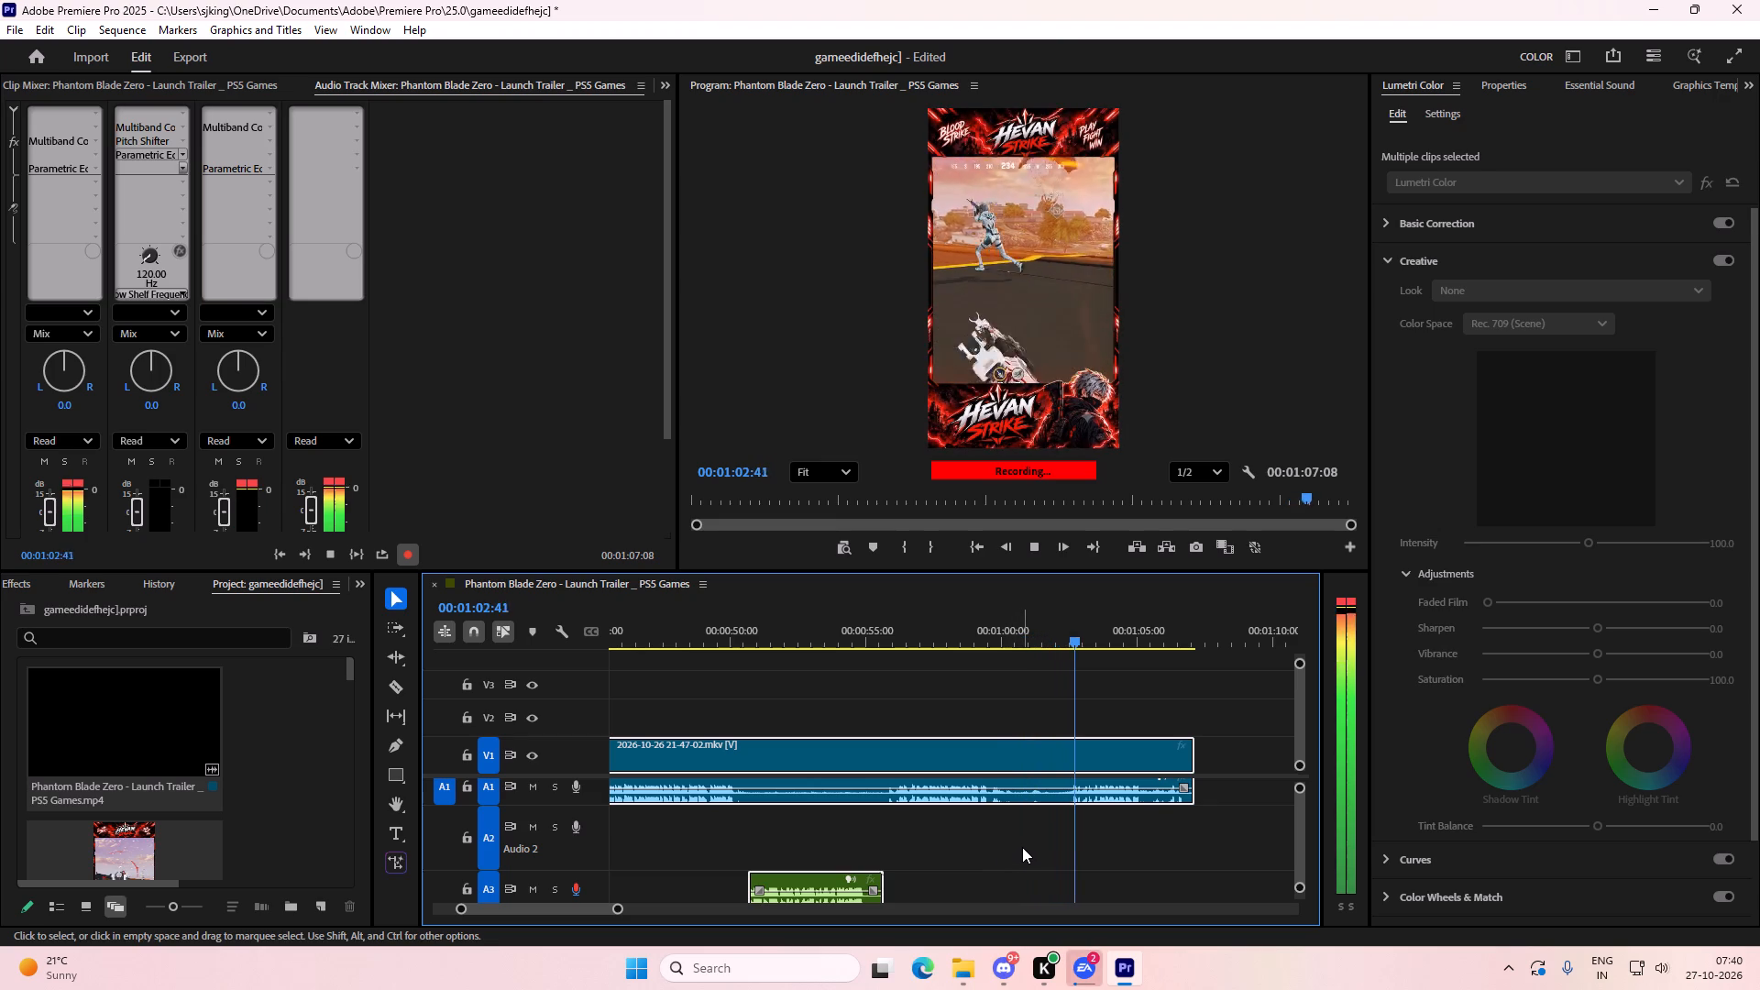
key(space)
Extend the start of the new A3 voice-over slightly earlier and shift the clip 27 frames later, ending it at the playhead.
alt+scroll(1117, 857, up, 6)
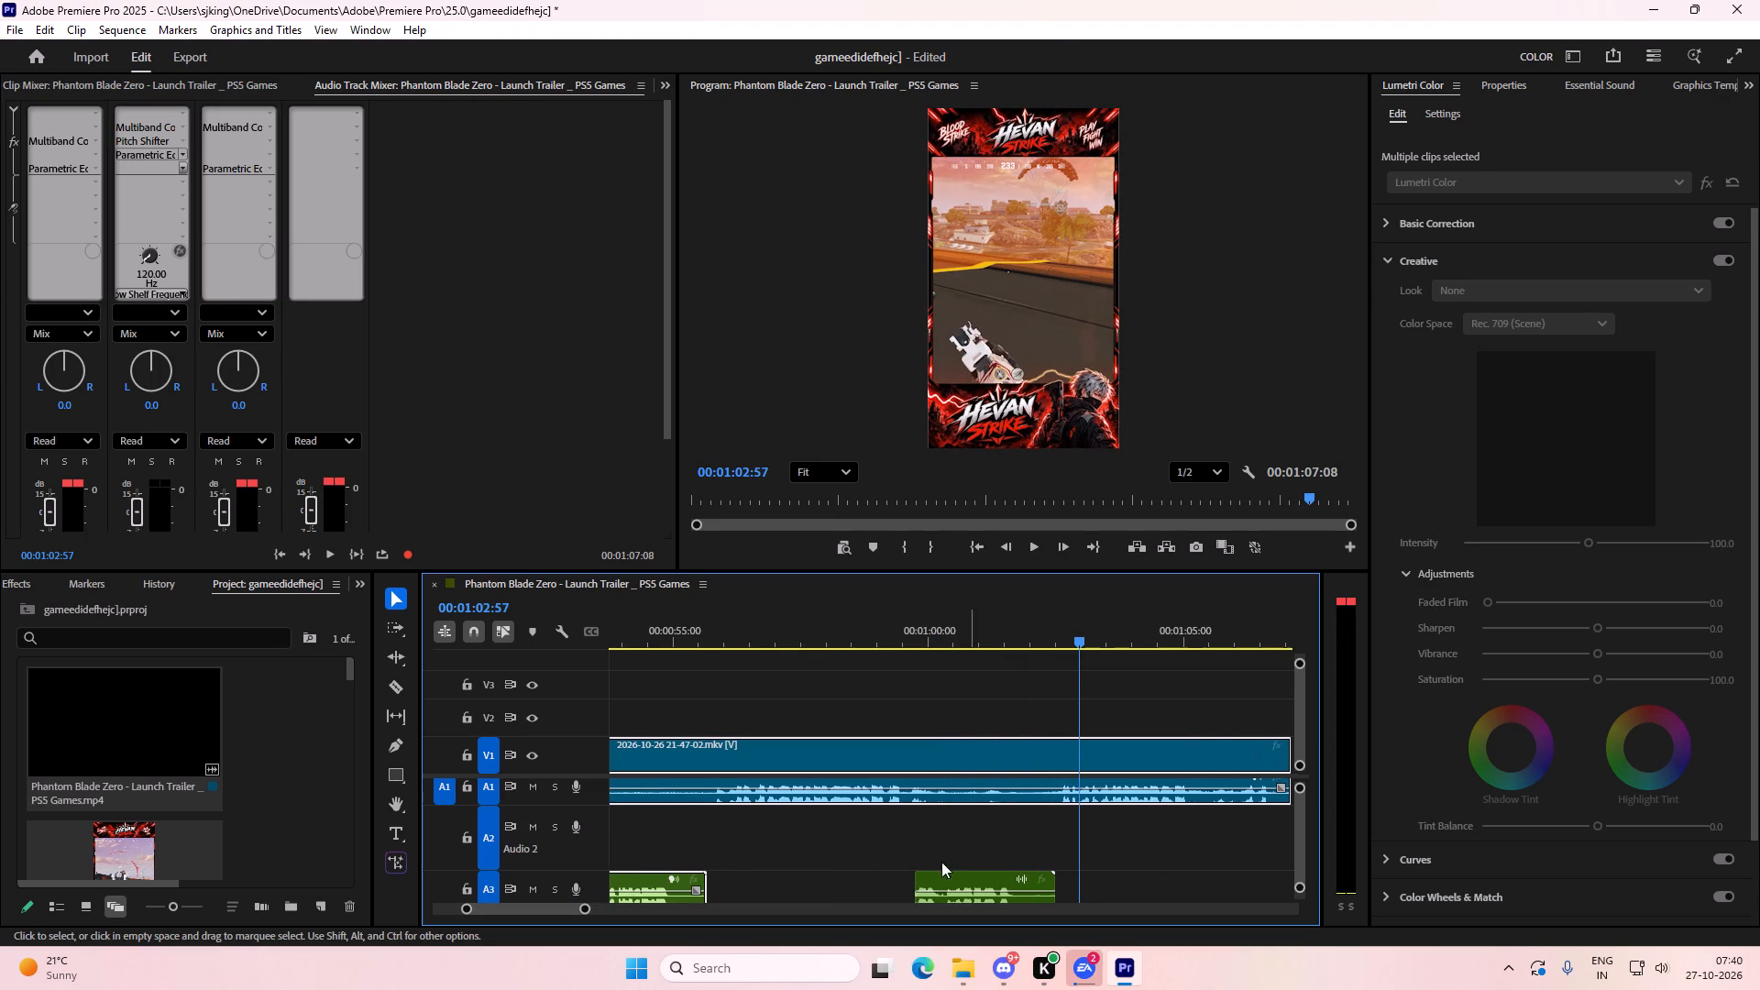
drag(912, 878, 891, 879)
drag(963, 875, 979, 877)
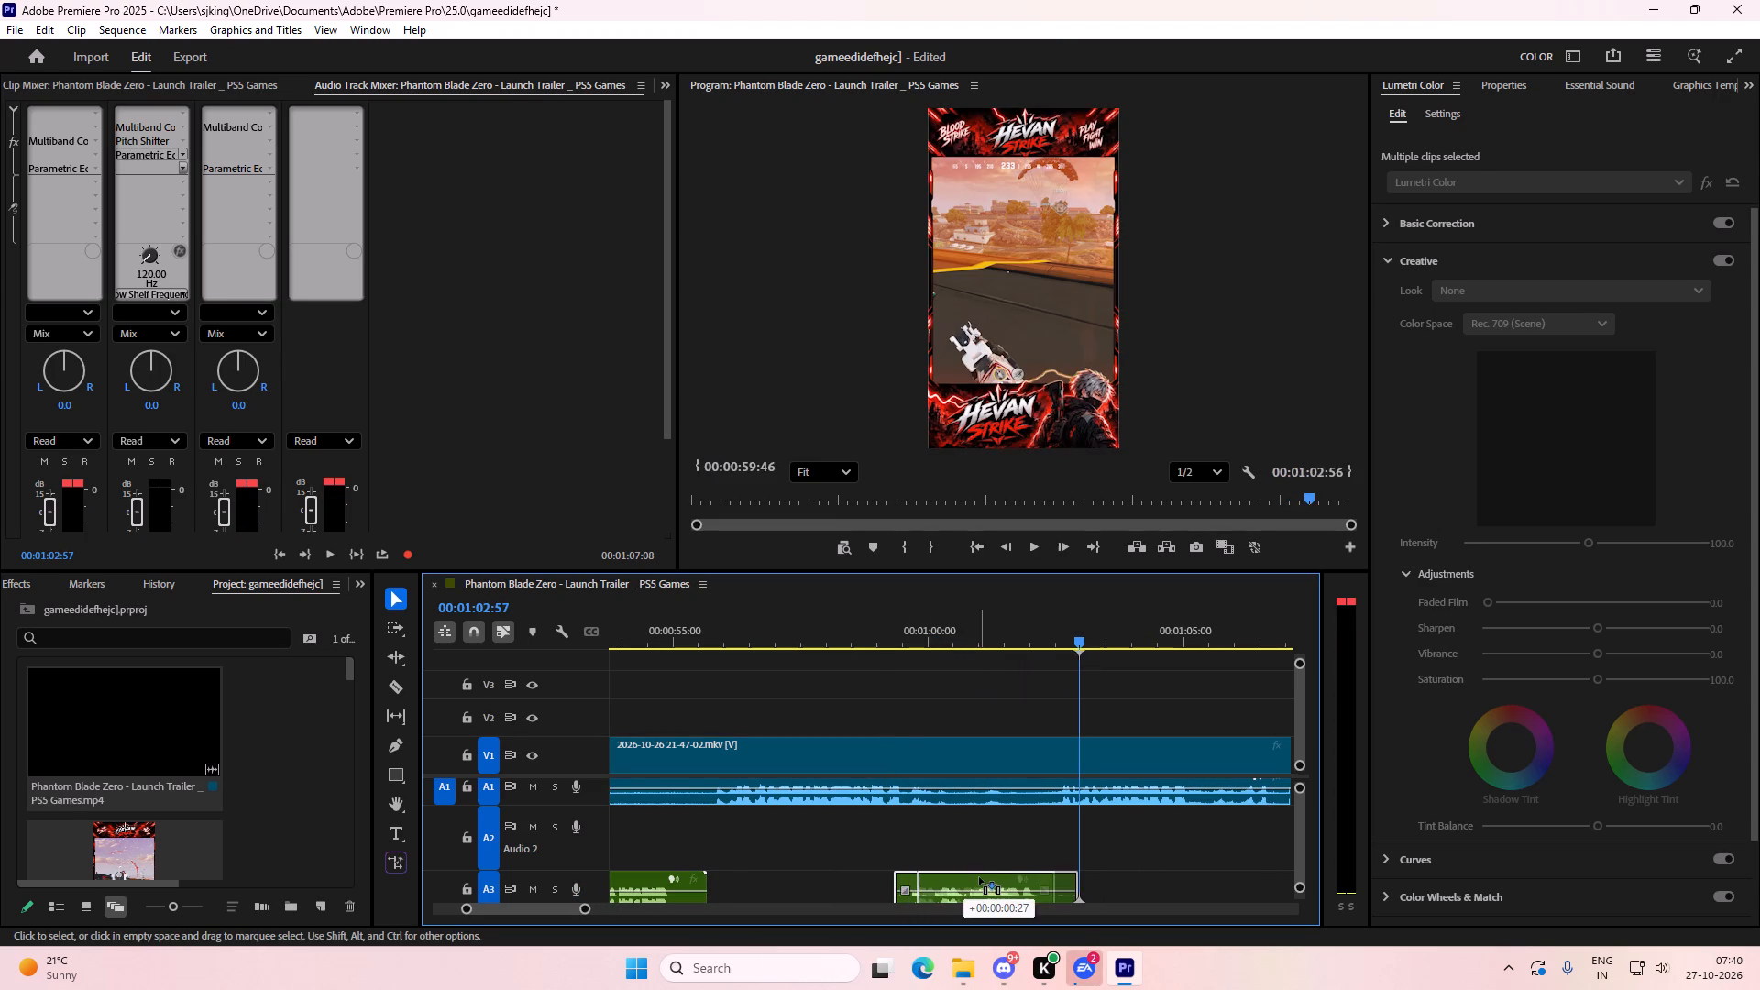
drag(979, 877, 979, 878)
Play the sequence from just before the new voice-over to the end to review it.
click(885, 633)
key(space)
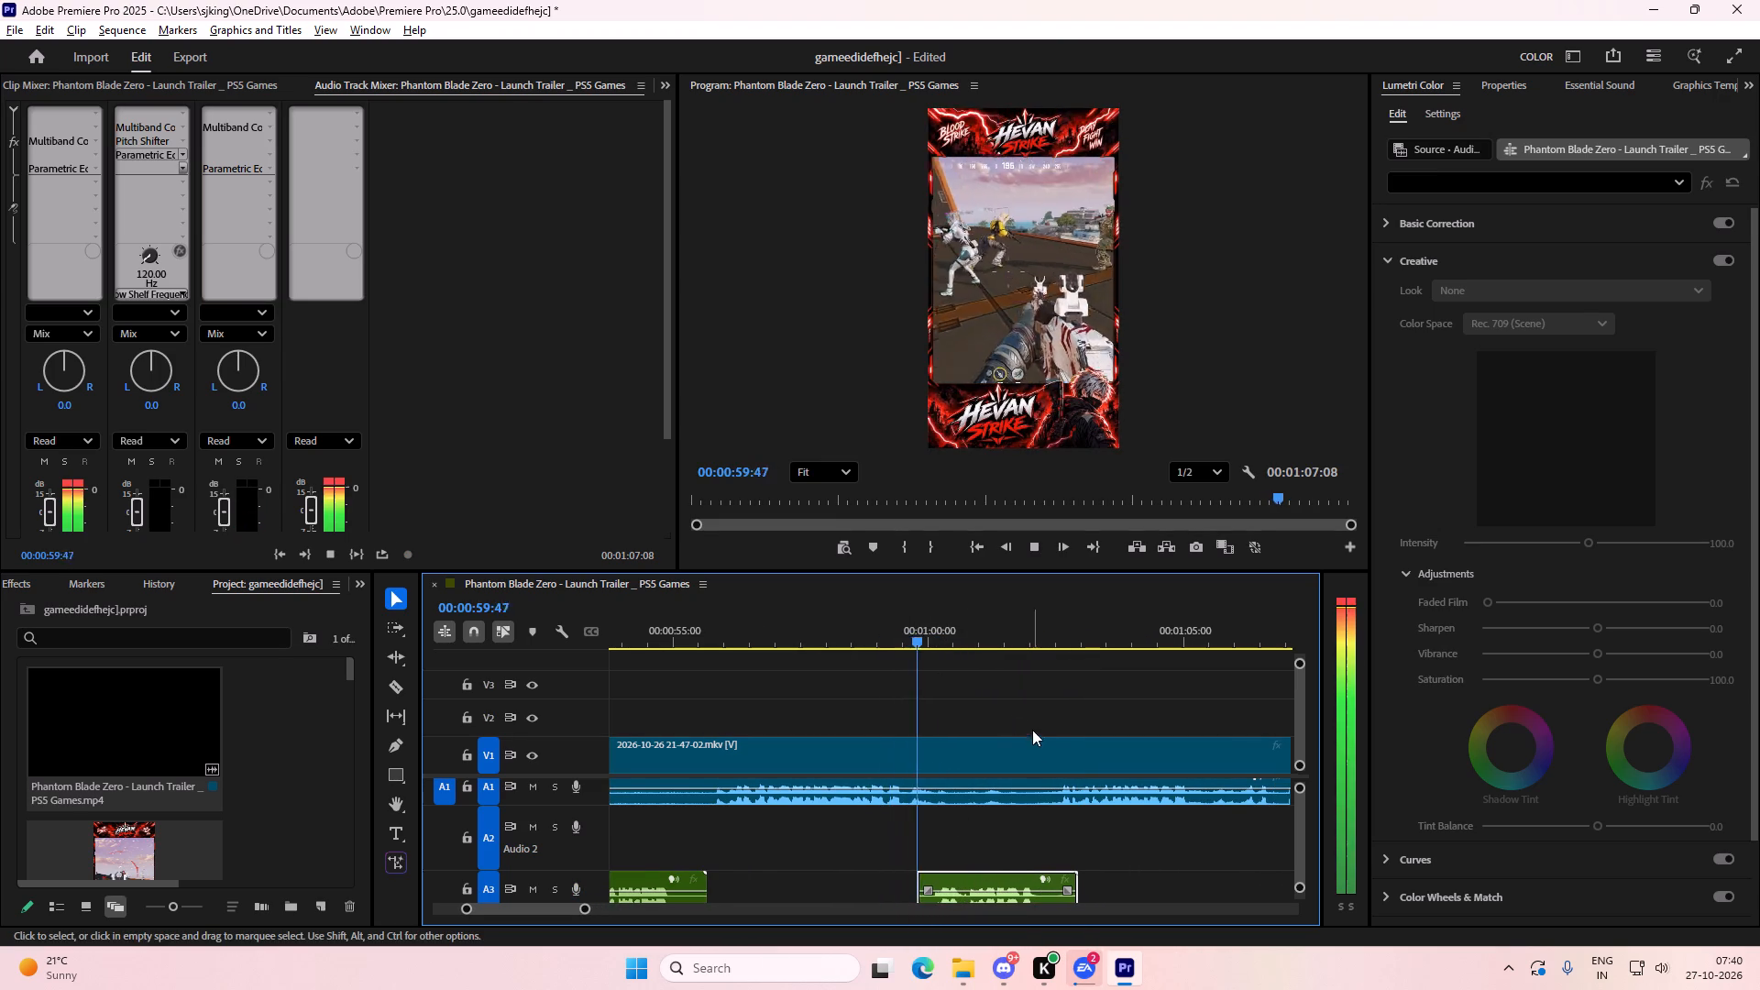
alt+scroll(1035, 731, down, 5)
alt+scroll(1121, 792, down, 1)
alt+scroll(1040, 797, up, 1)
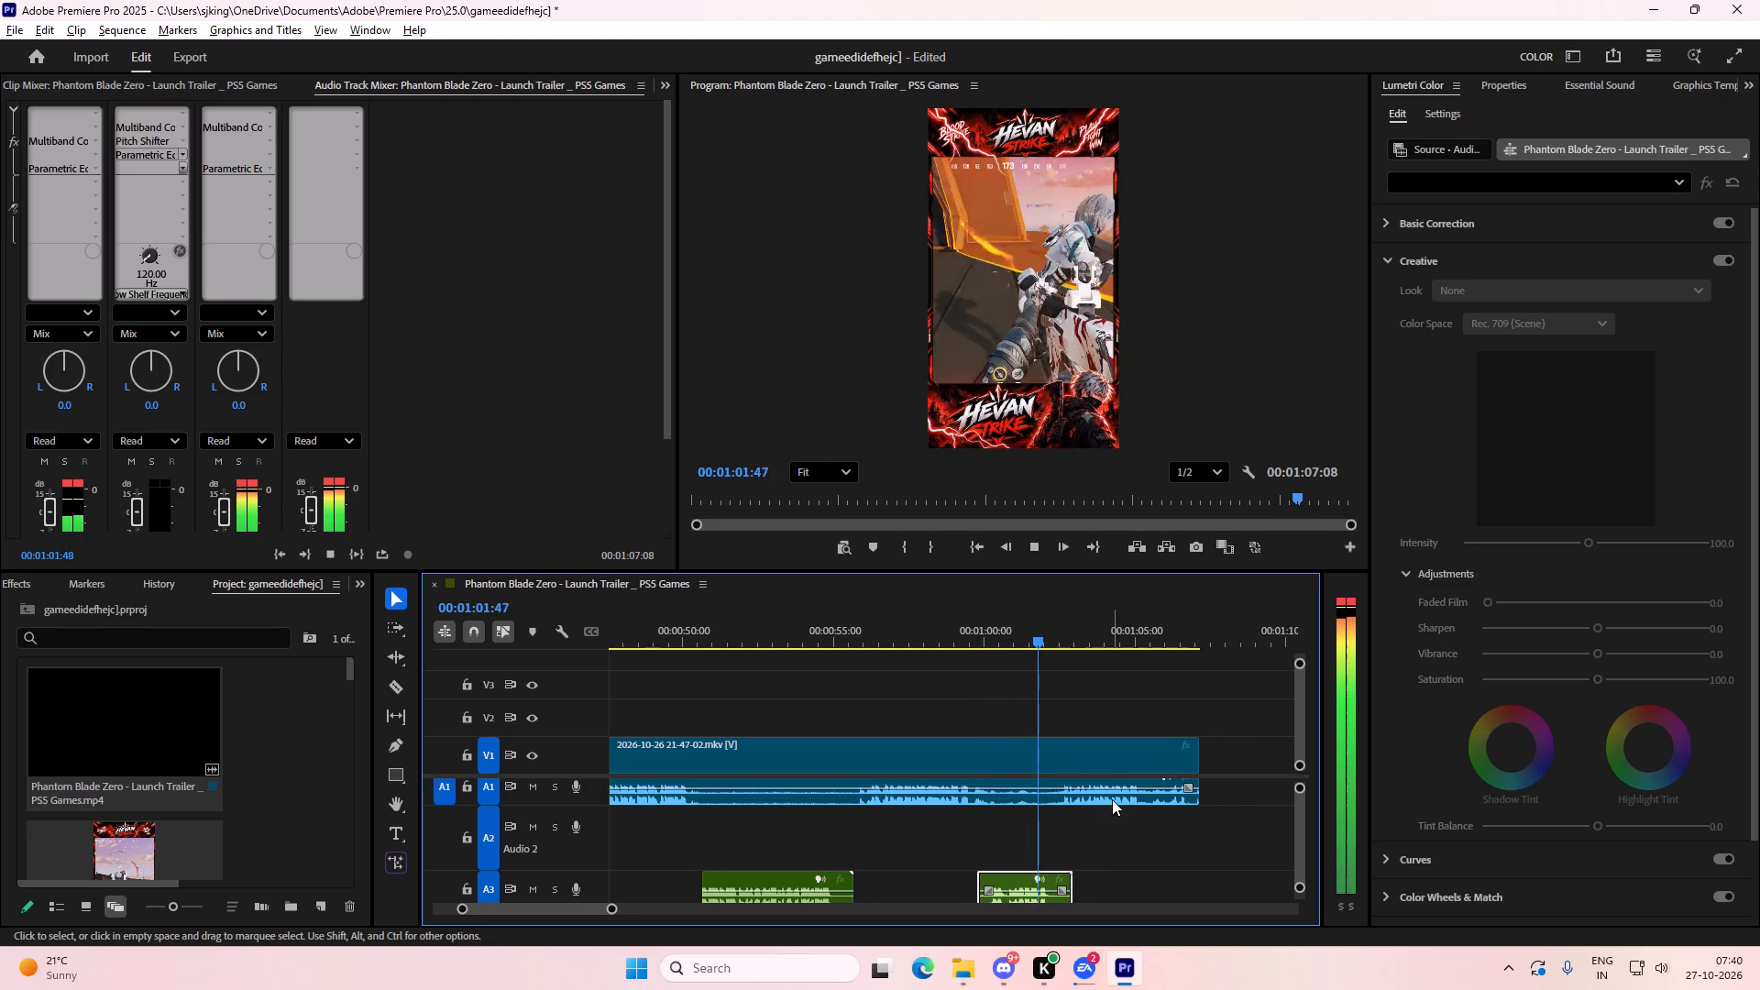
alt+scroll(1161, 830, up, 2)
scroll(1127, 824, down, 3)
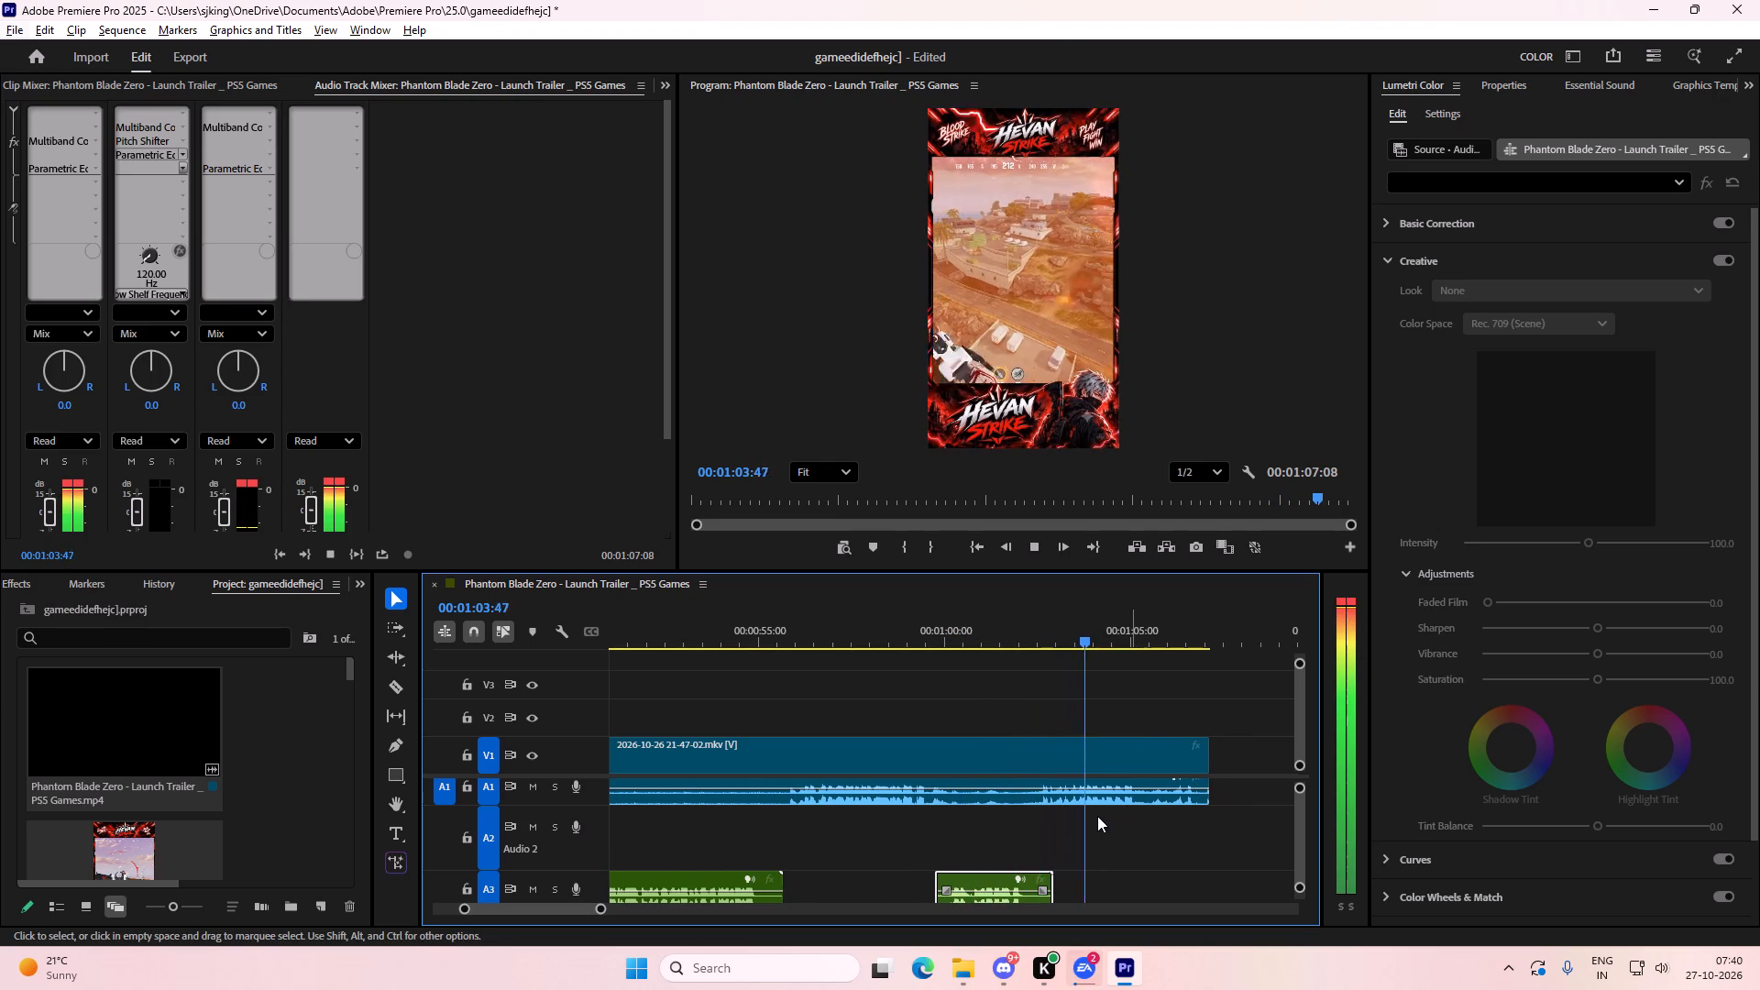
scroll(1097, 816, down, 7)
alt+scroll(1192, 824, down, 5)
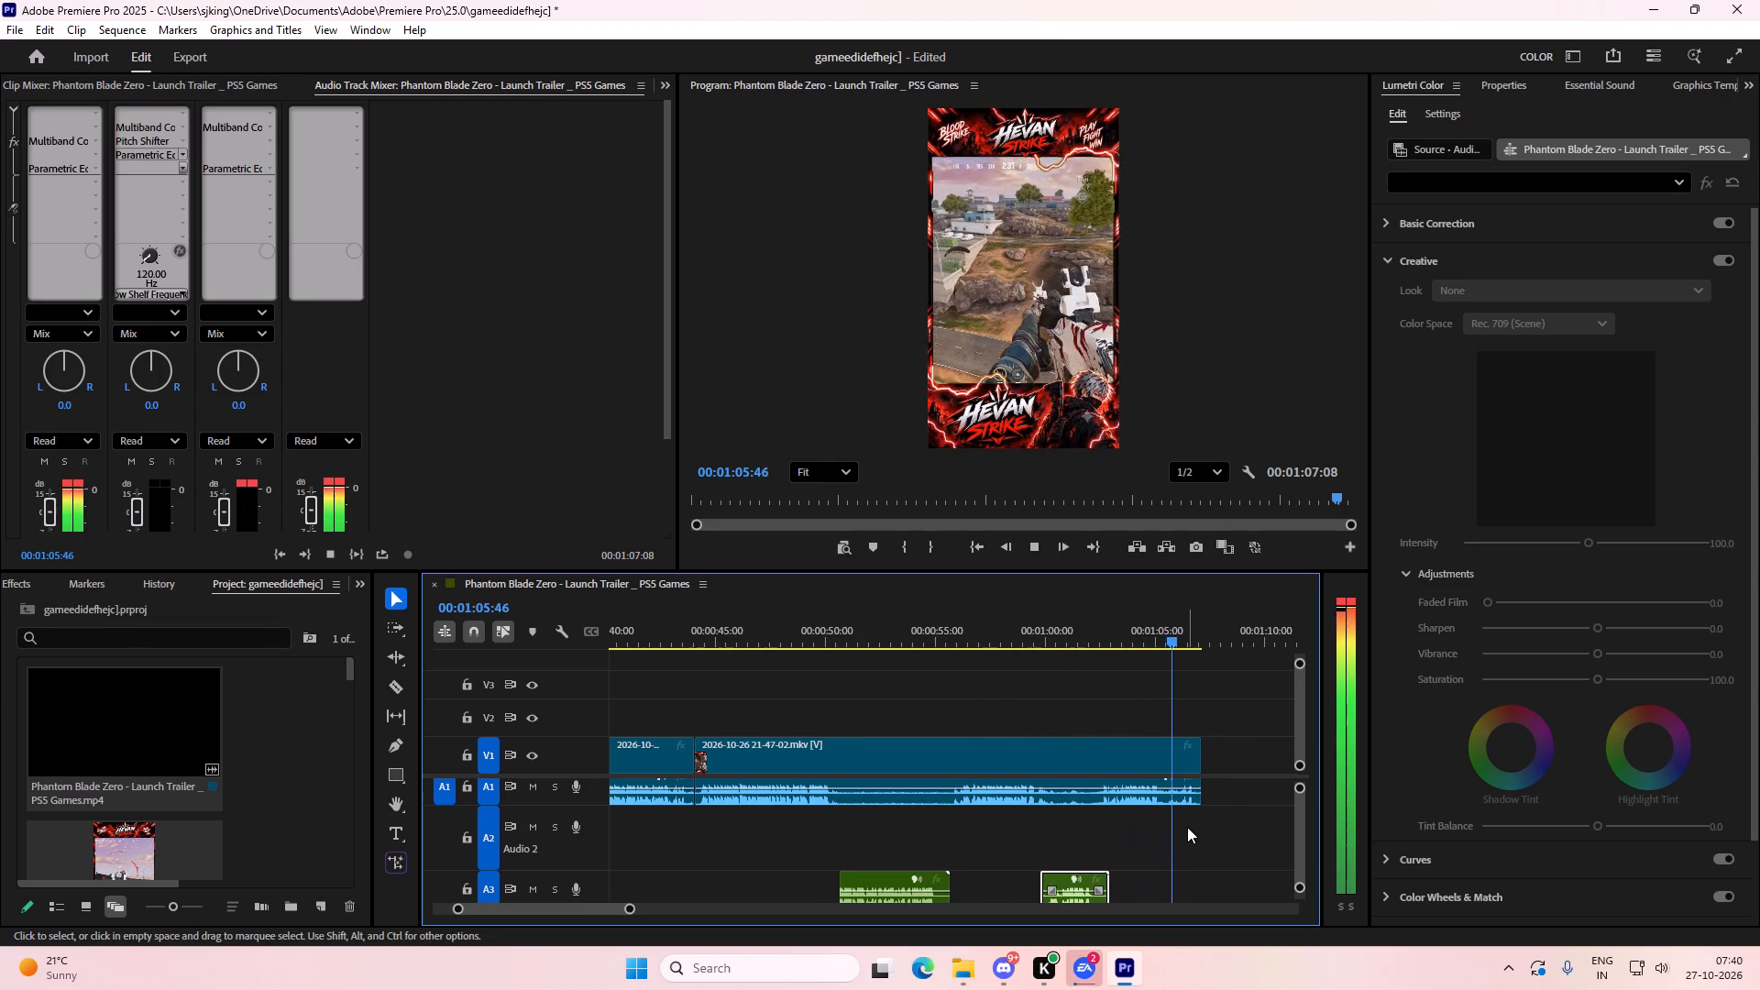
key(space)
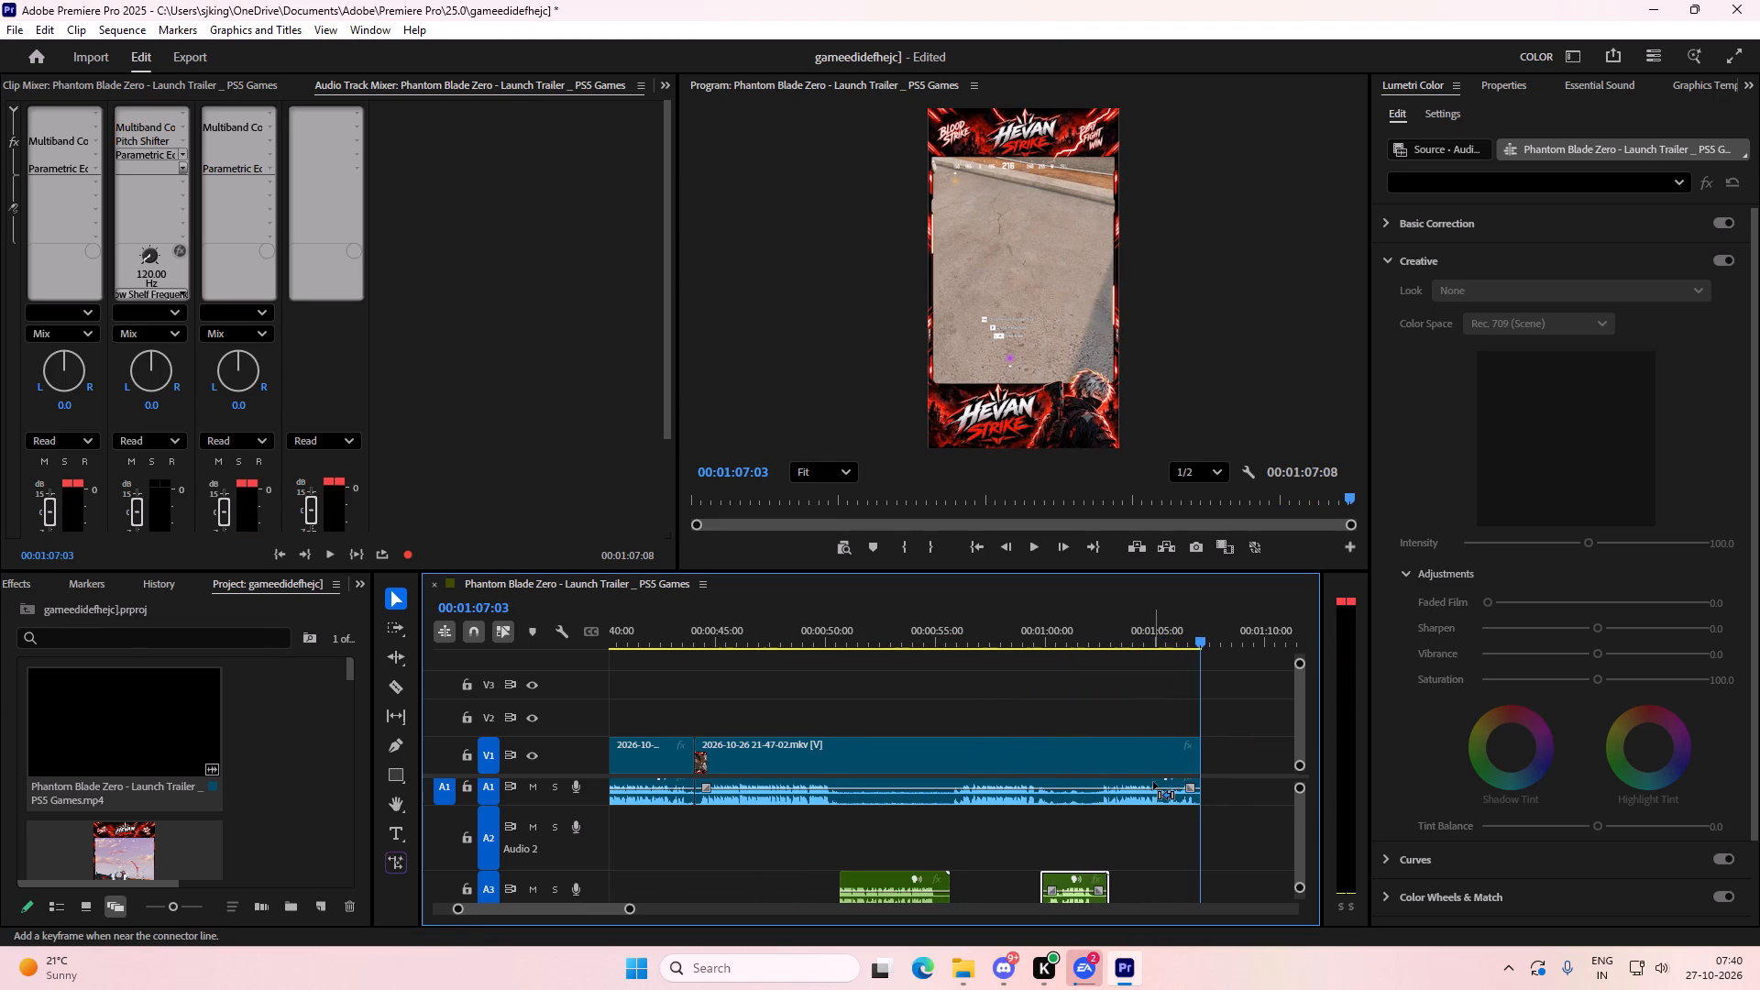
Export the sequence as "blood strike.mp4" to the gta shorts folder, replacing the existing file, in H.264 with Match Source - Adaptive High Bitrate.
key(ctrl+m)
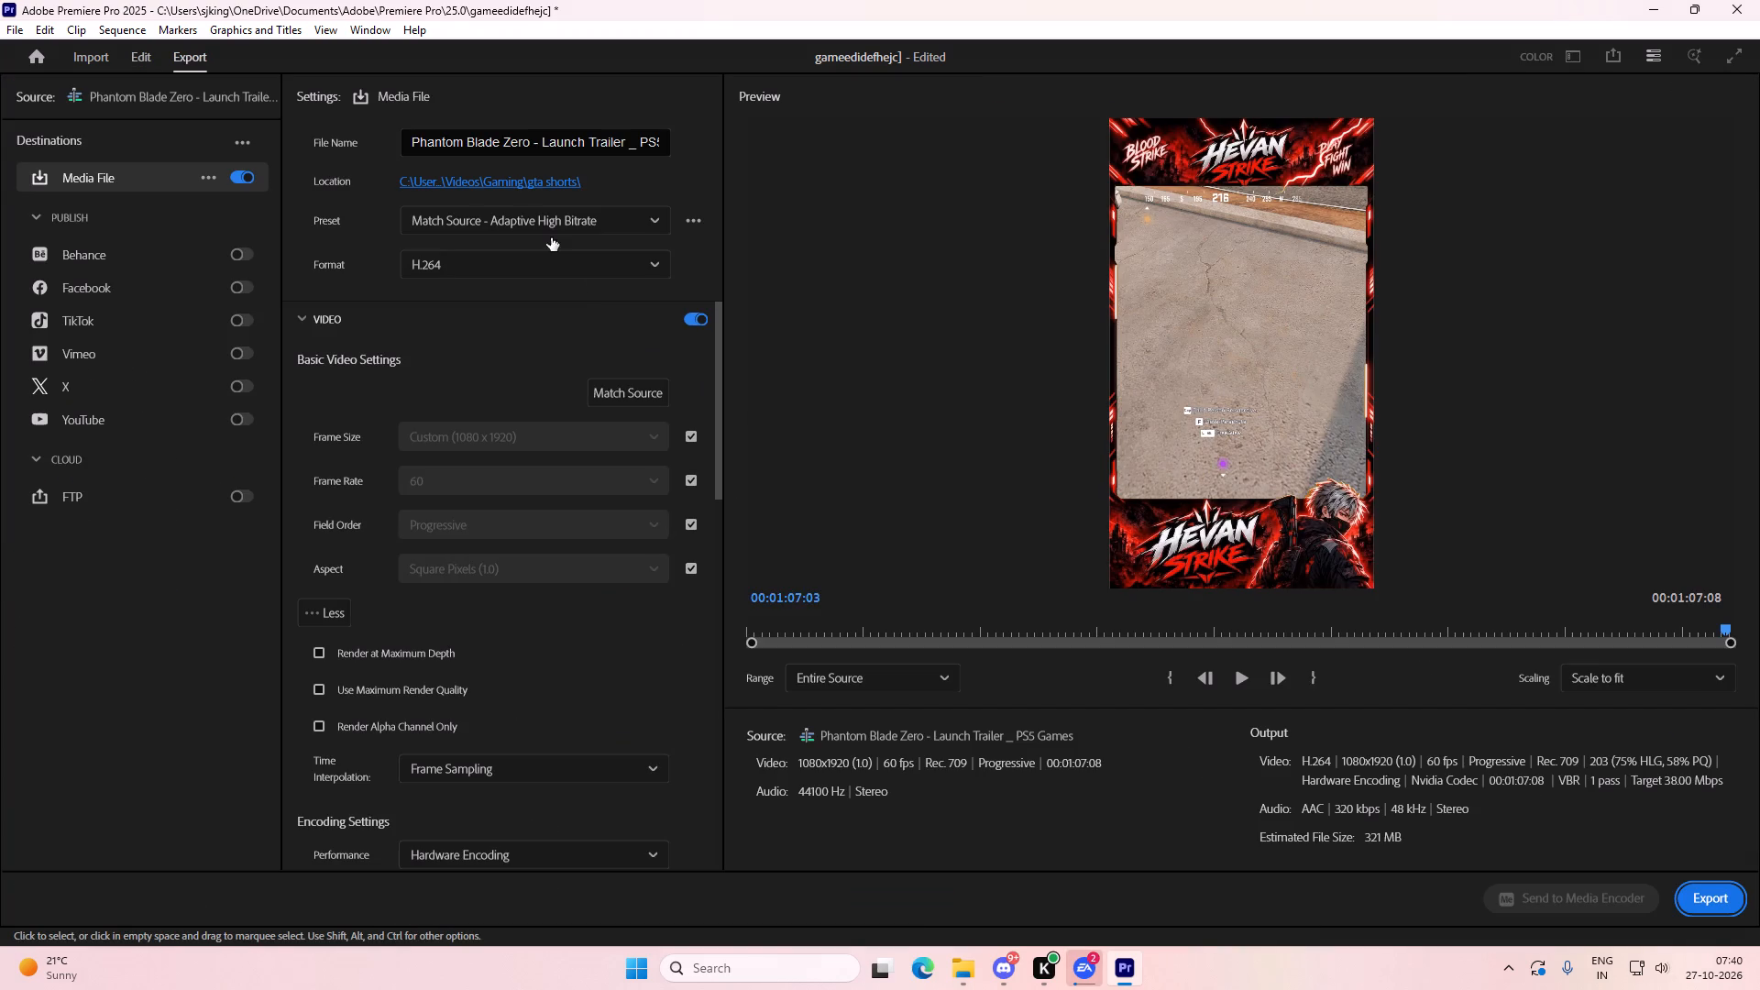
click(447, 180)
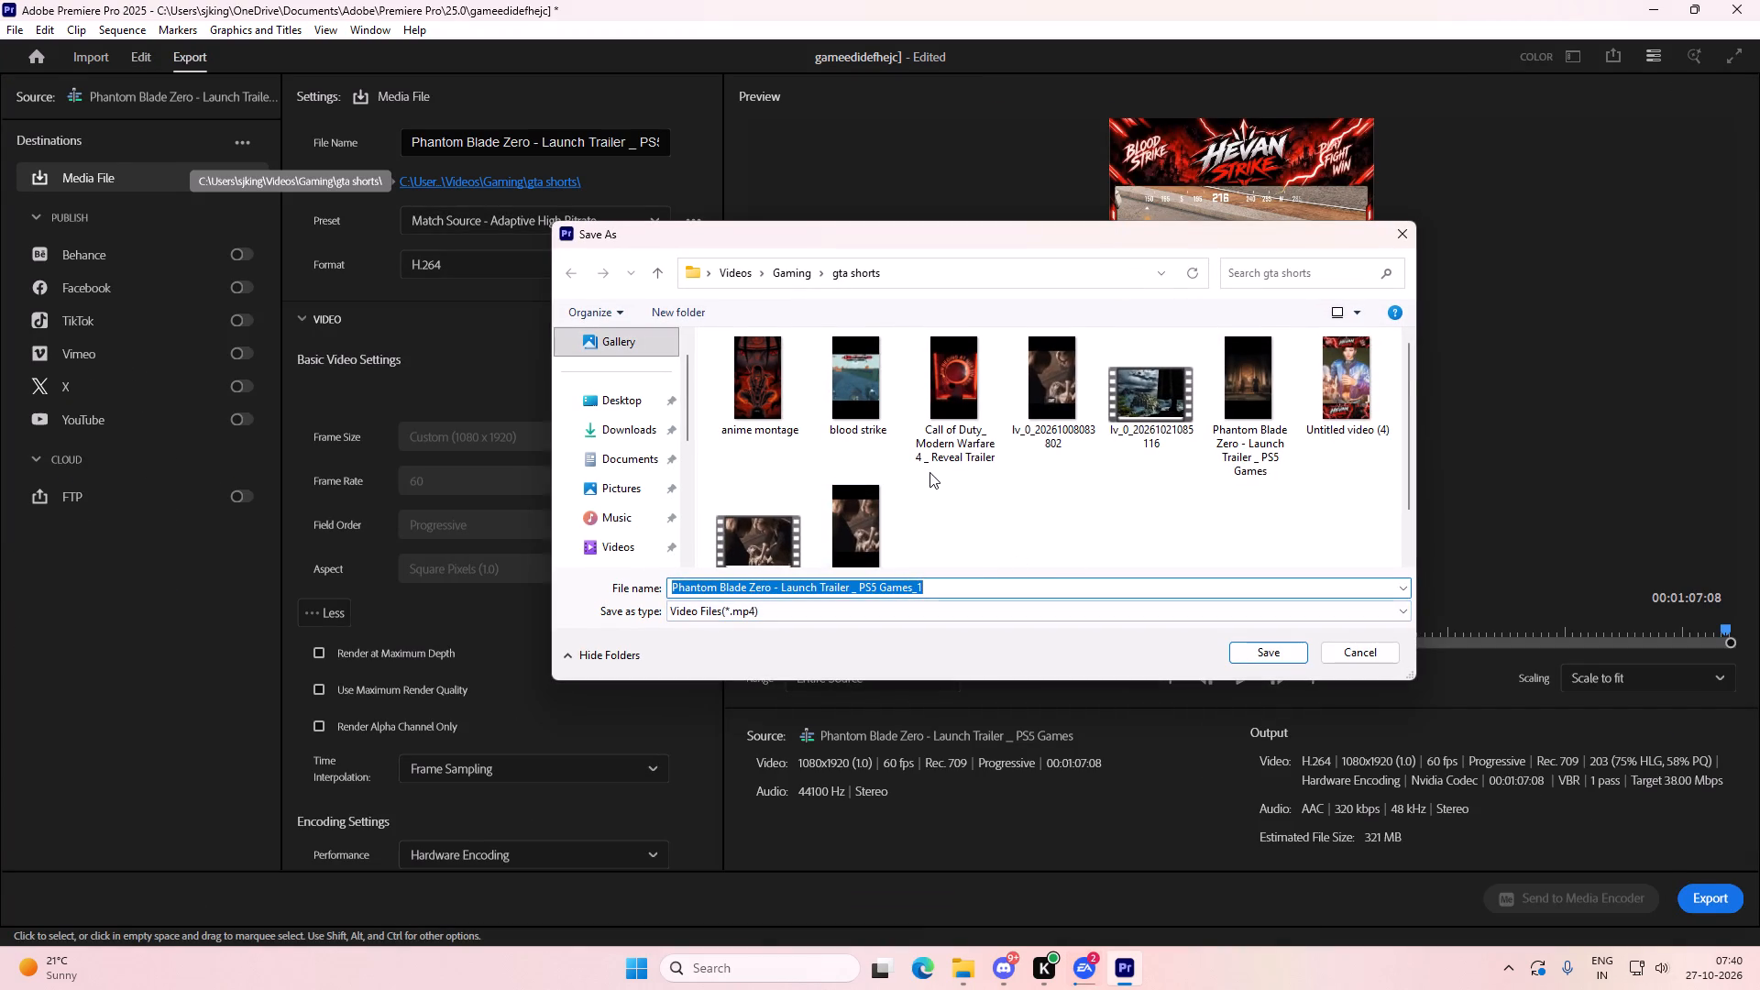
scroll(933, 472, down, 5)
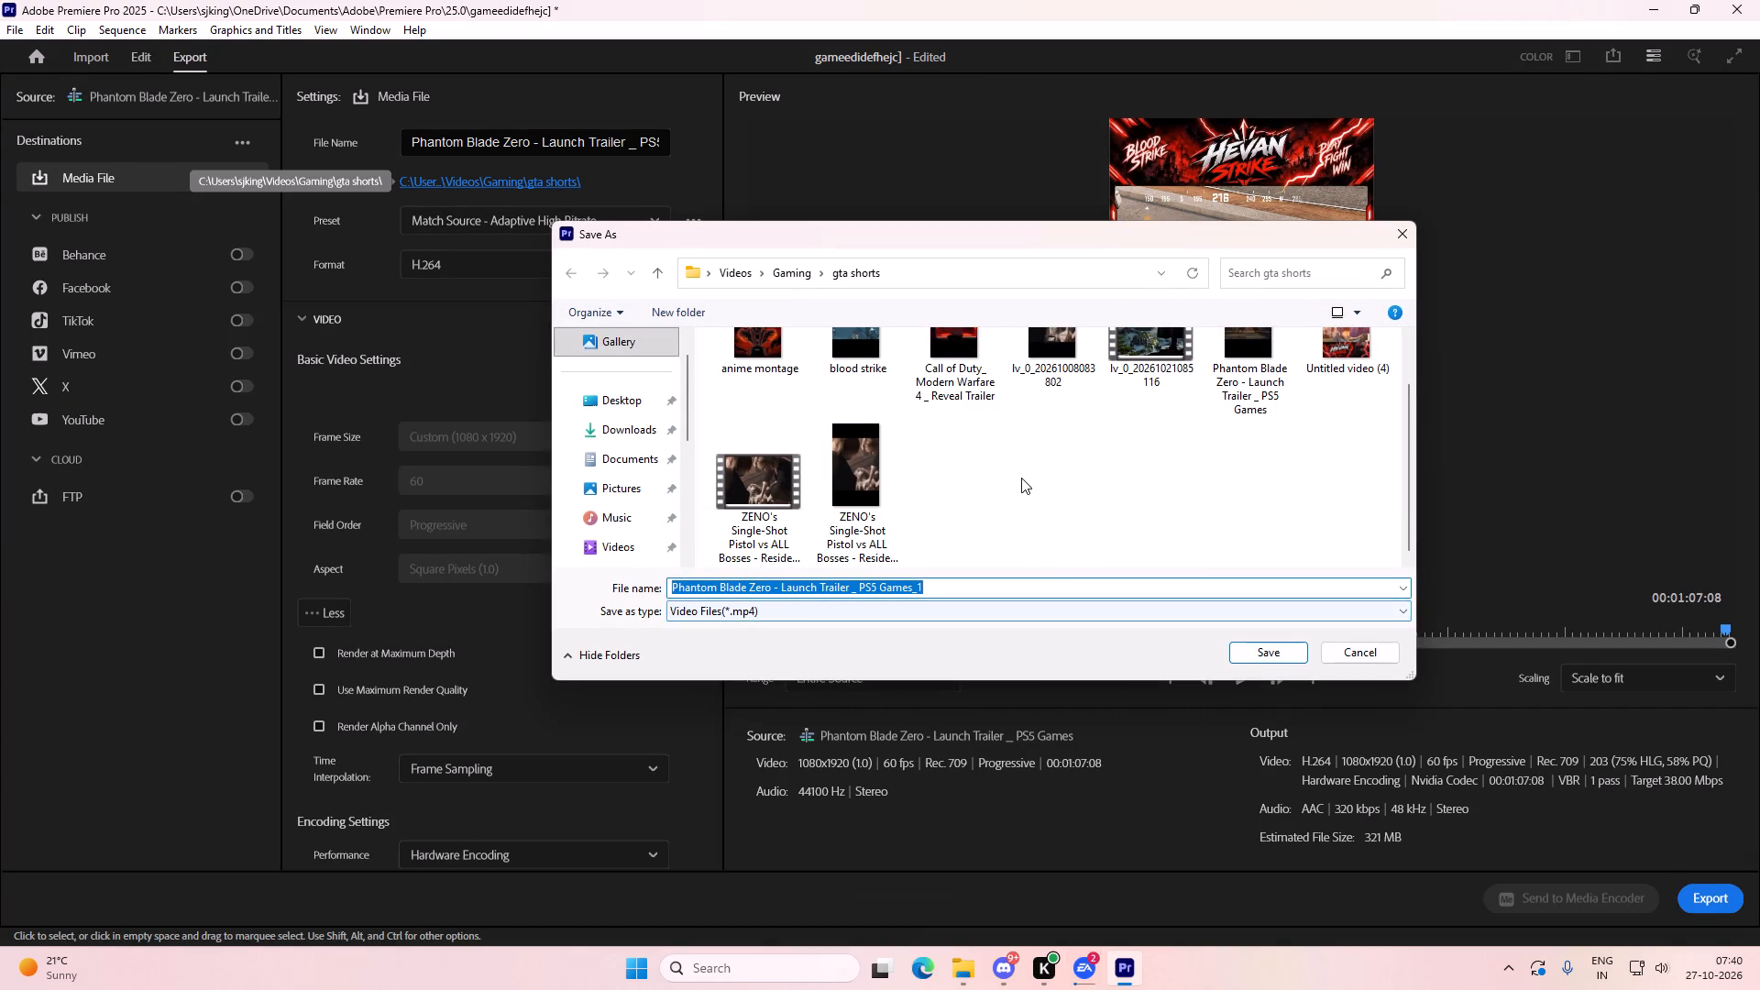
scroll(1021, 477, up, 2)
click(872, 396)
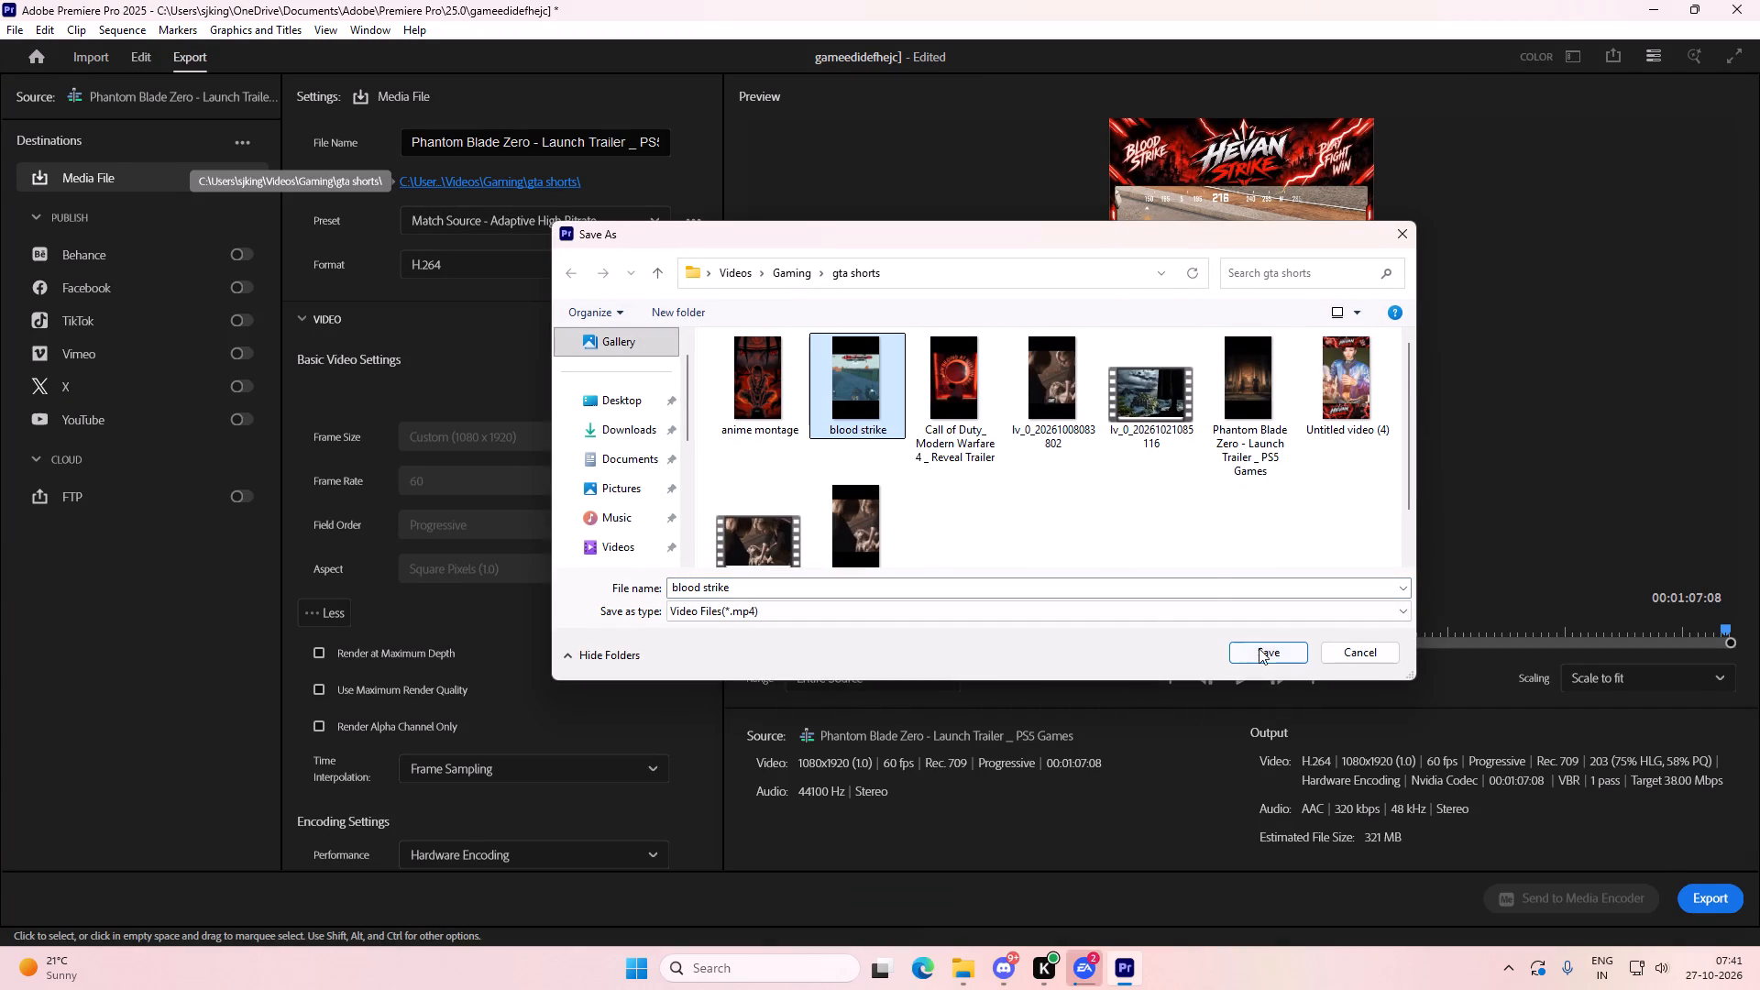
click(1259, 648)
click(1072, 537)
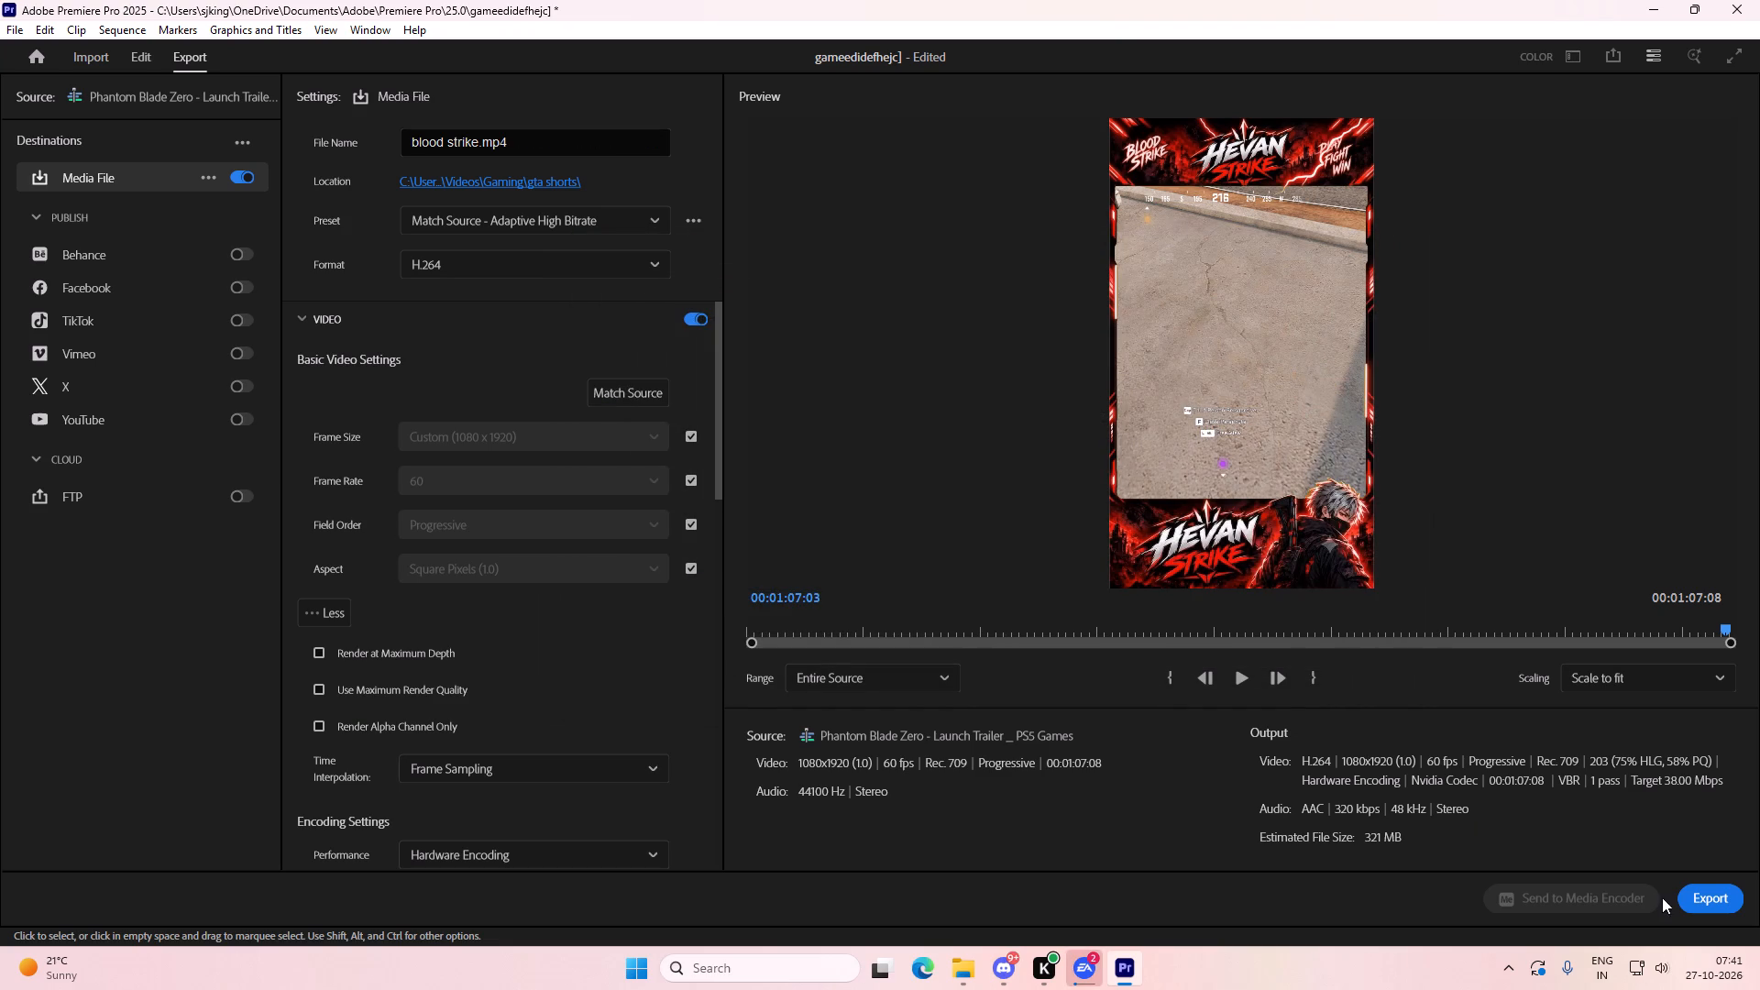
click(1706, 897)
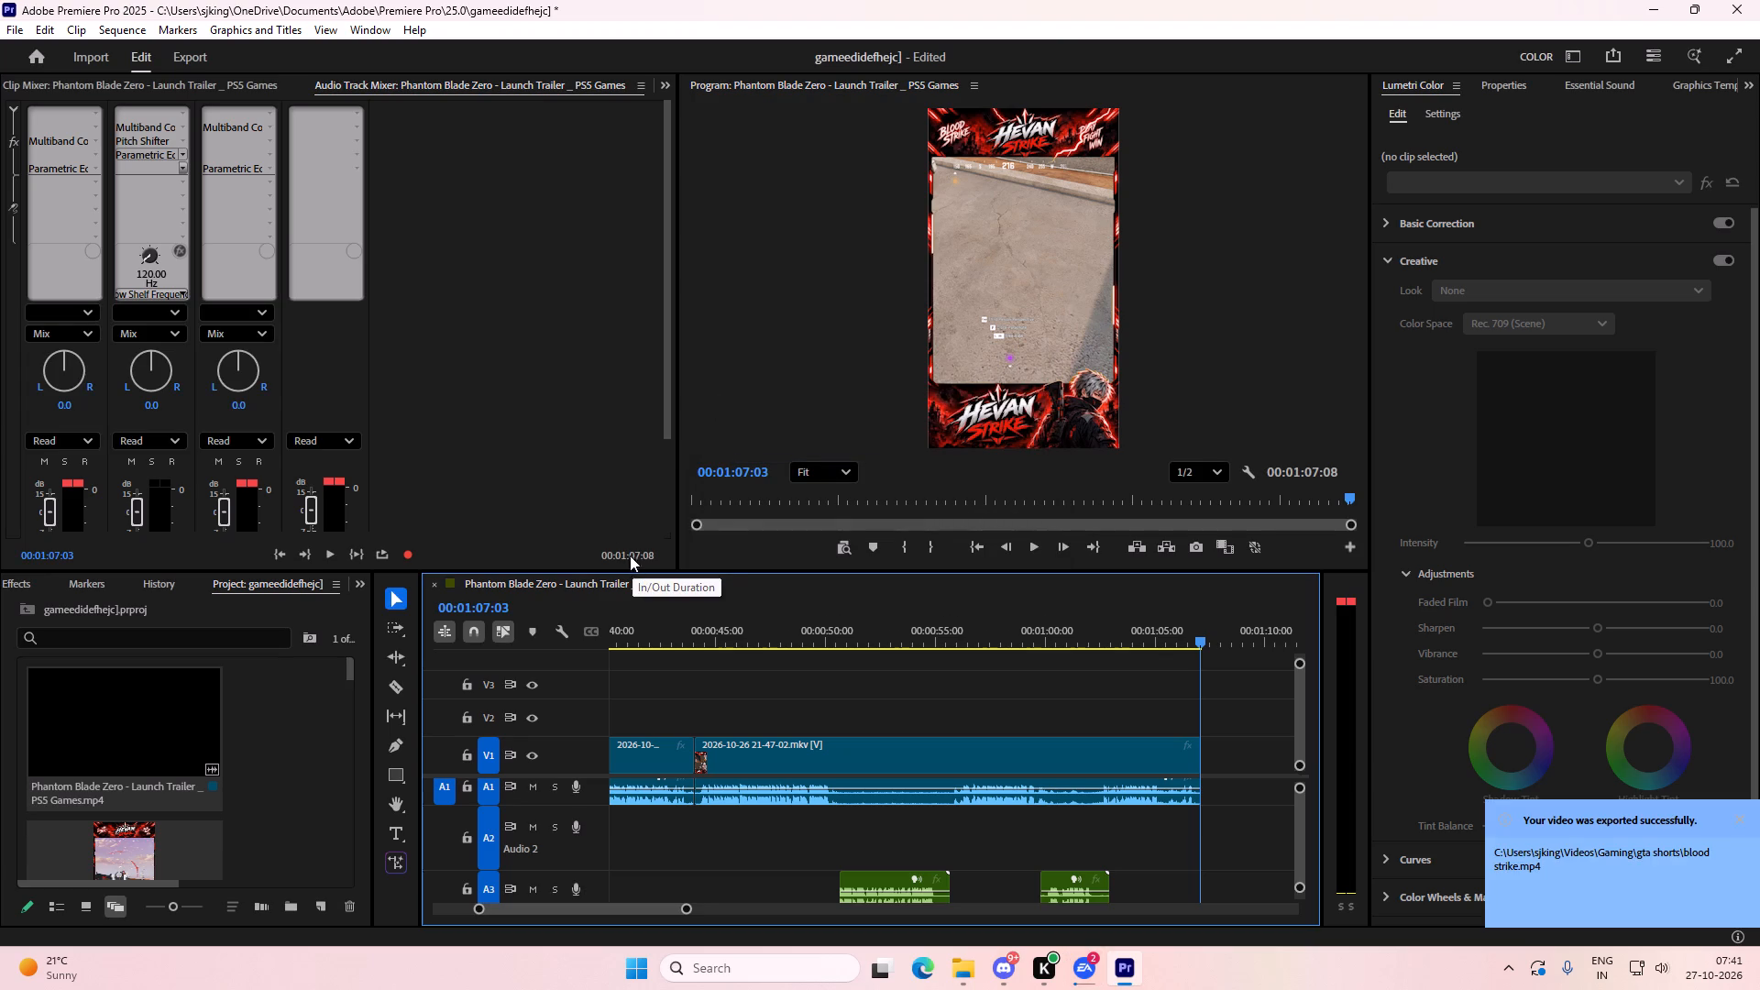
Close Premiere Pro and save the changes to the project.
click(1759, 0)
click(873, 546)
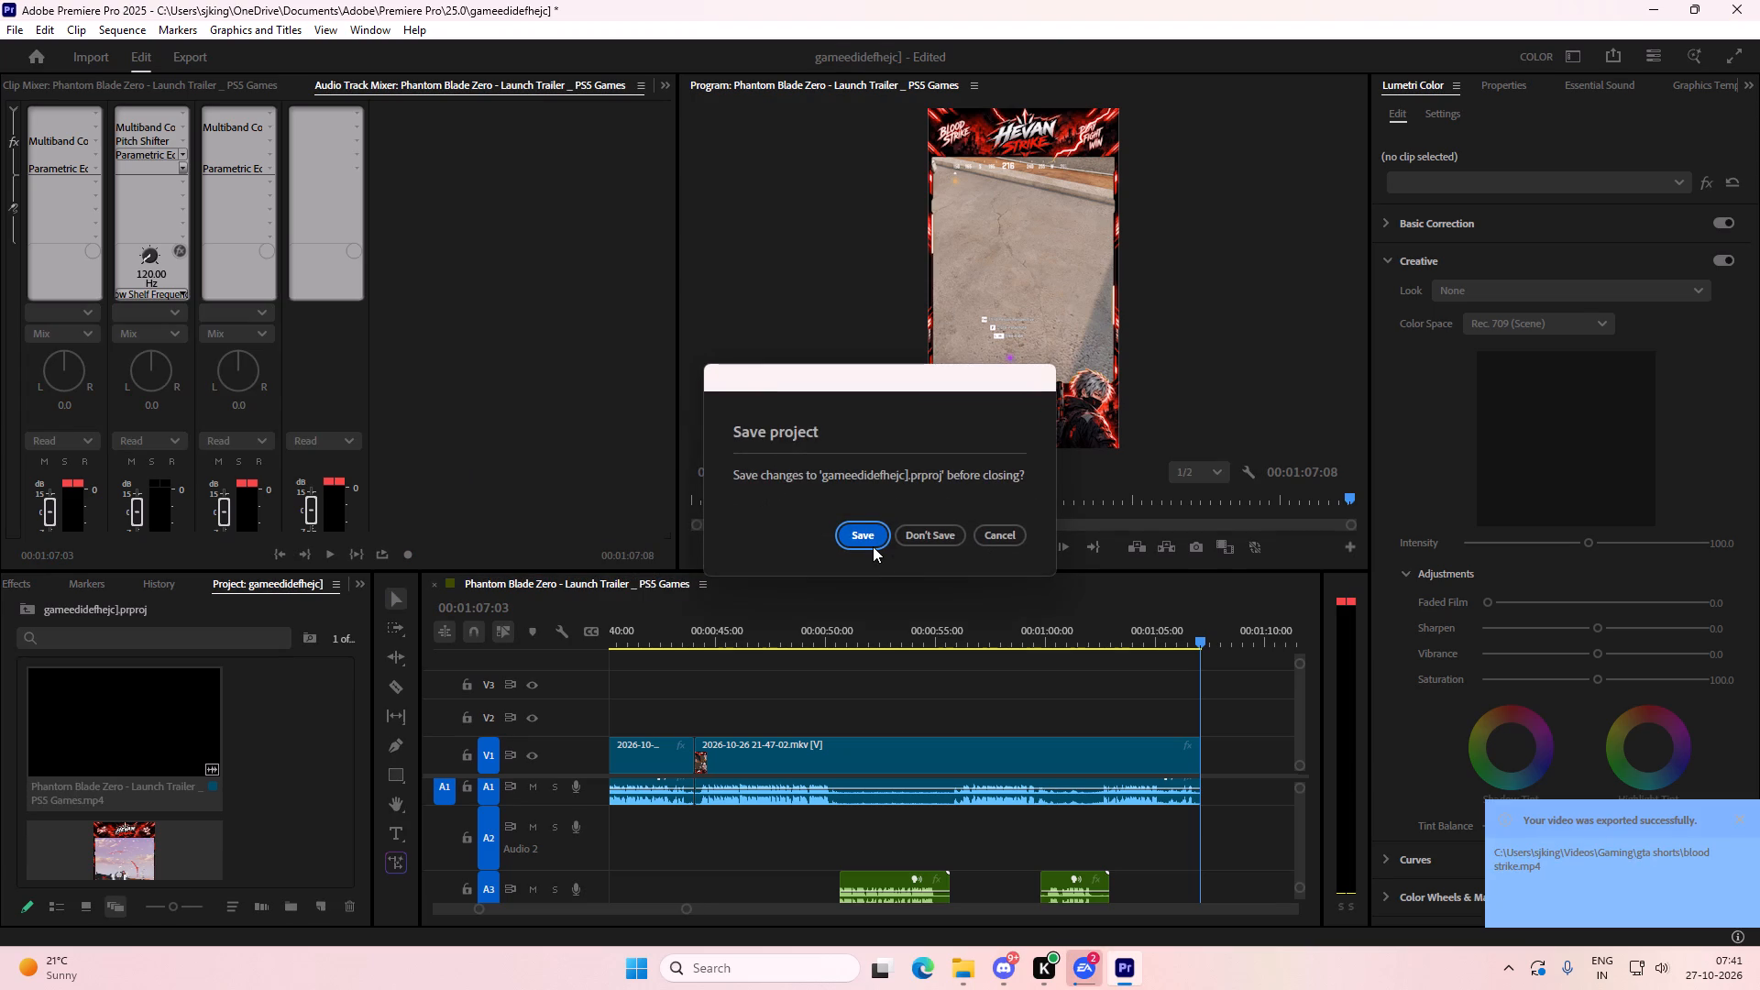
click(873, 535)
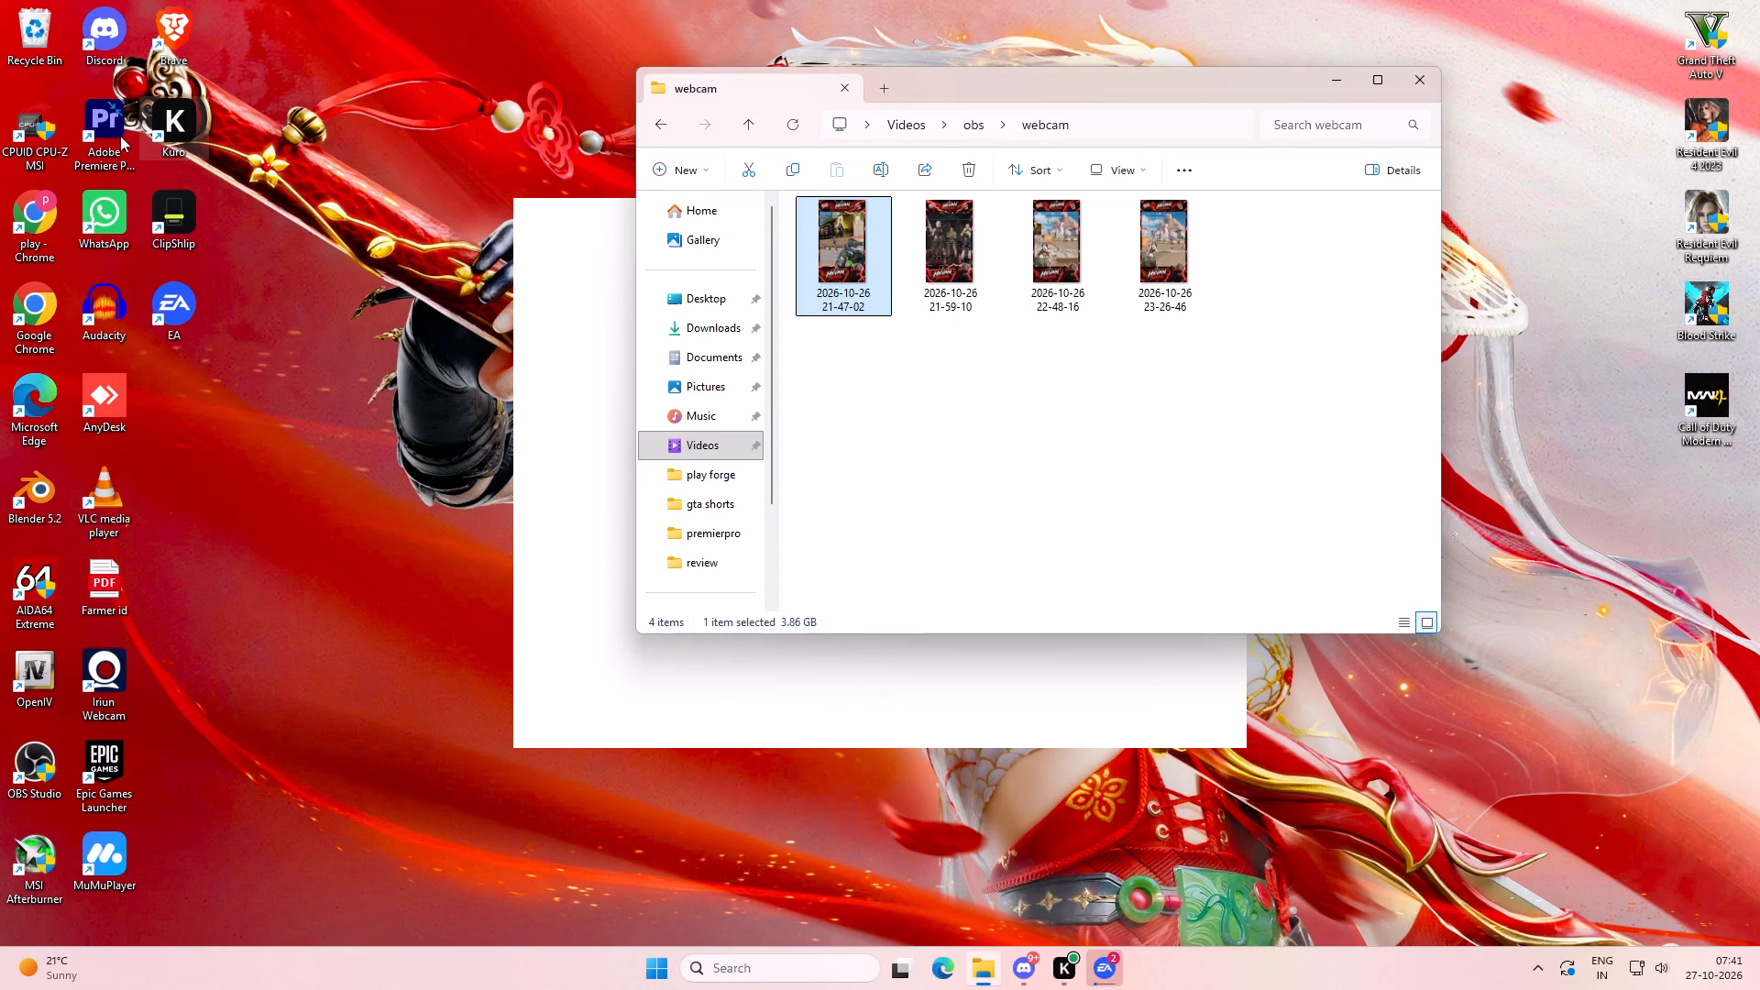
Open Chrome with the "play" profile from the desktop.
double_click(60, 220)
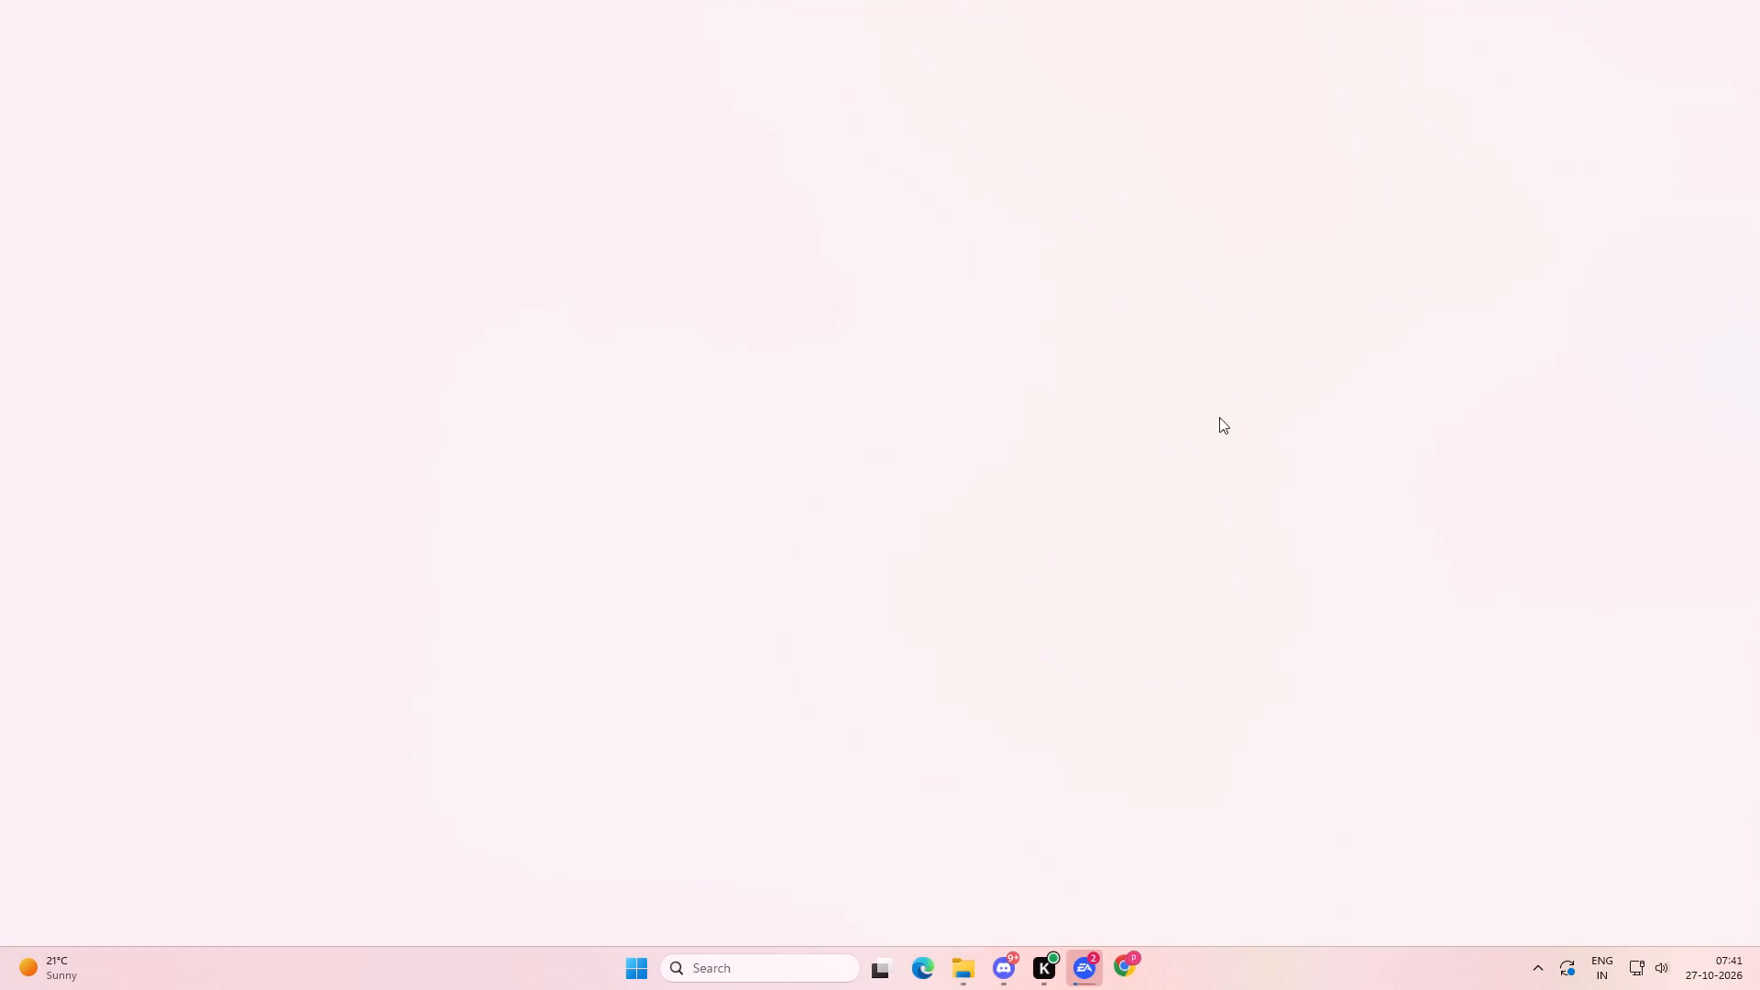